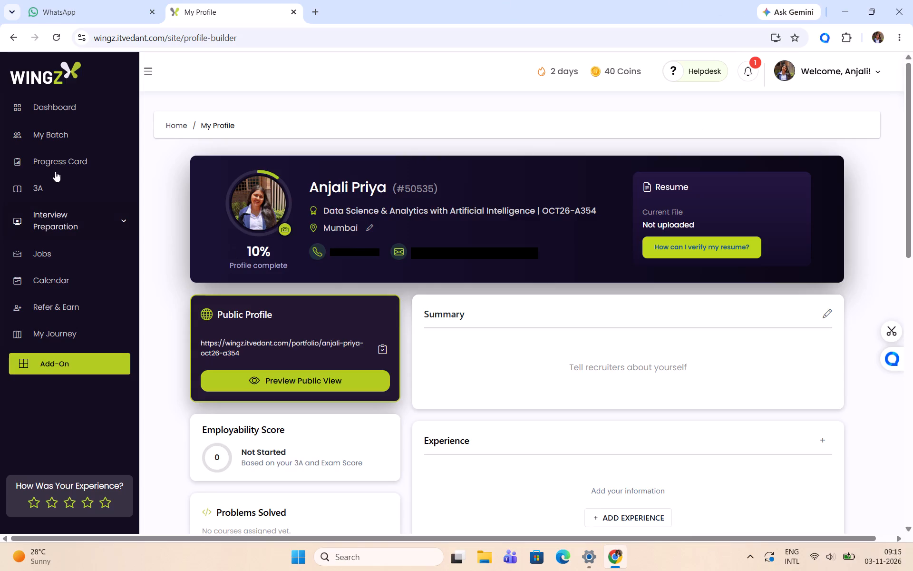
Open the My Batch page and look through its modules and the Batch Events schedule.
click(35, 137)
click(48, 138)
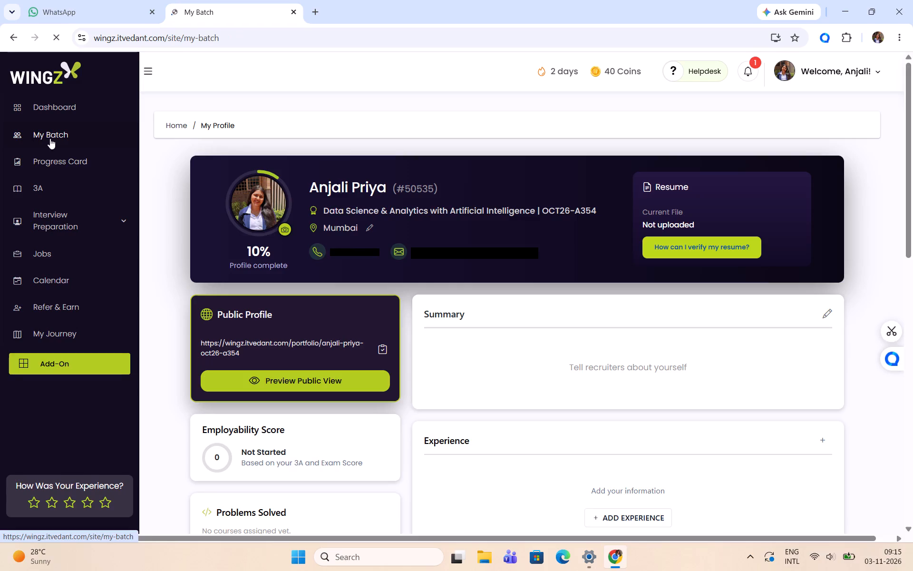
scroll(557, 352, down, 4)
scroll(551, 340, up, 1)
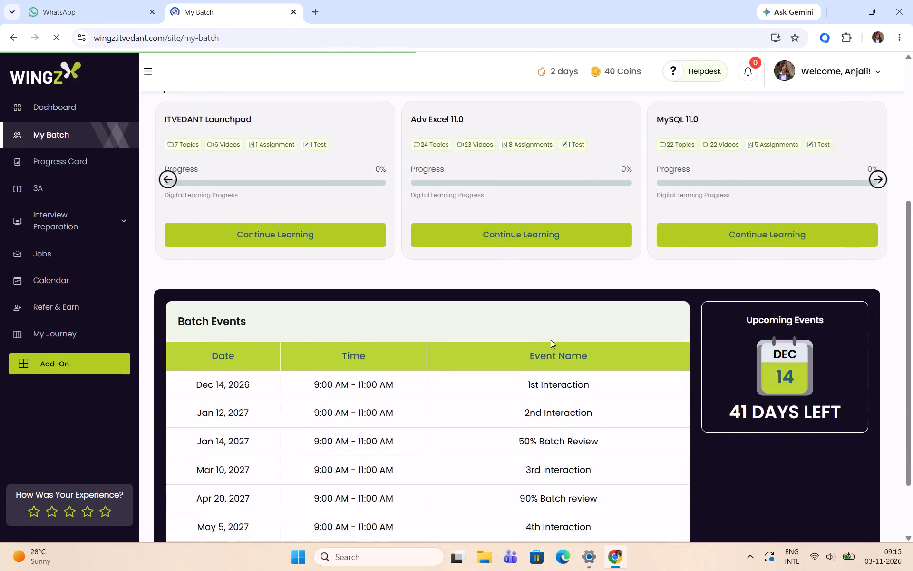
scroll(551, 340, up, 1)
click(514, 276)
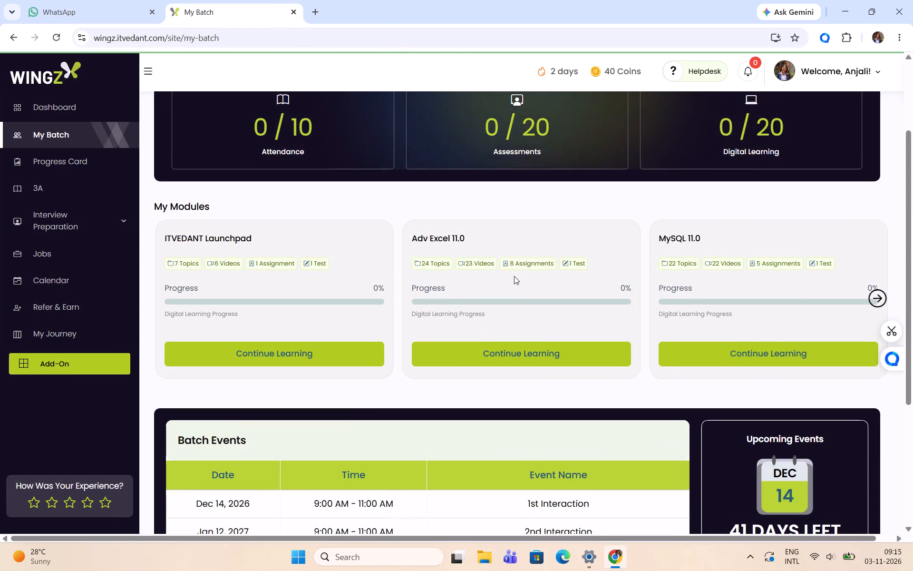
scroll(519, 295, down, 2)
scroll(519, 295, up, 1)
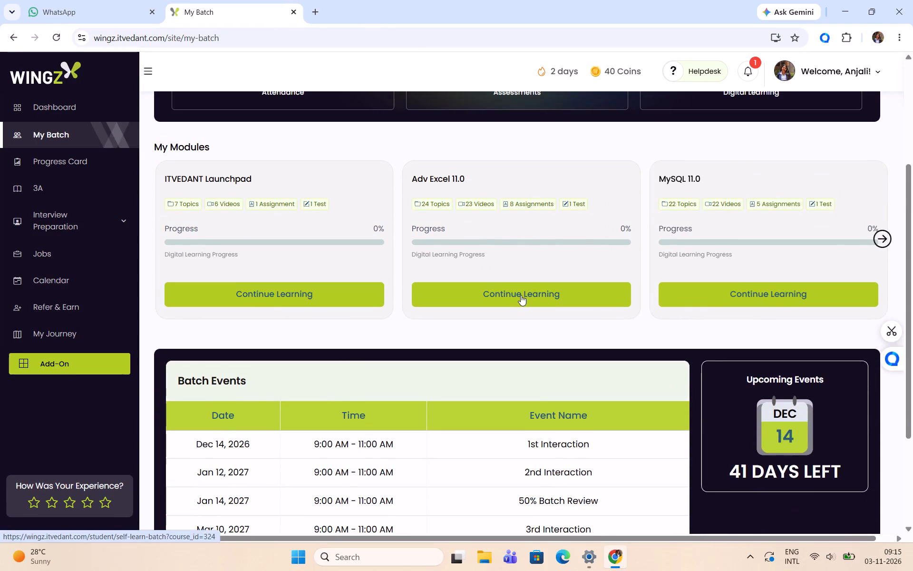
scroll(521, 295, down, 2)
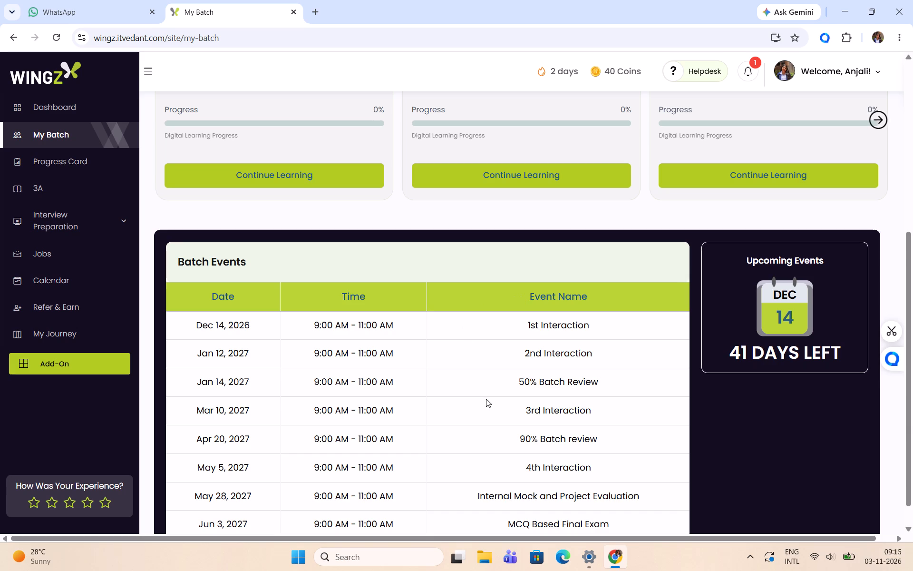
scroll(504, 445, down, 1)
scroll(504, 445, up, 1)
scroll(504, 445, down, 1)
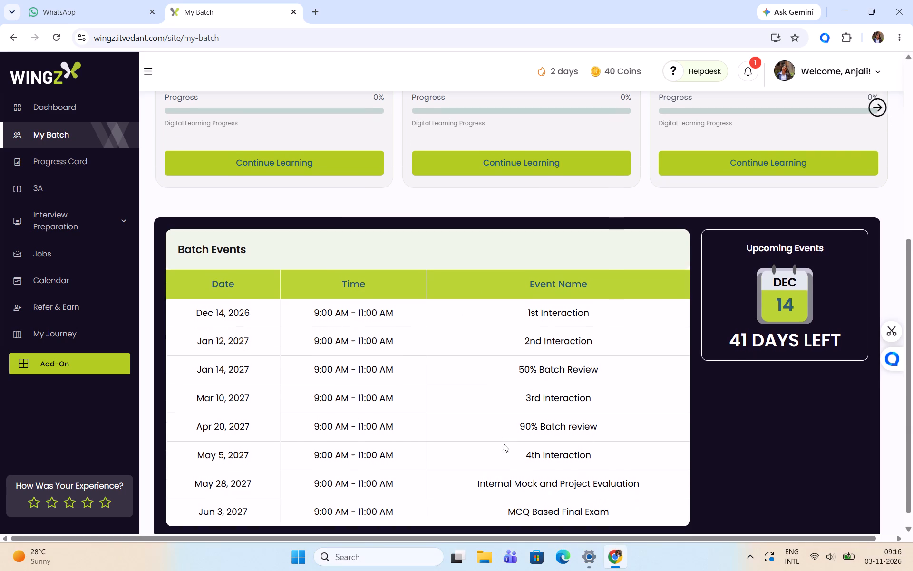
scroll(515, 431, up, 2)
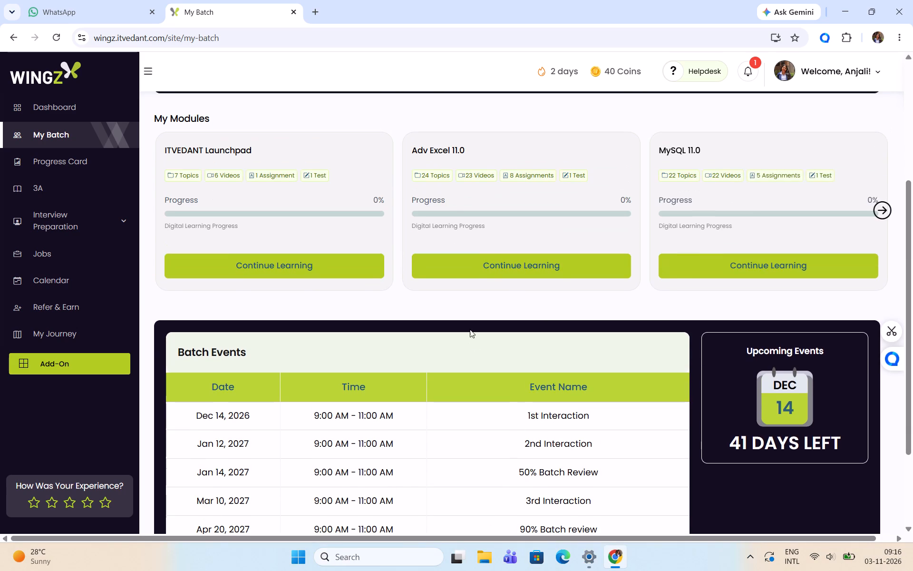
Open the Adv Excel 11.0 module and look through its full list of topics, exercises and assessments.
click(489, 255)
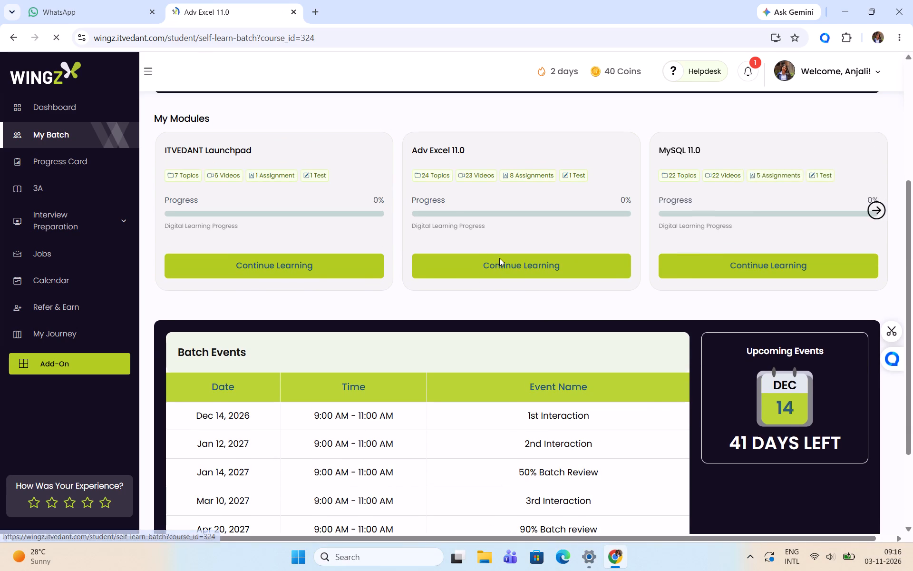
scroll(333, 294, down, 1)
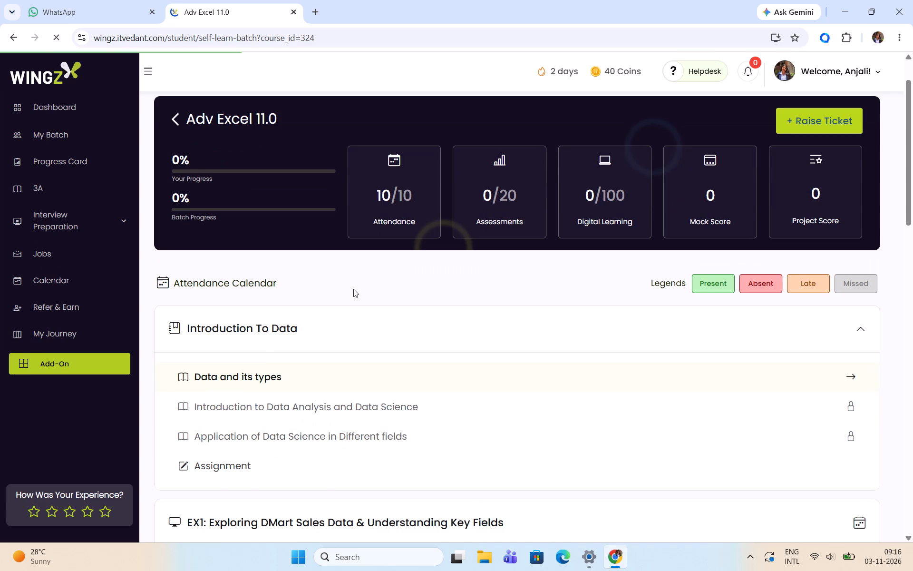
scroll(353, 289, down, 2)
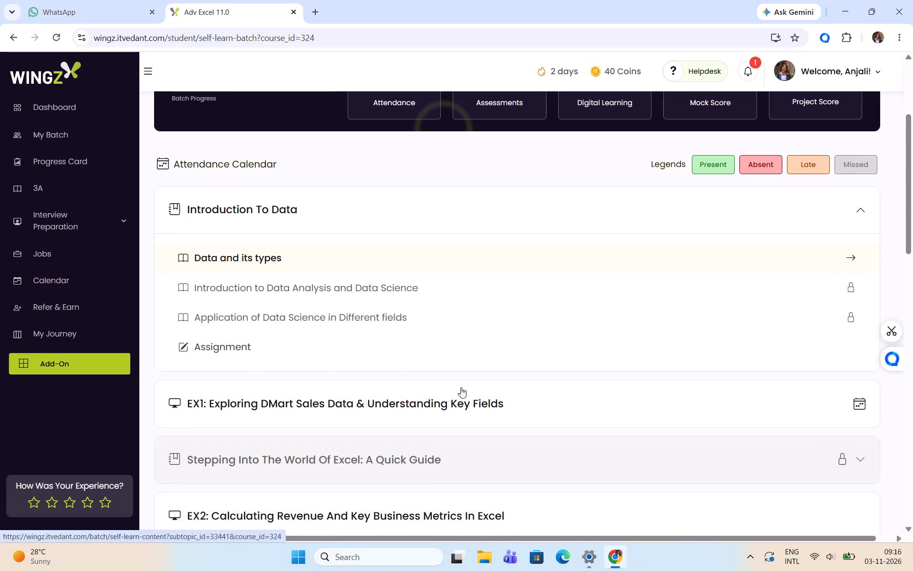
scroll(379, 411, down, 3)
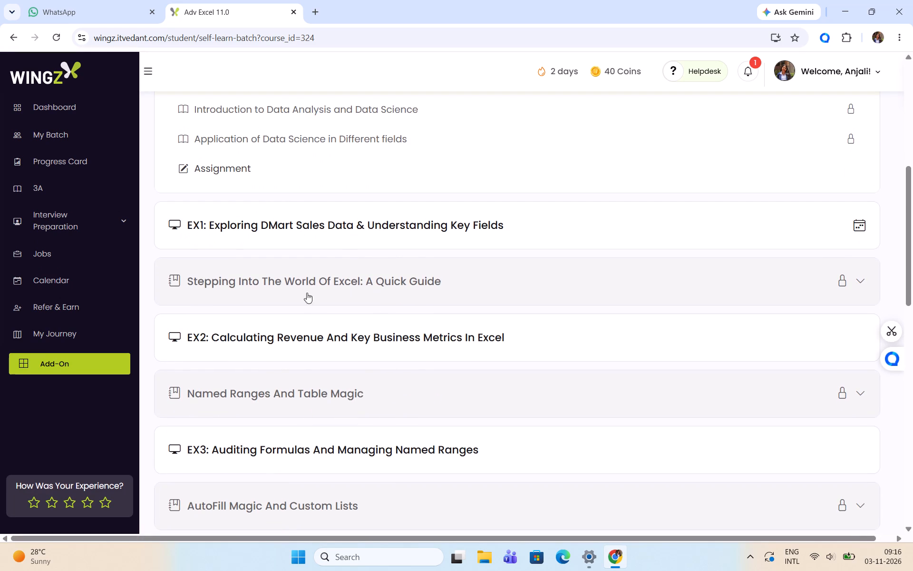
scroll(326, 326, down, 6)
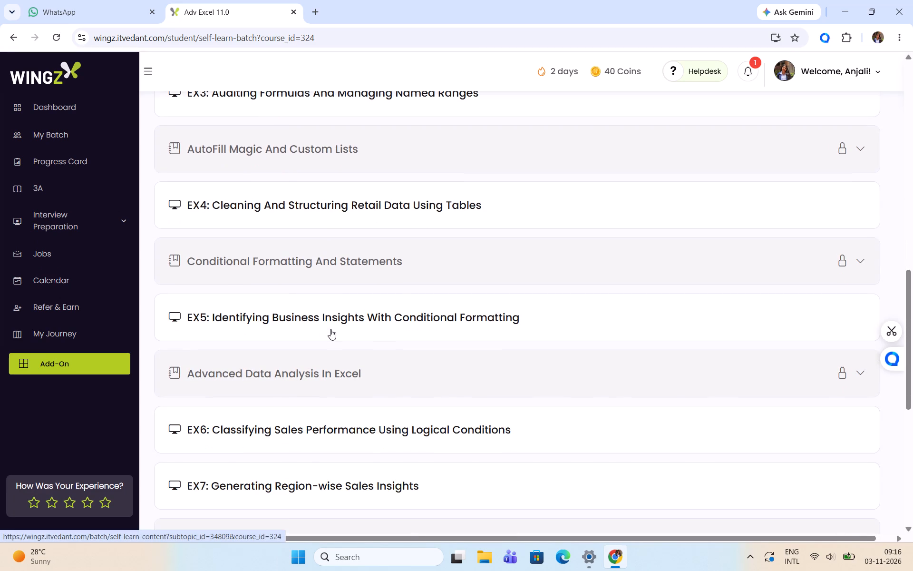
scroll(330, 329, down, 7)
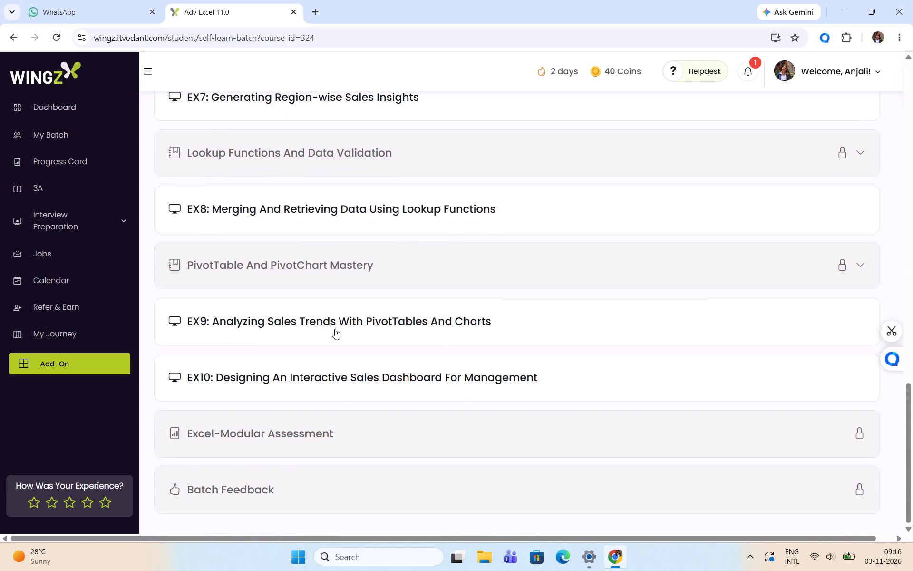
scroll(335, 329, down, 2)
scroll(335, 328, up, 6)
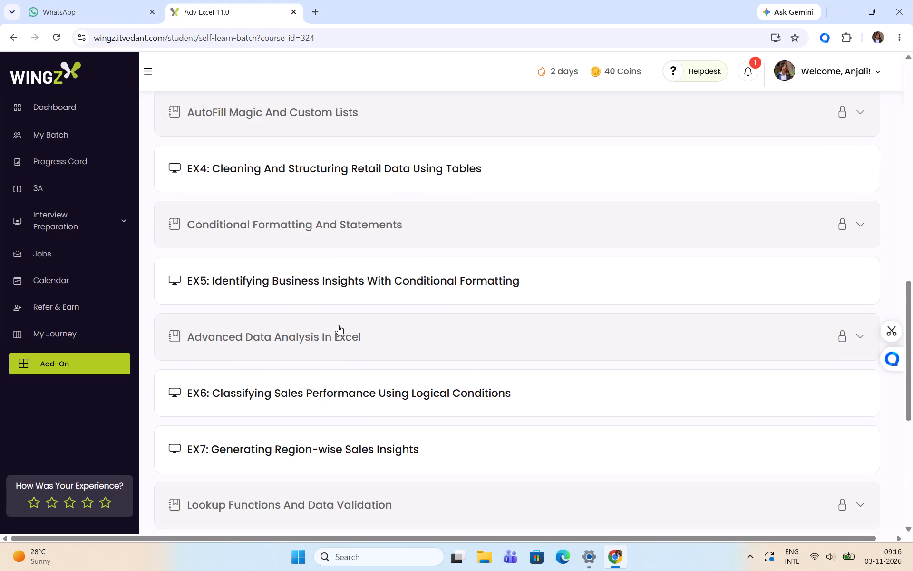
scroll(340, 325, up, 5)
scroll(342, 325, down, 1)
scroll(342, 325, up, 3)
scroll(344, 325, down, 1)
scroll(344, 325, up, 5)
scroll(344, 325, down, 1)
scroll(344, 325, up, 3)
scroll(344, 325, down, 1)
scroll(344, 325, up, 4)
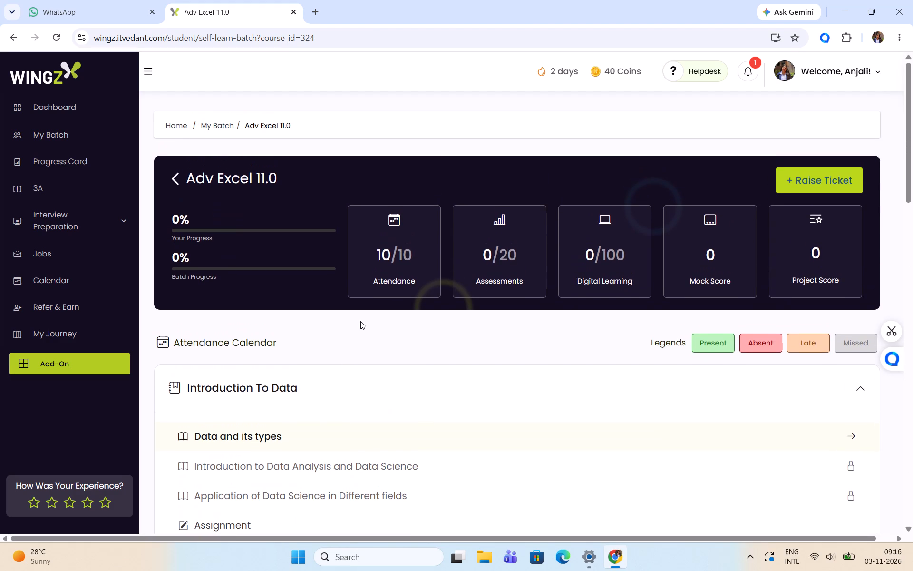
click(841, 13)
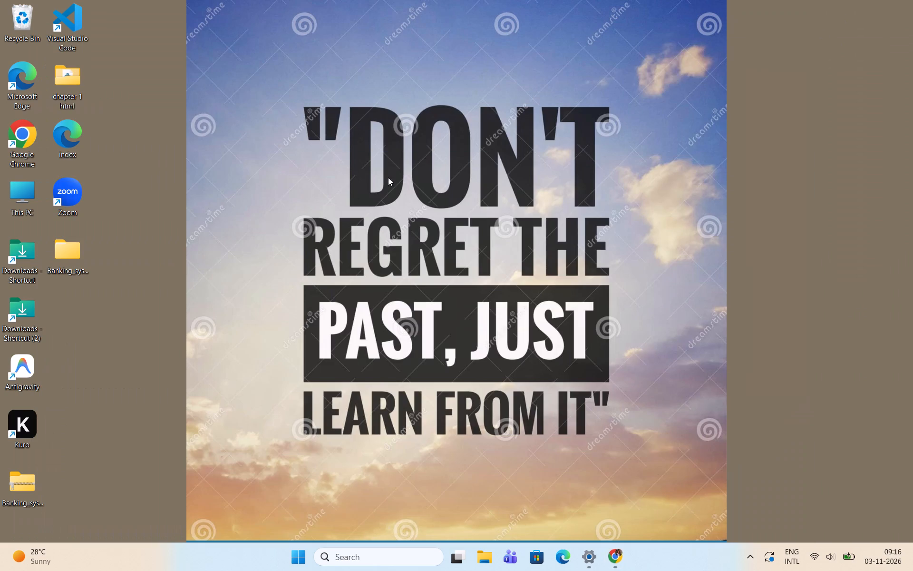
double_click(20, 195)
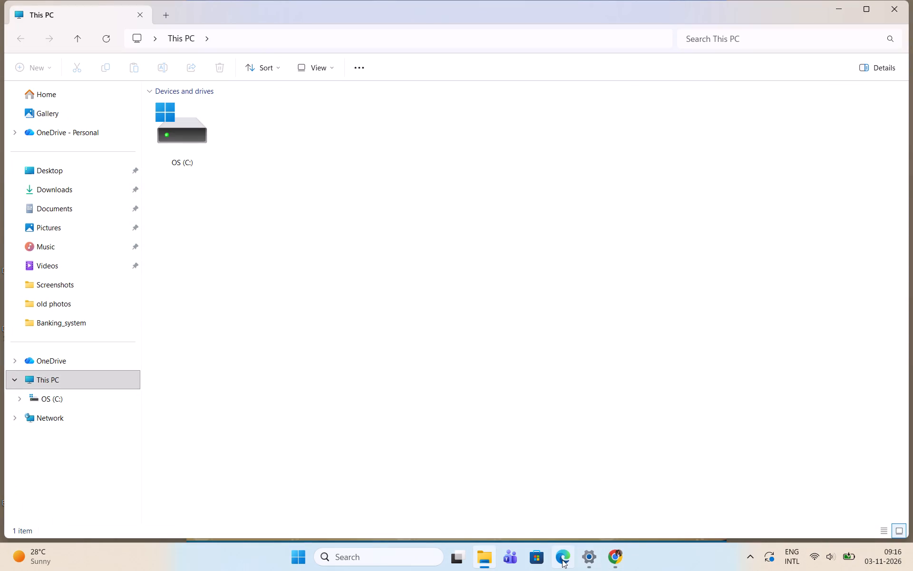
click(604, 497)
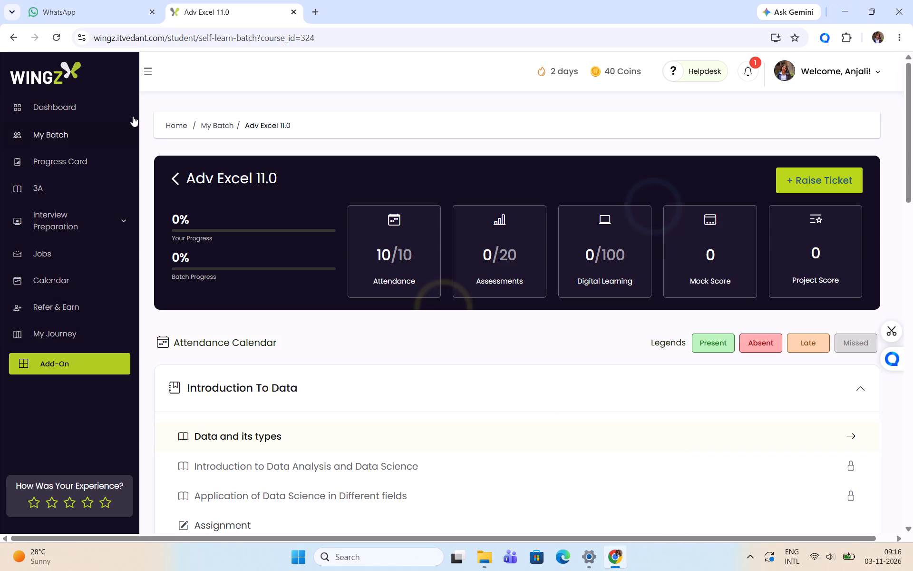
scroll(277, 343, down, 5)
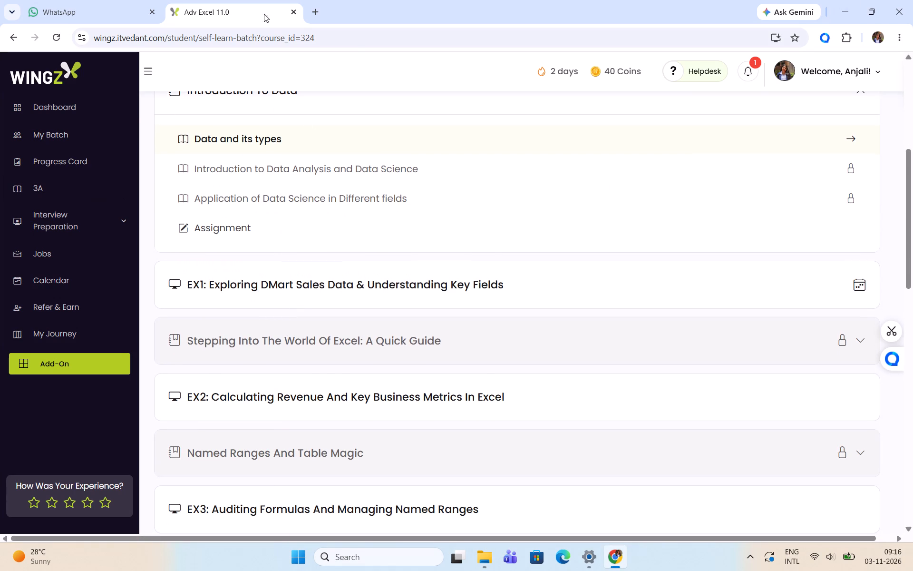
Search for "google classroom" in a new browser tab and open the Google Classroom site from the results.
click(314, 14)
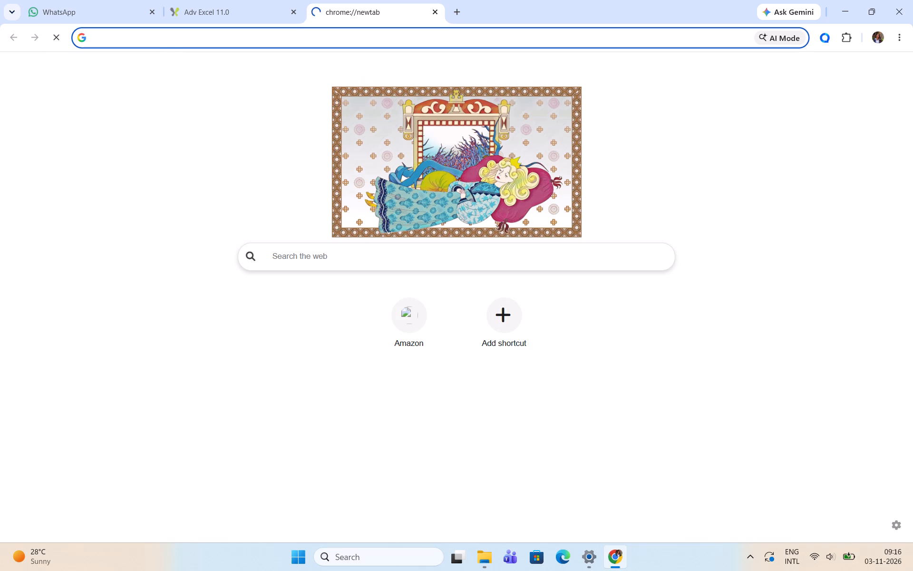
click(155, 37)
text(google classroom)
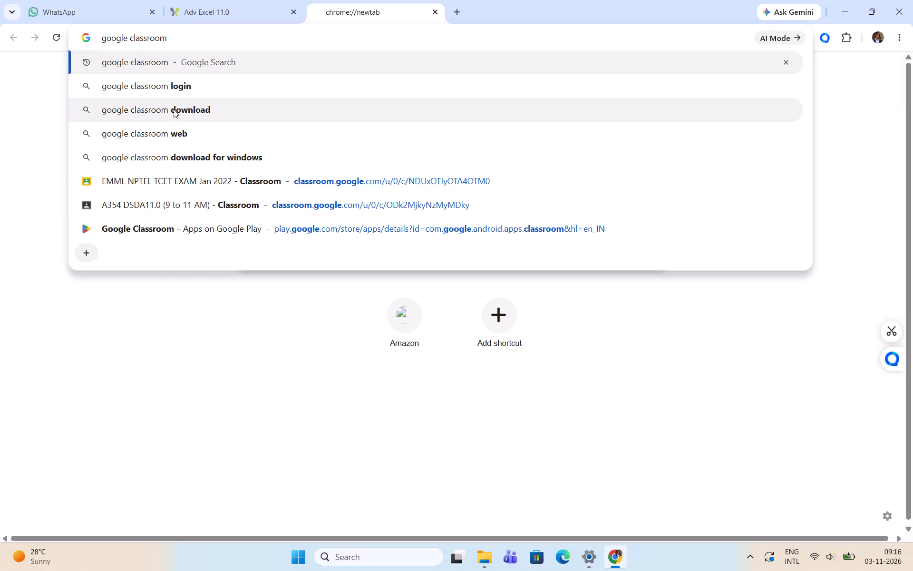
click(161, 59)
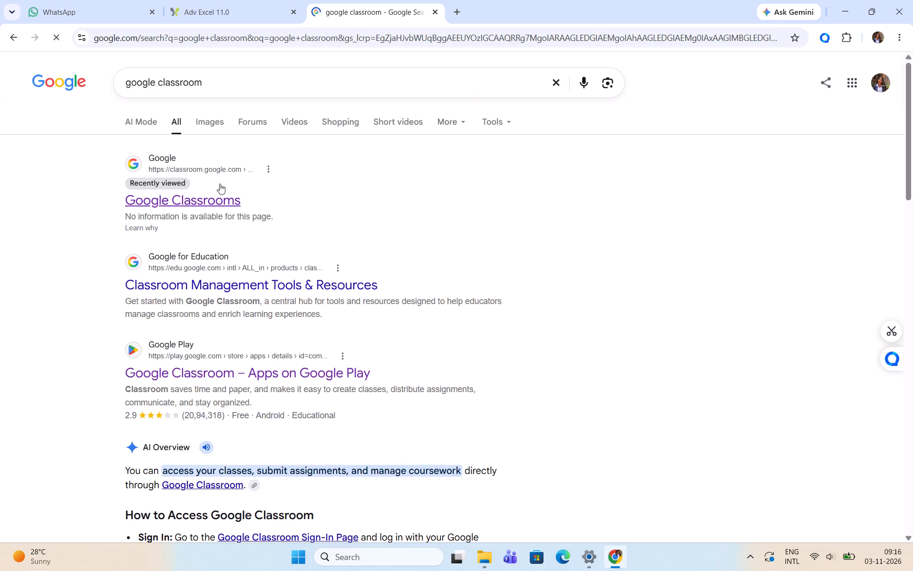
click(210, 200)
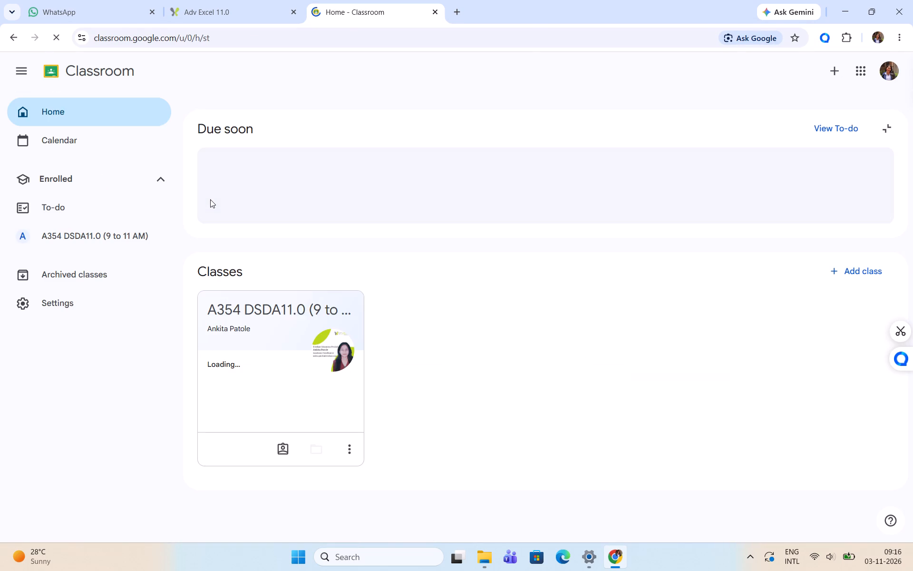
Open the A354 DSDA11.0 (9 to 11 AM) class.
click(280, 366)
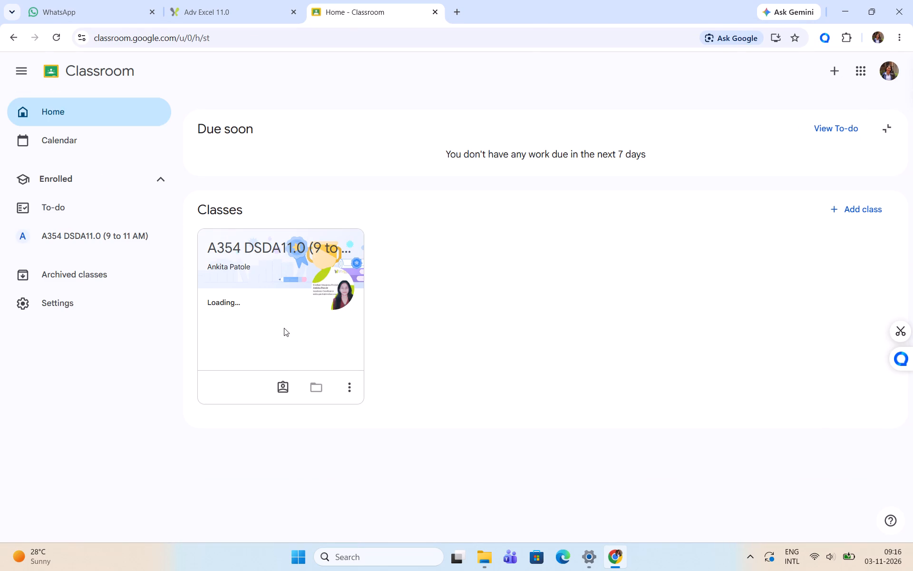
click(283, 265)
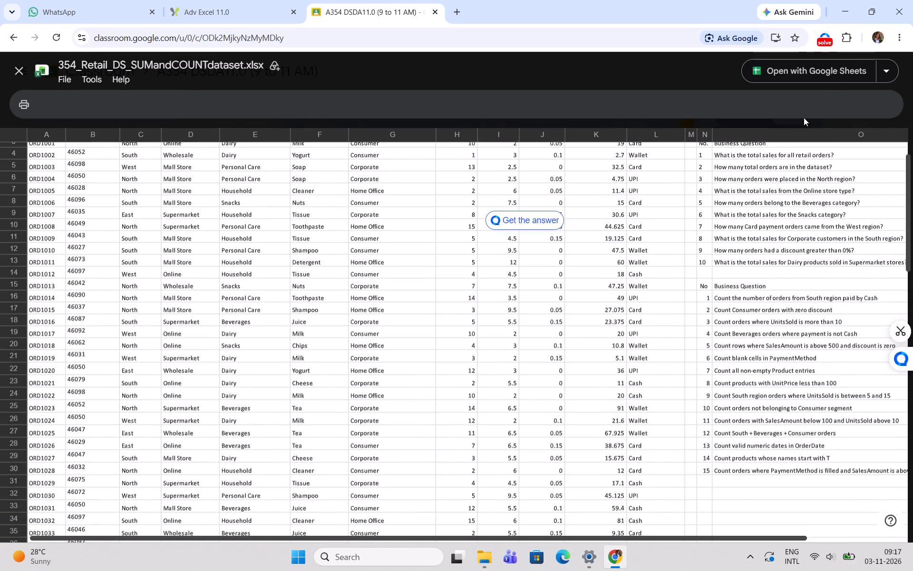
Look through the available apps and options for opening the previewed retail dataset file.
click(883, 67)
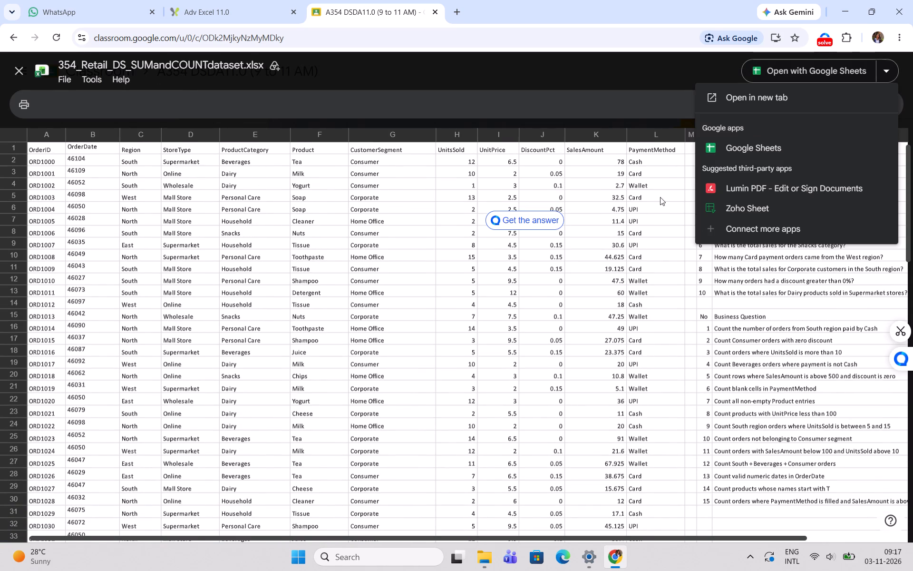
click(601, 276)
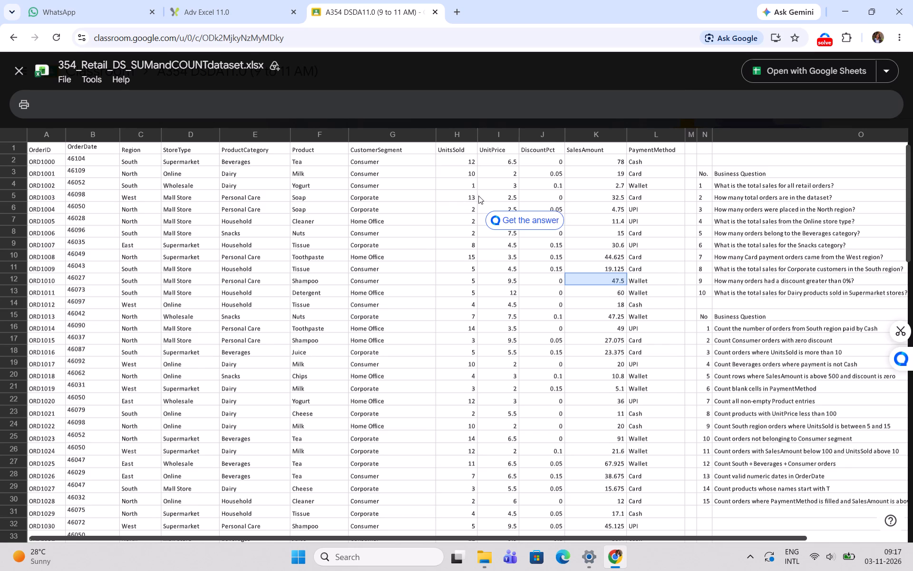
click(887, 67)
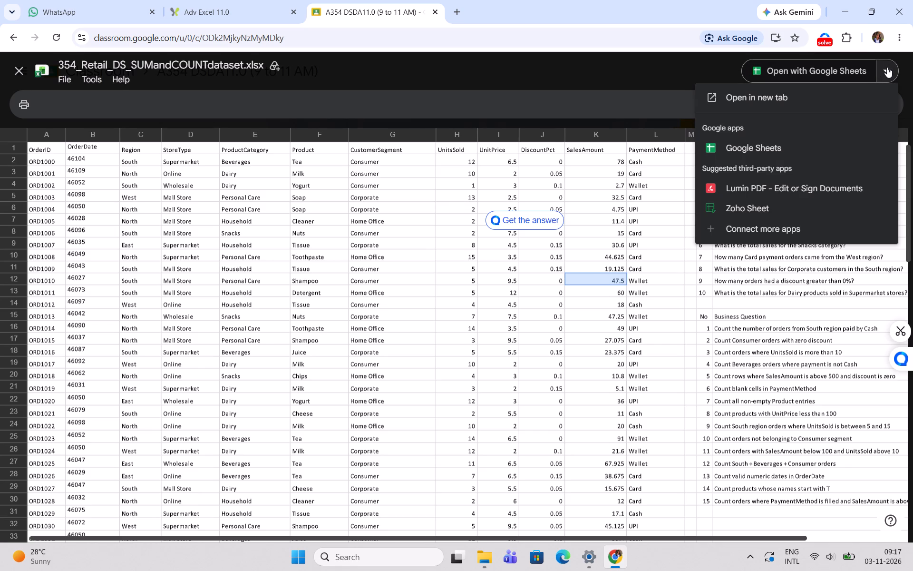
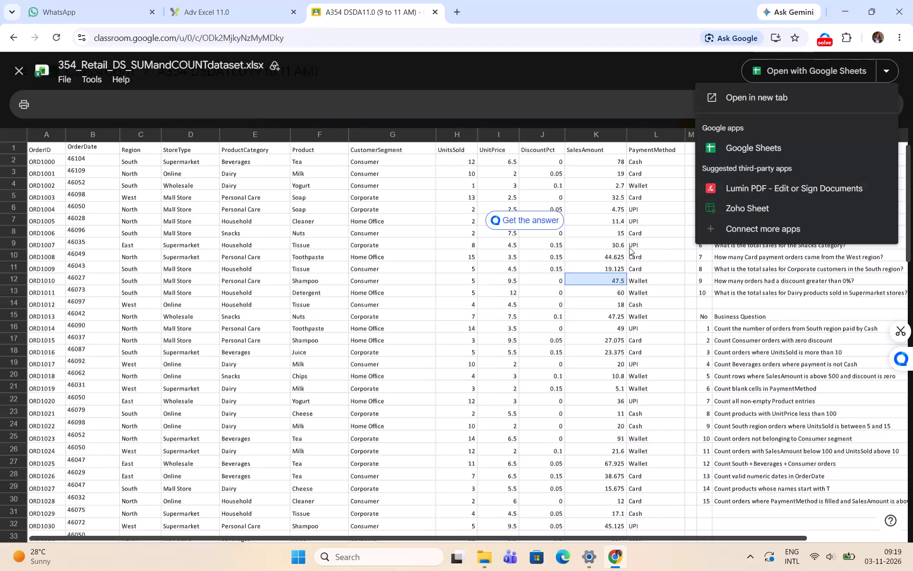
Reopen the retail dataset preview, dismiss the answer pop-up, and look through its file and open-with options for a way to get the file.
click(604, 244)
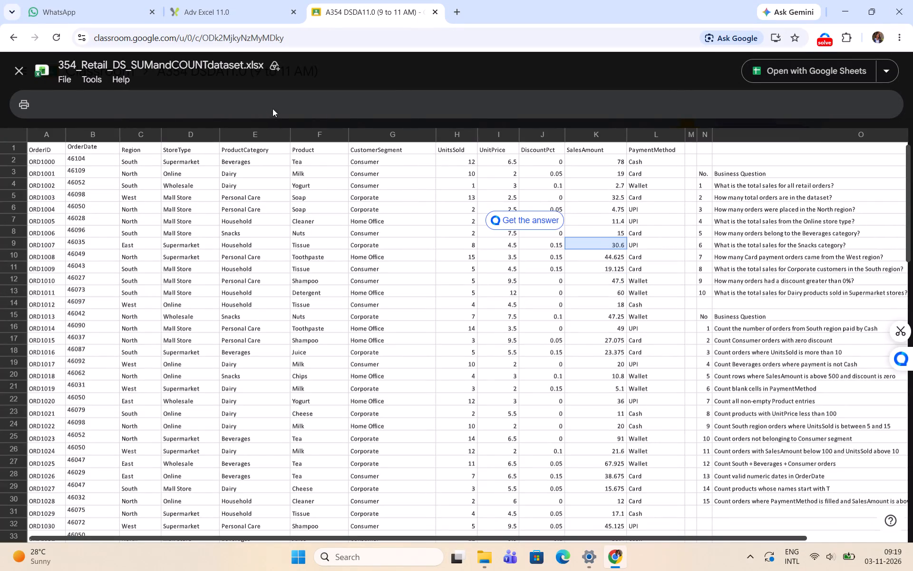
click(20, 69)
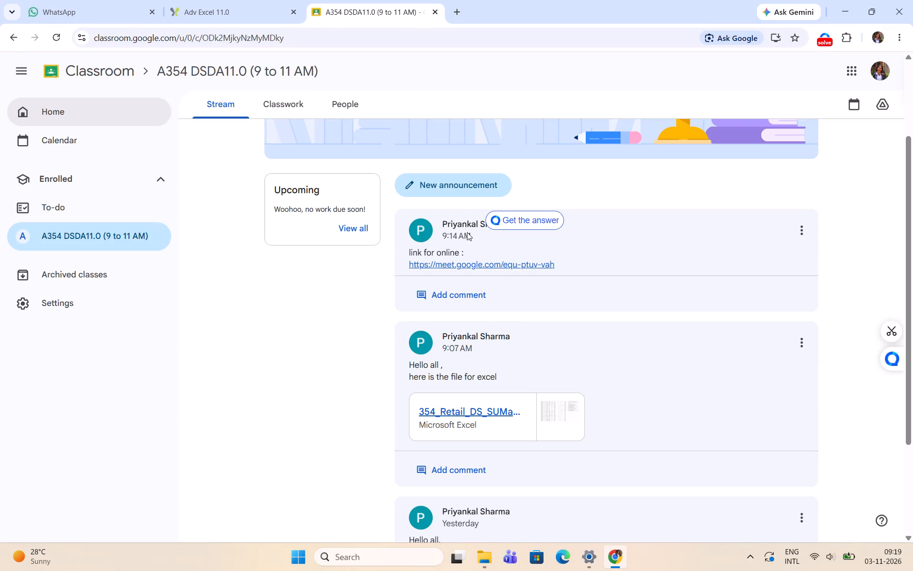
click(557, 405)
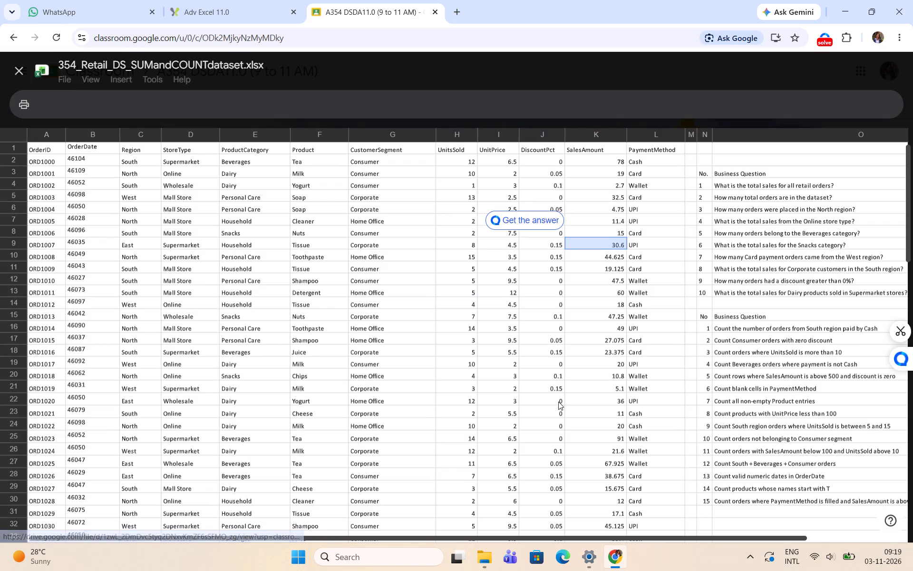
click(561, 211)
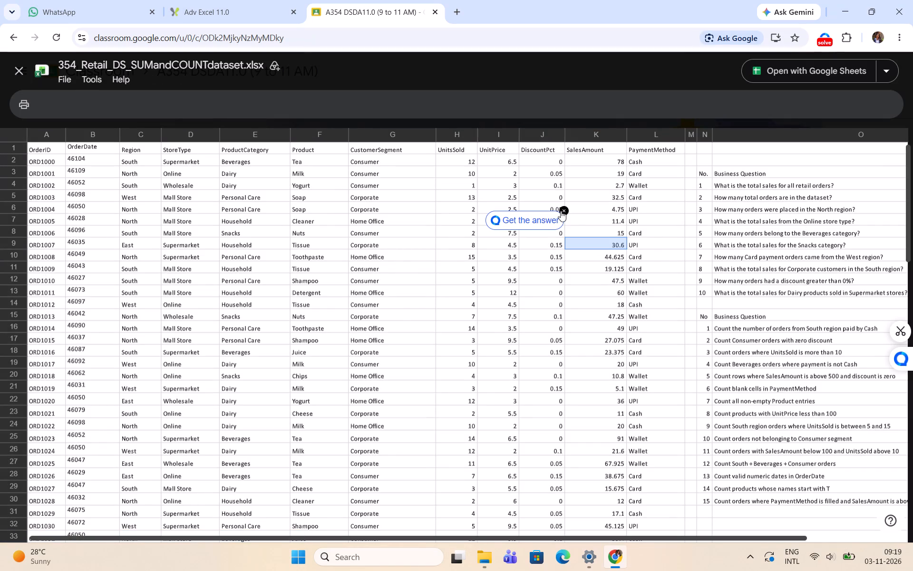
click(522, 345)
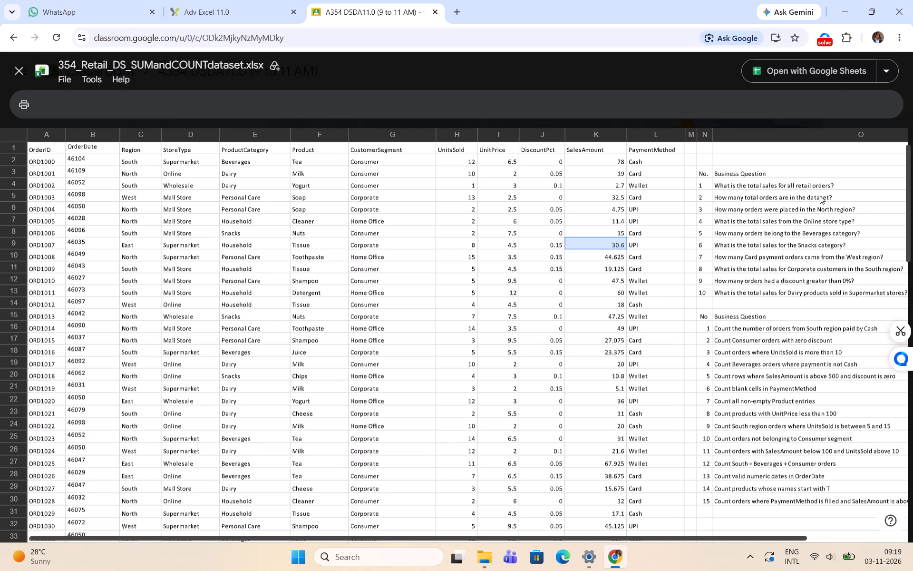
click(807, 175)
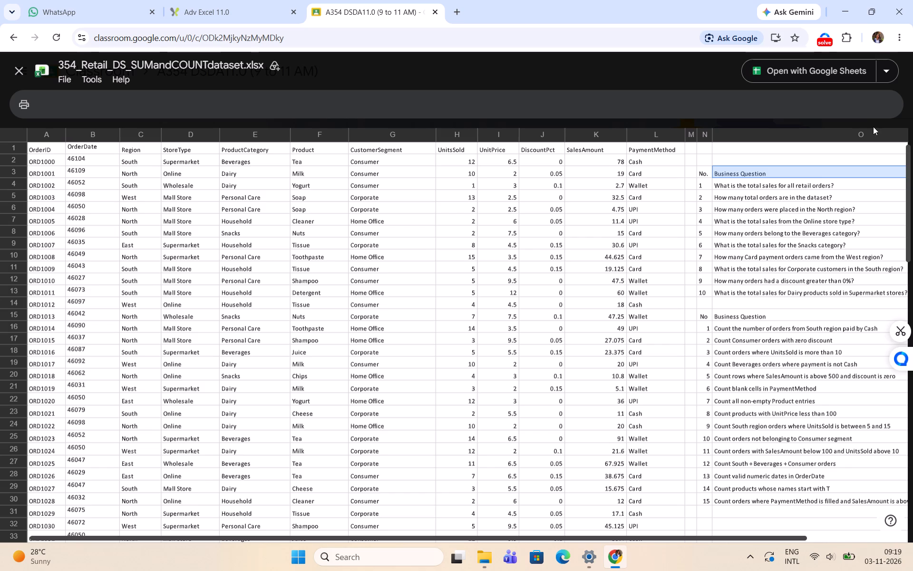
click(889, 68)
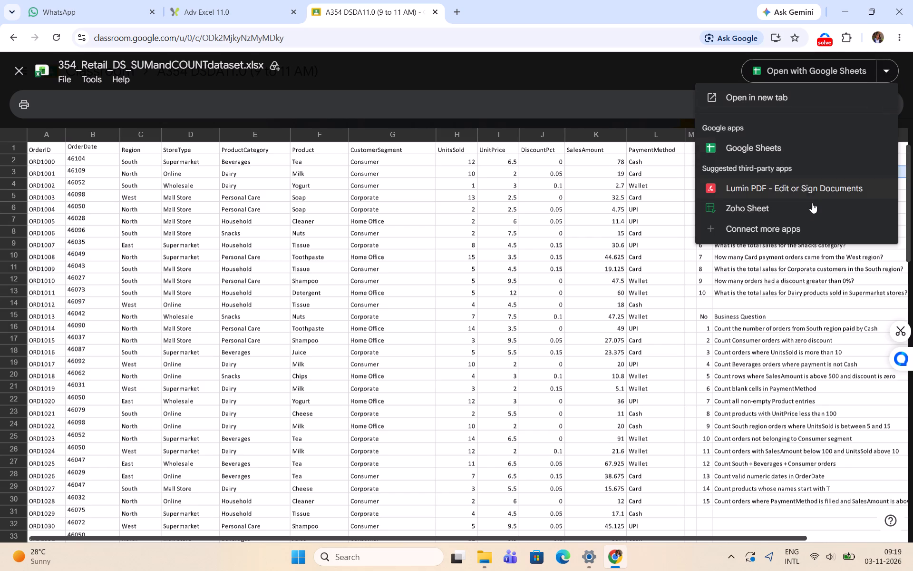
click(594, 178)
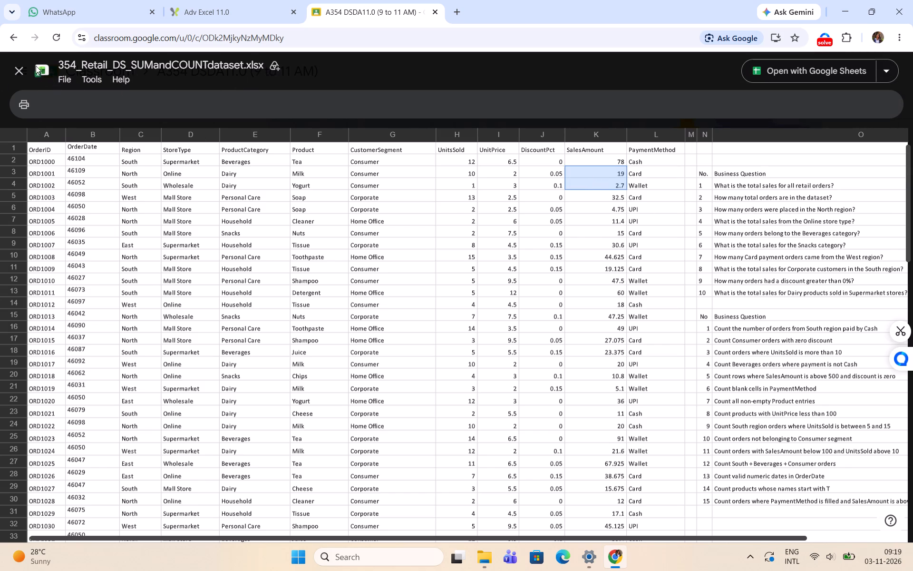
click(64, 81)
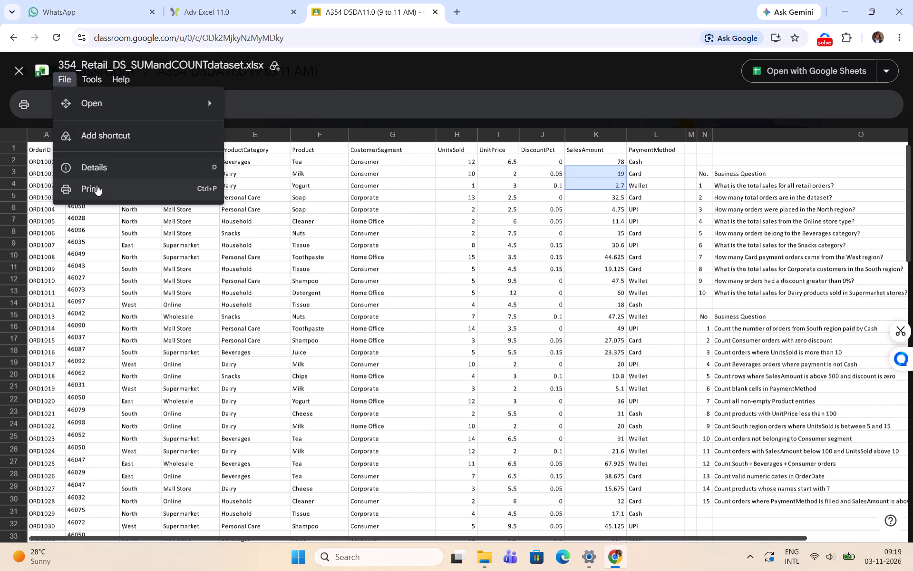
click(469, 188)
click(888, 68)
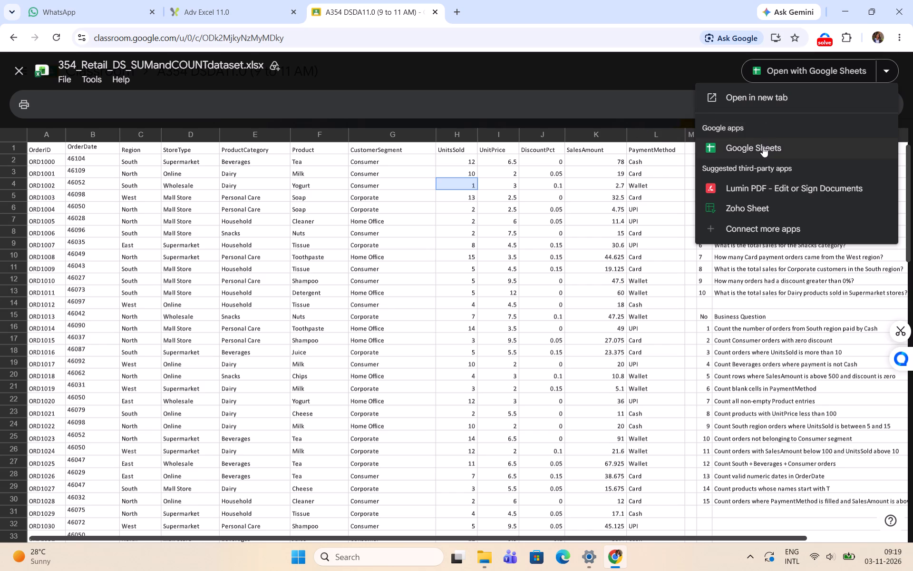
click(591, 148)
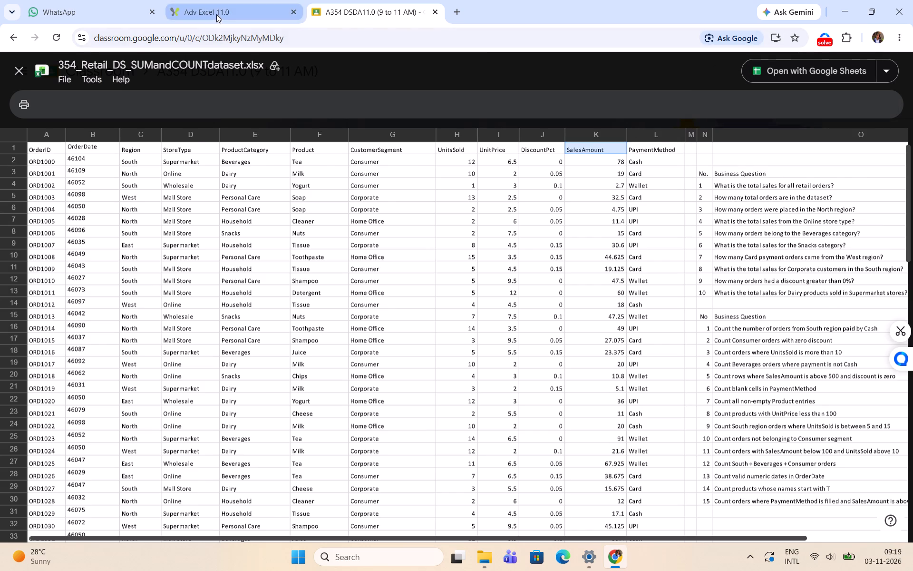
Check the Adv Excel 11.0 course page's topic list, then return to the retail dataset preview.
click(216, 14)
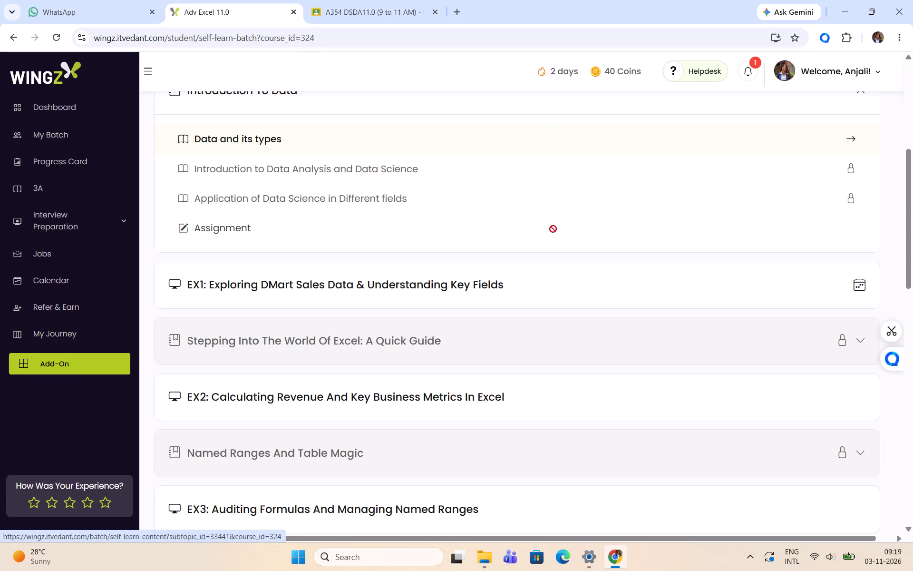
scroll(277, 355, down, 1)
scroll(278, 354, up, 4)
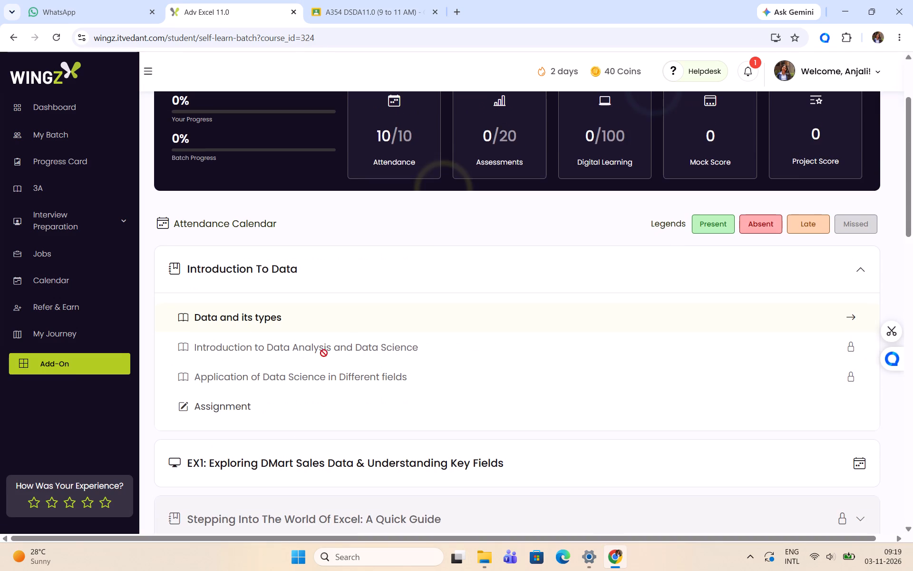
click(350, 12)
scroll(591, 305, up, 4)
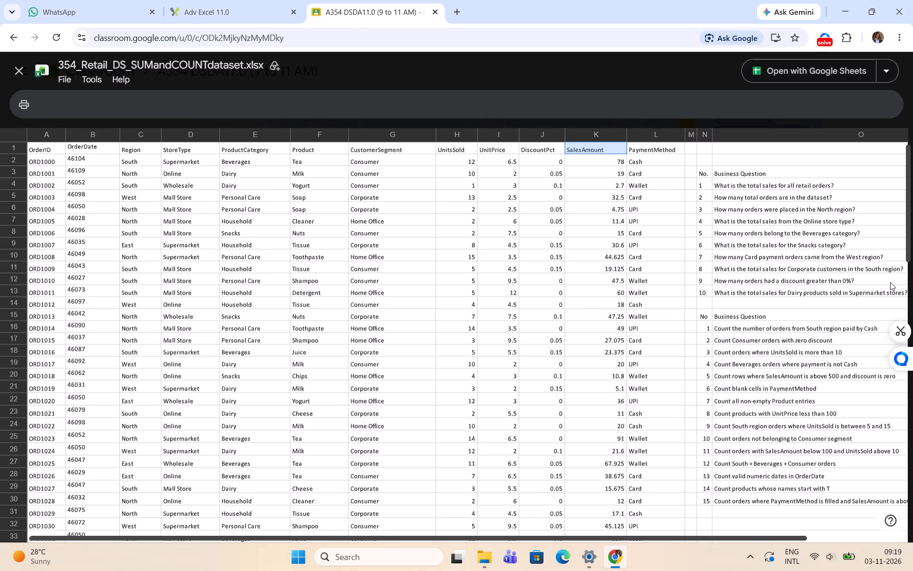
click(888, 66)
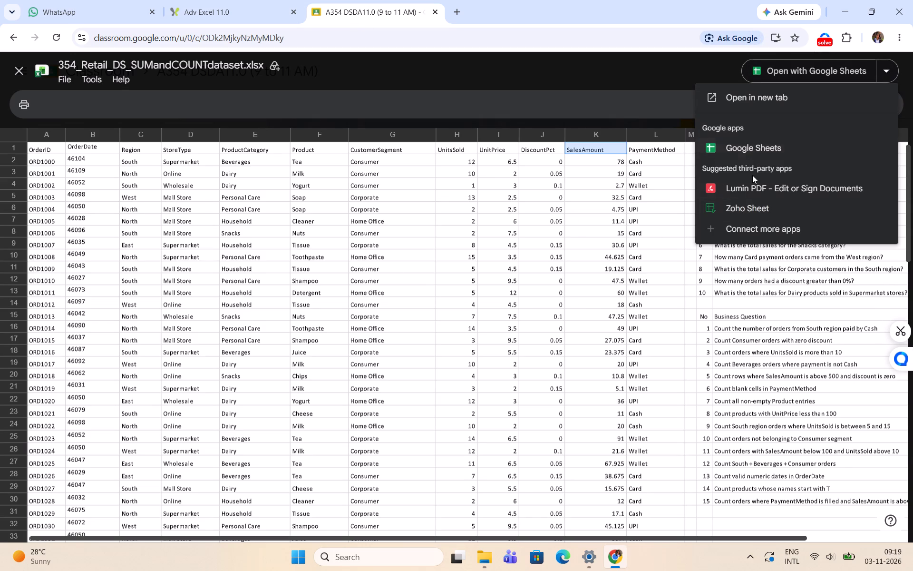
click(498, 211)
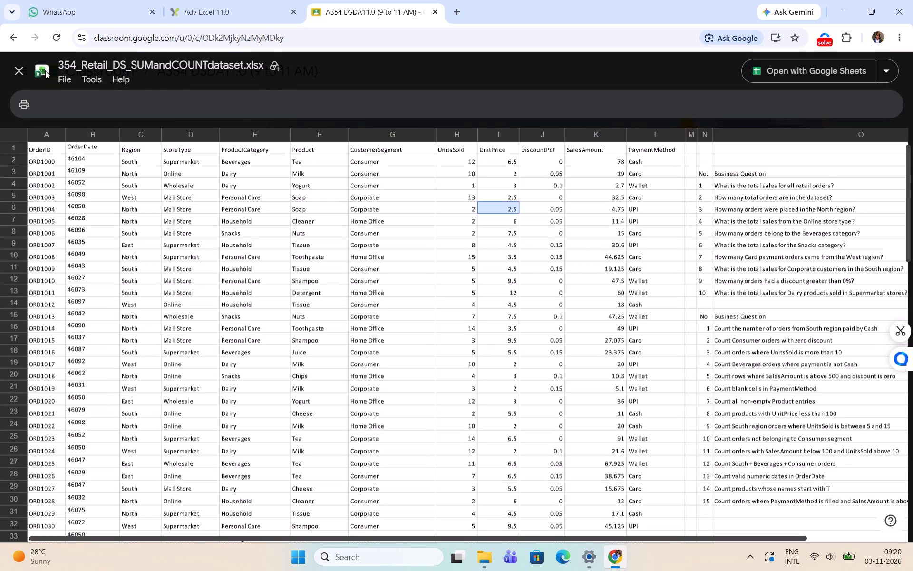
click(887, 69)
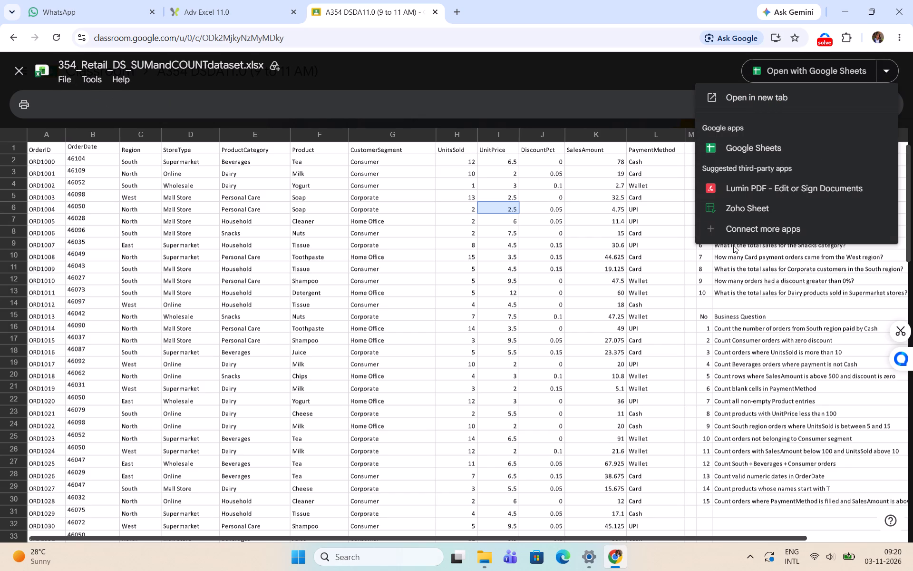
click(749, 278)
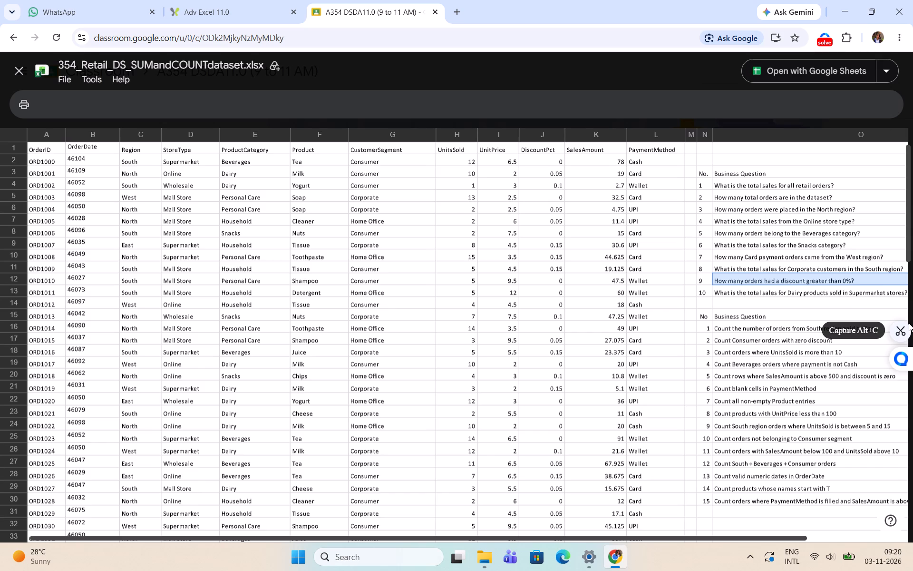
Reopen the 354_Retail_DS_SUMandCOUNTdataset.xlsx preview from the class stream and open the file in a new browser tab.
click(16, 69)
scroll(500, 220, down, 3)
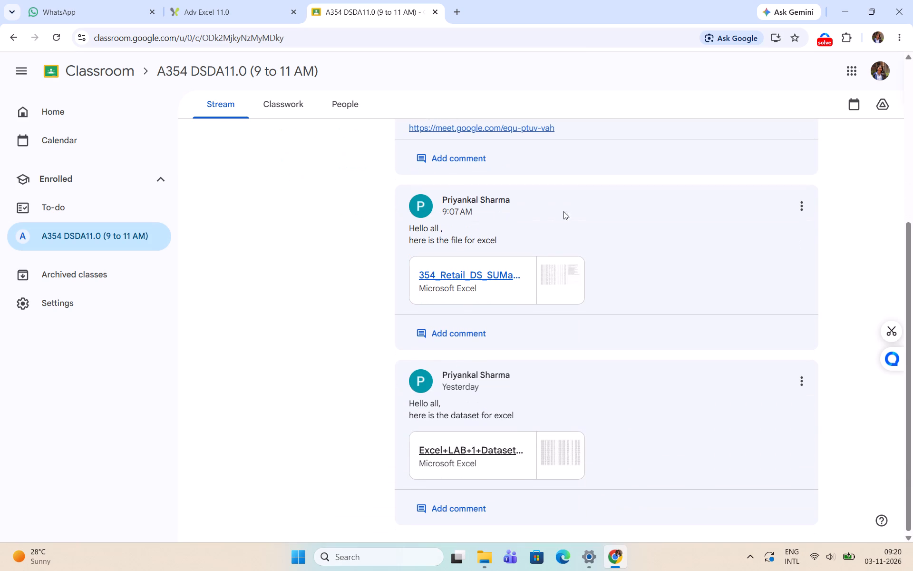
click(556, 271)
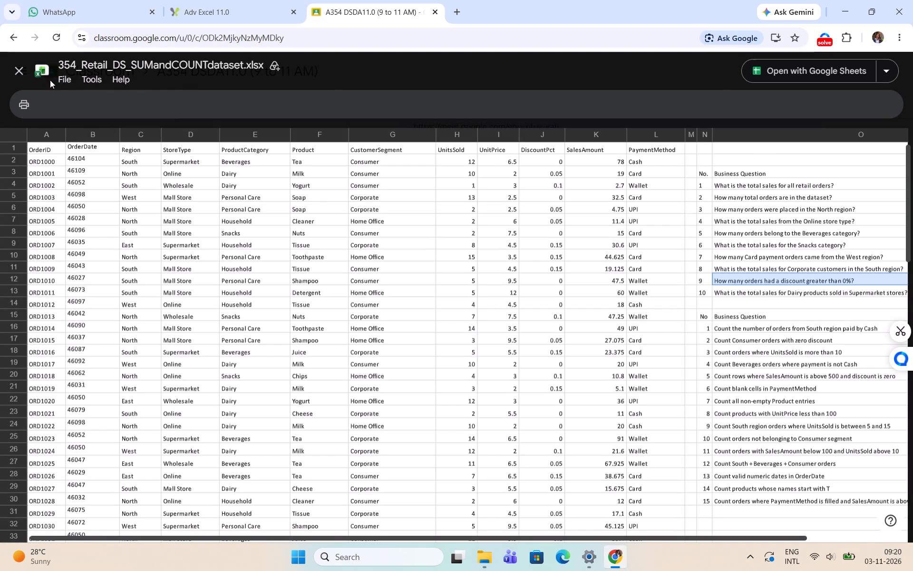
click(65, 78)
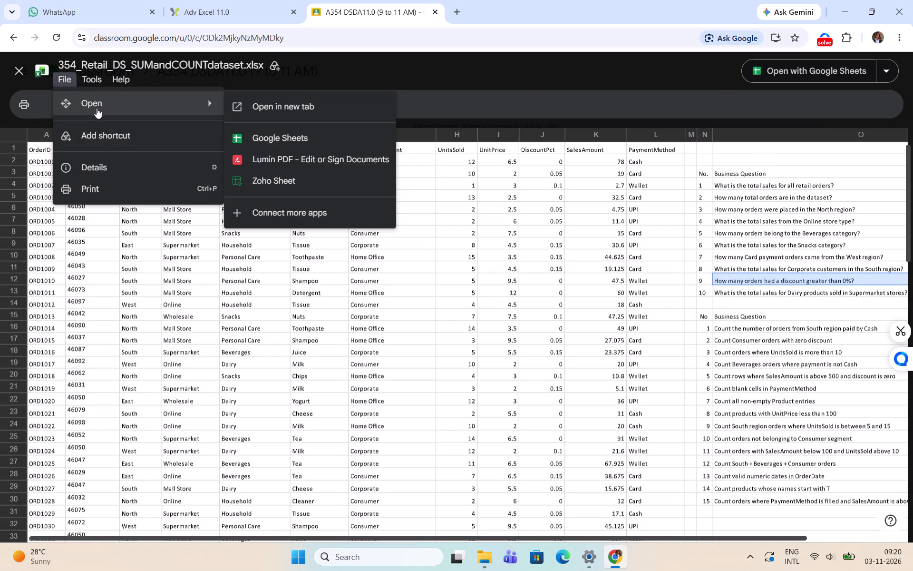
click(316, 108)
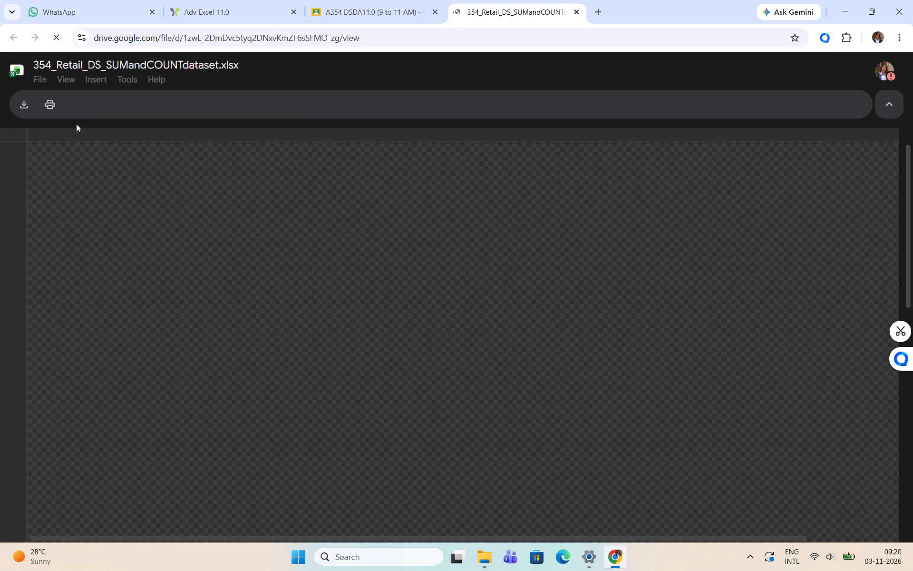
Download 354_Retail_DS_SUMandCOUNTdataset.xlsx from Google Drive and open the downloaded copy in Excel.
click(28, 103)
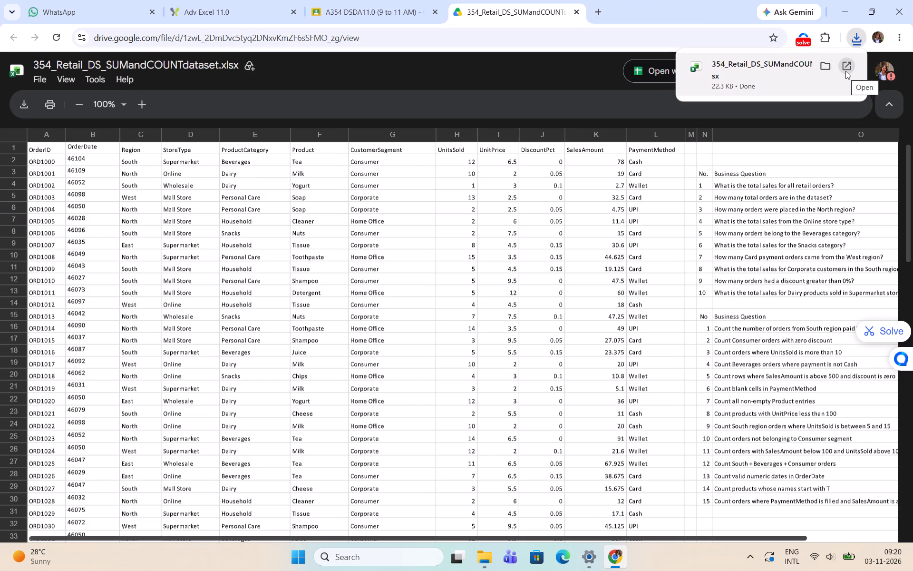
click(845, 71)
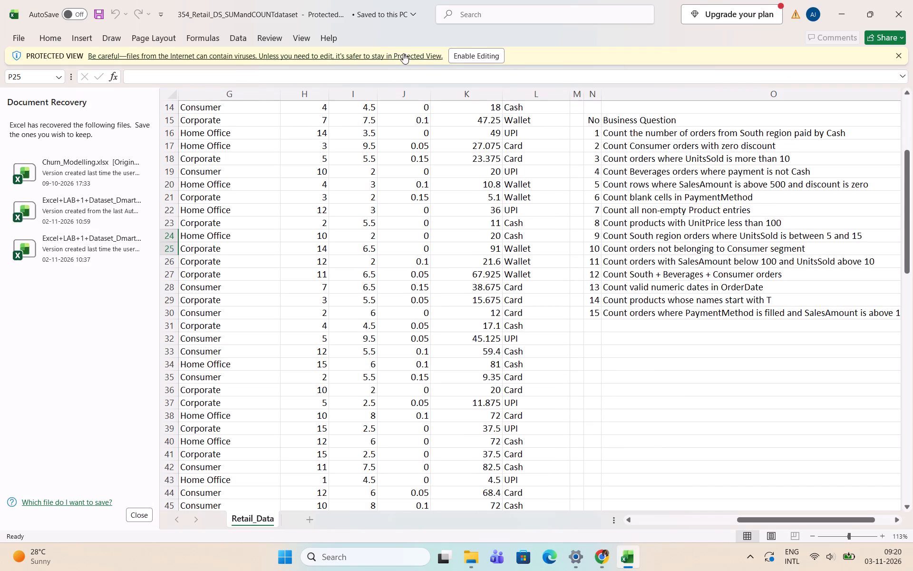
Look over the Retail_Data sheet's order columns and the two lists of business questions.
scroll(291, 197, up, 4)
scroll(291, 190, down, 1)
scroll(291, 190, up, 1)
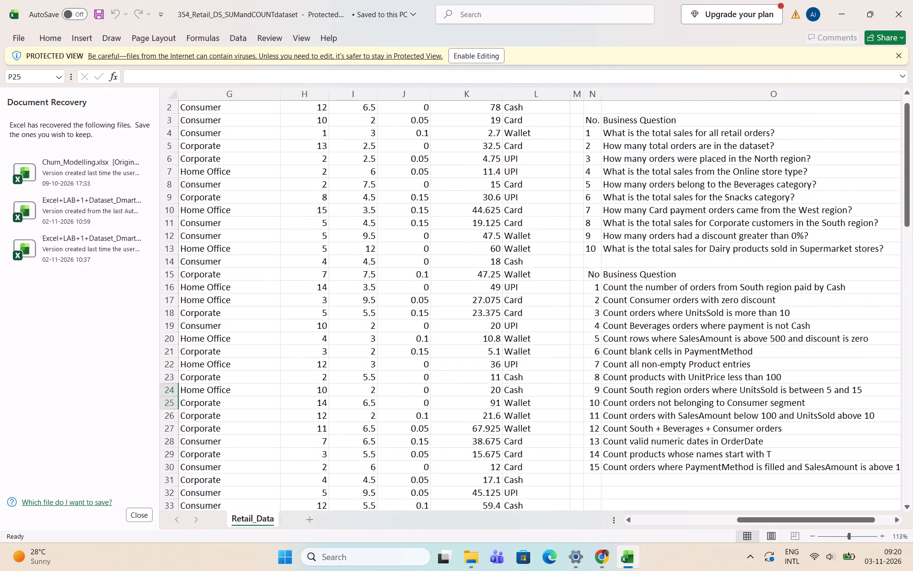
scroll(289, 178, up, 11)
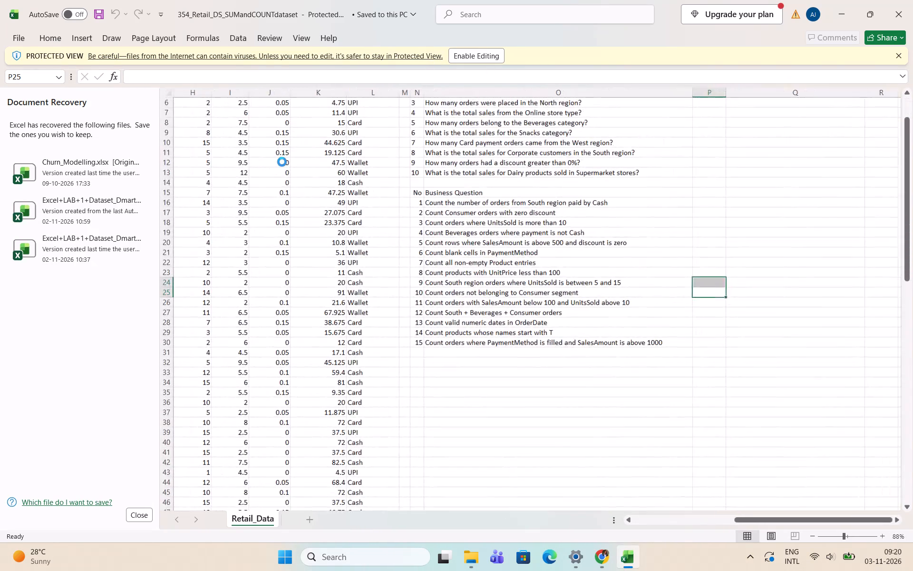
scroll(282, 162, right, 9)
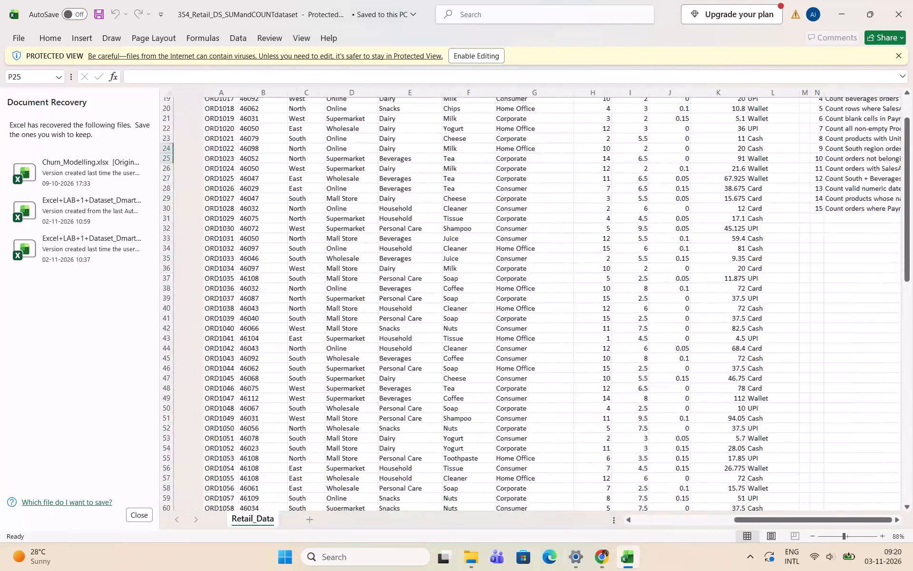
scroll(282, 162, up, 3)
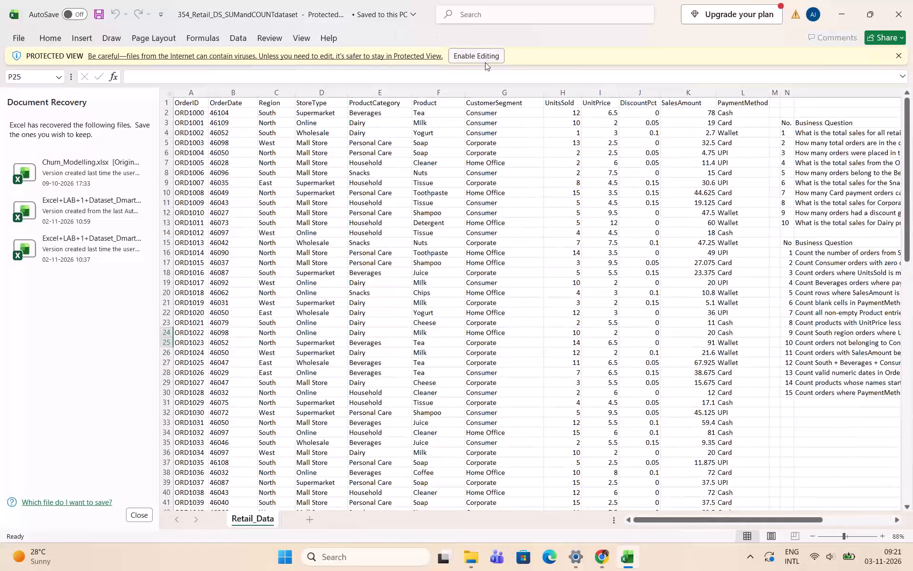
Enable editing for the downloaded retail dataset workbook.
click(480, 55)
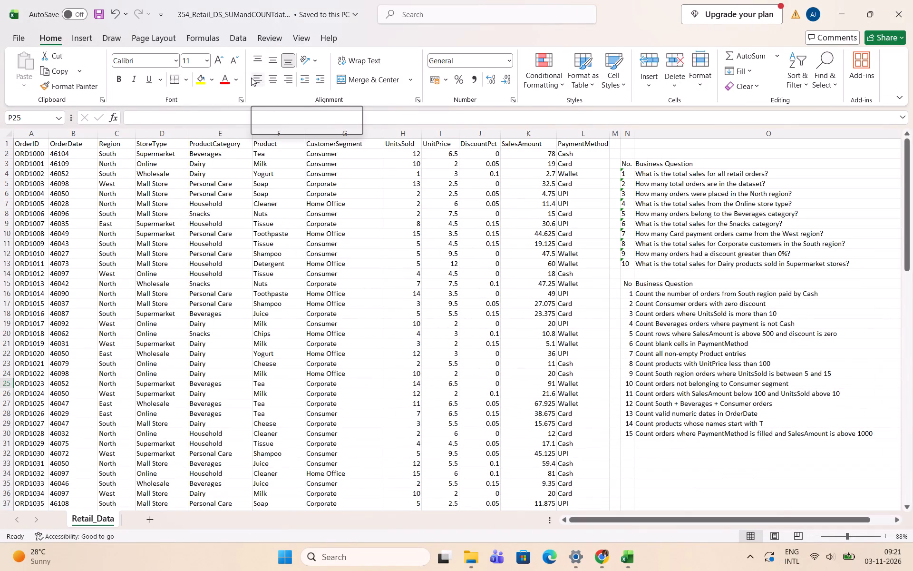
scroll(537, 261, up, 3)
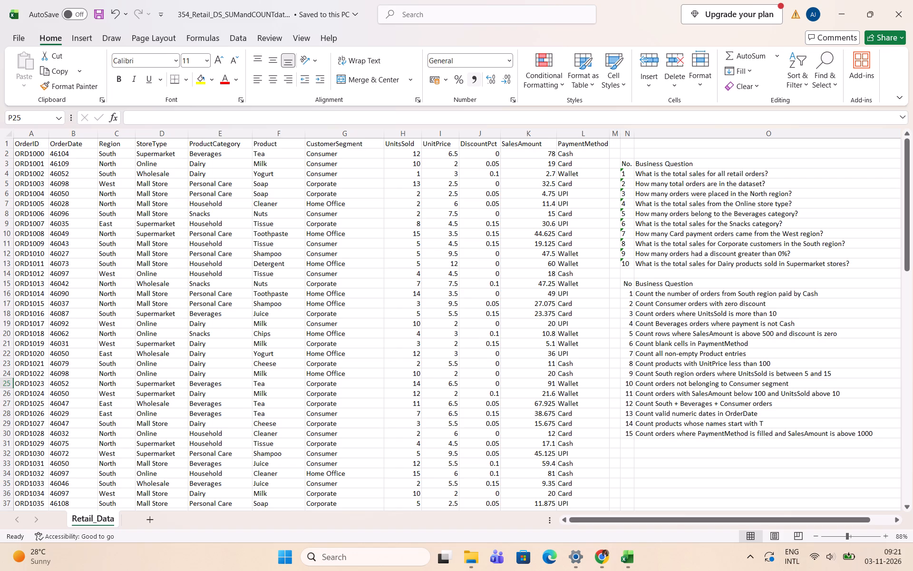
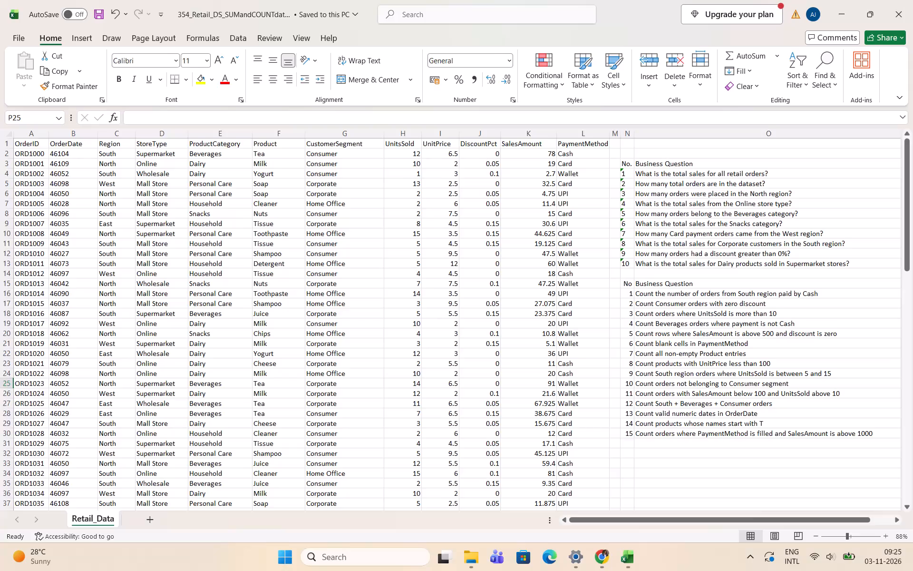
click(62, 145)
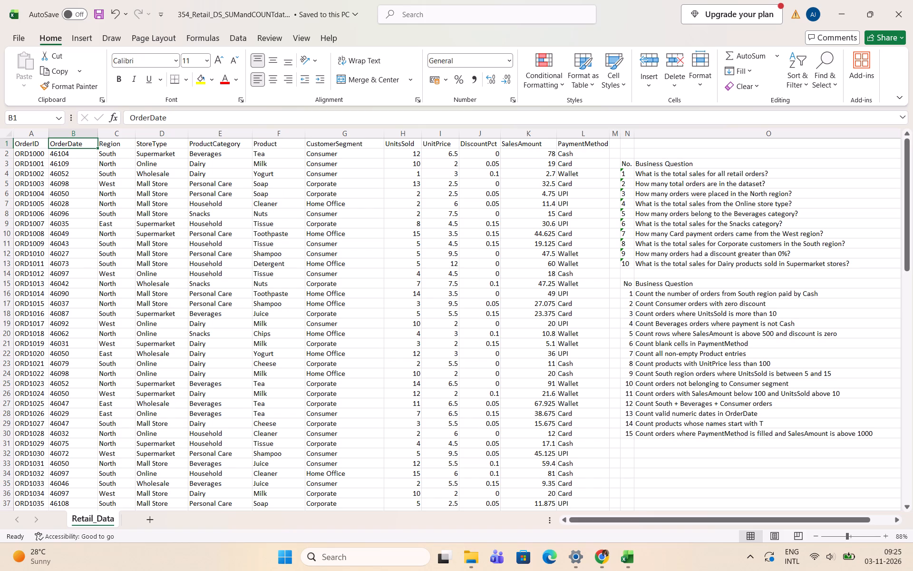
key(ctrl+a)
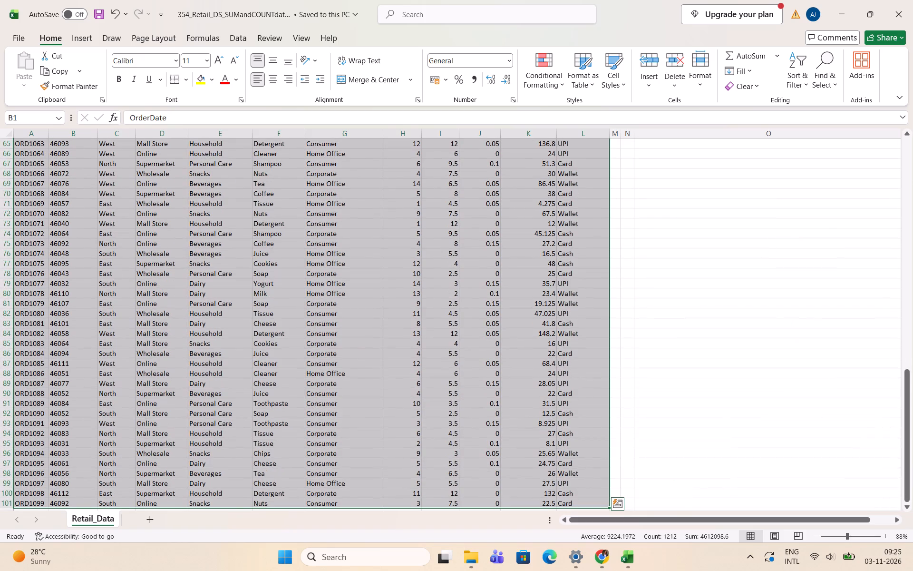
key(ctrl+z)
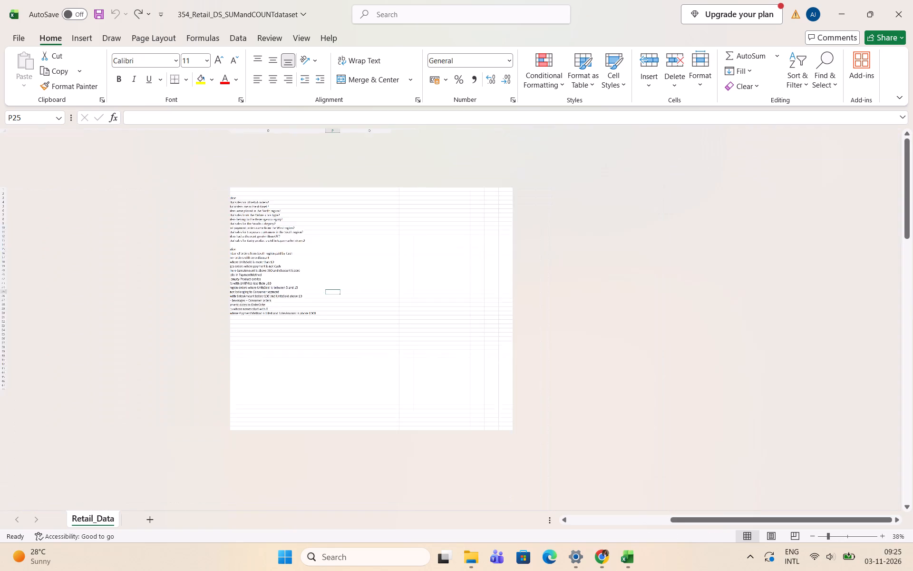
Format the entire OrderDate column of the Retail_Data sheet as Short Date.
scroll(76, 218, right, 7)
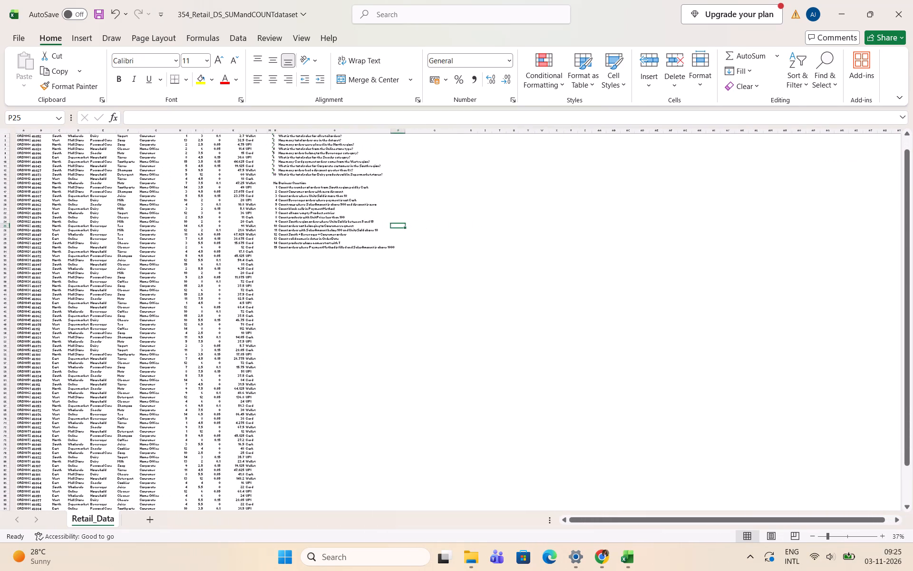
scroll(76, 218, right, 5)
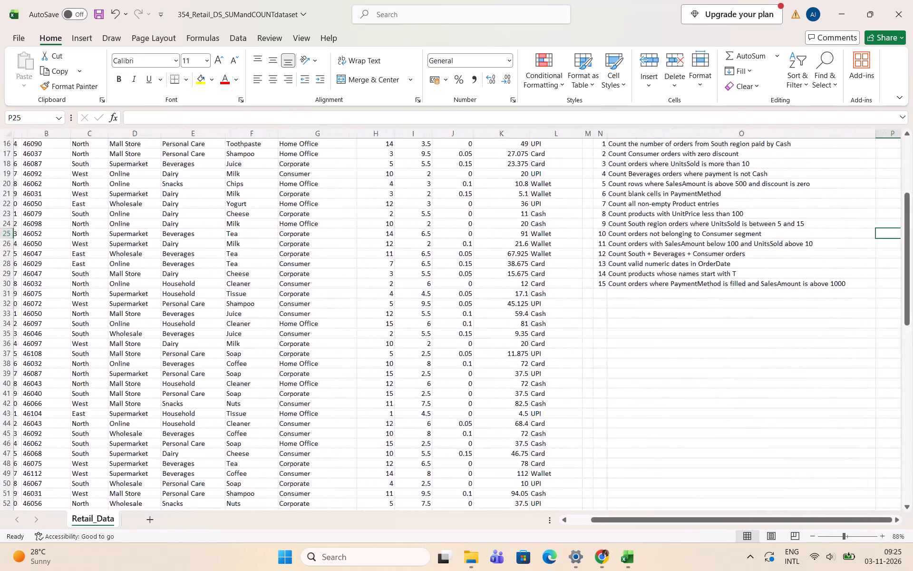
scroll(76, 218, right, 2)
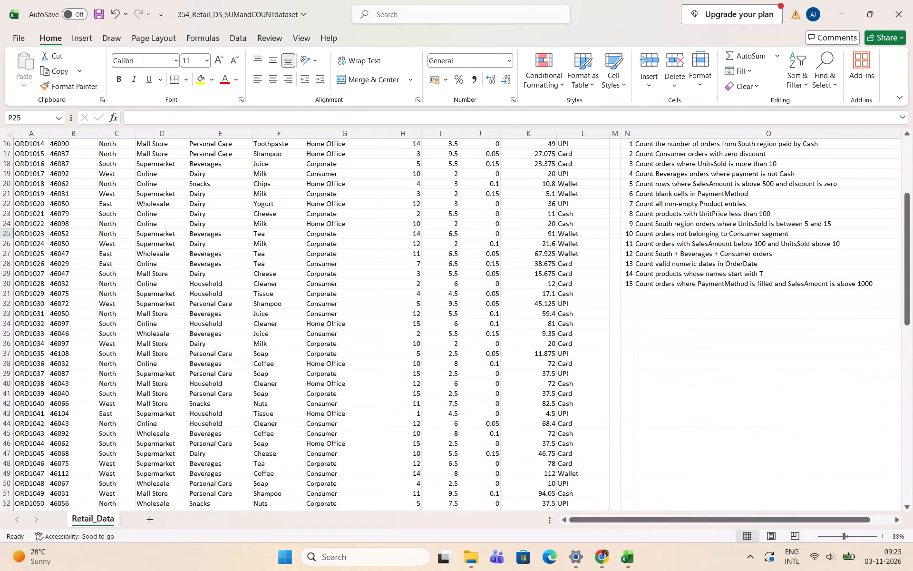
click(71, 134)
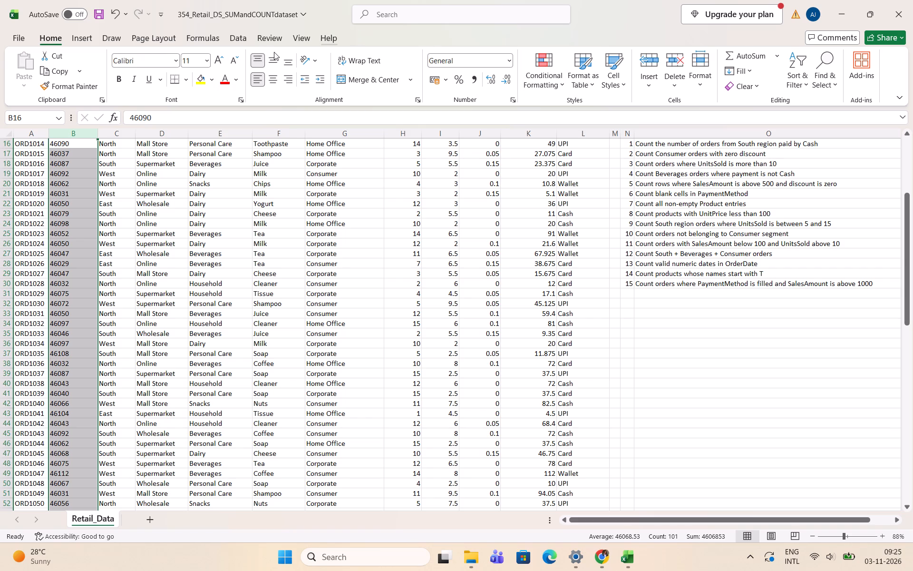
click(81, 35)
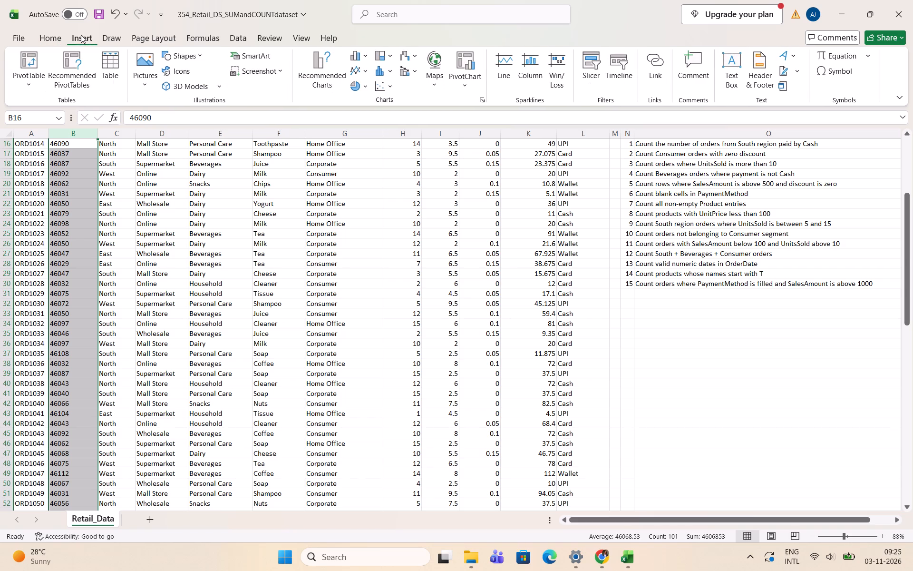
click(106, 35)
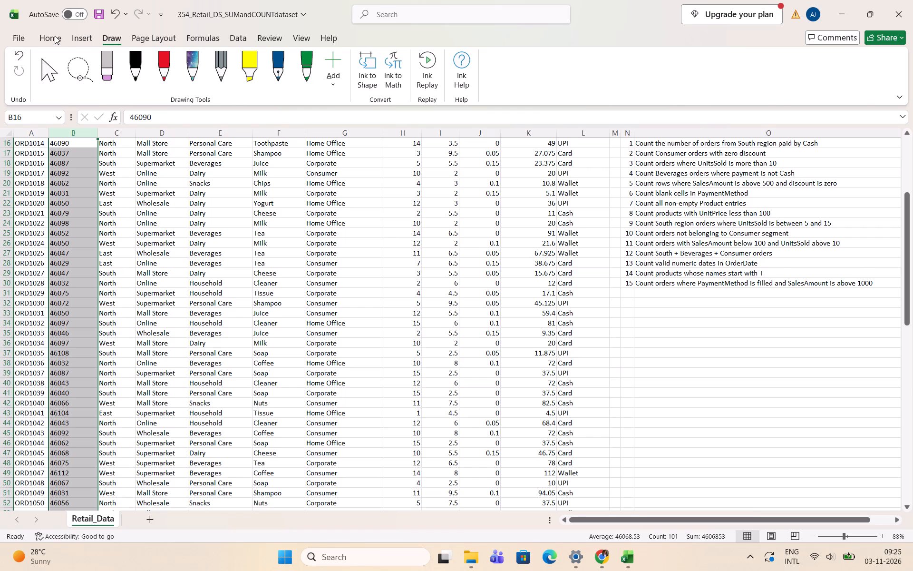
click(55, 36)
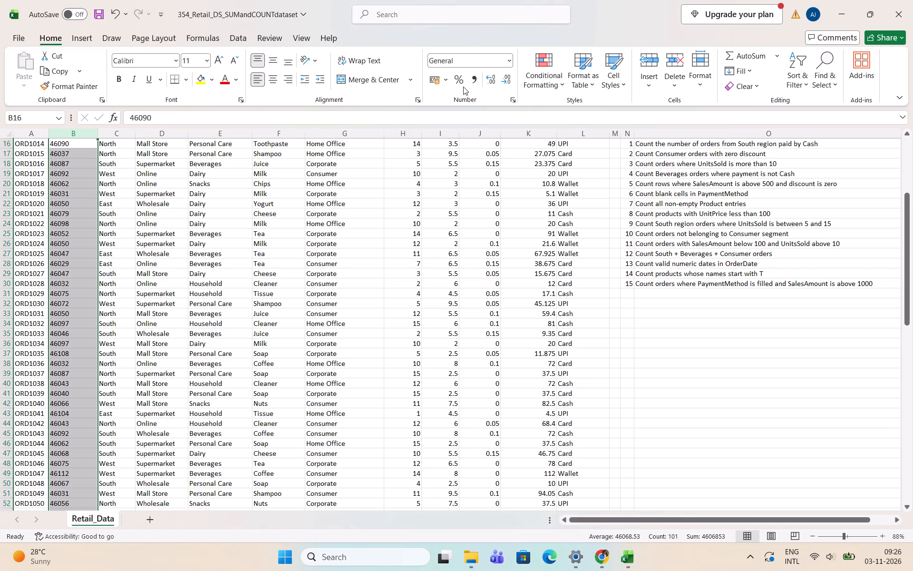
click(508, 60)
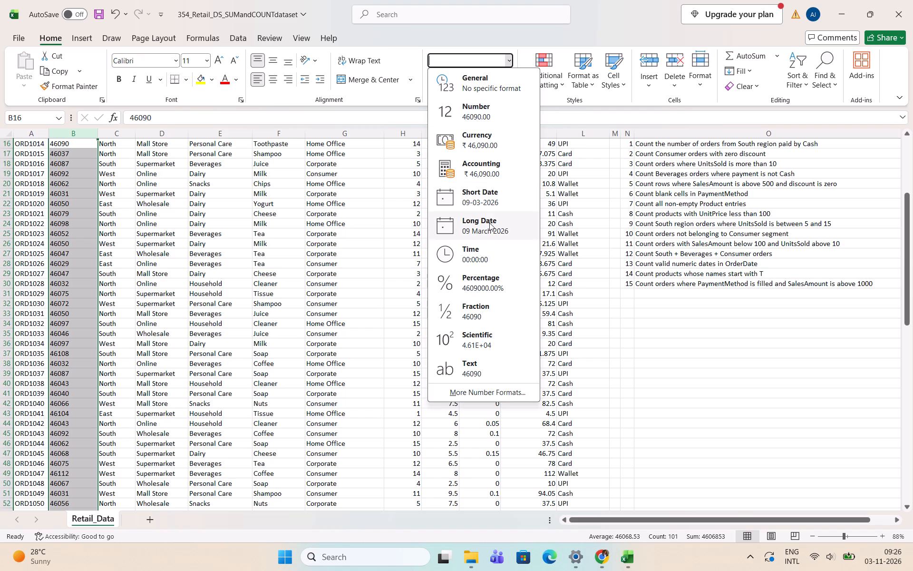
click(488, 198)
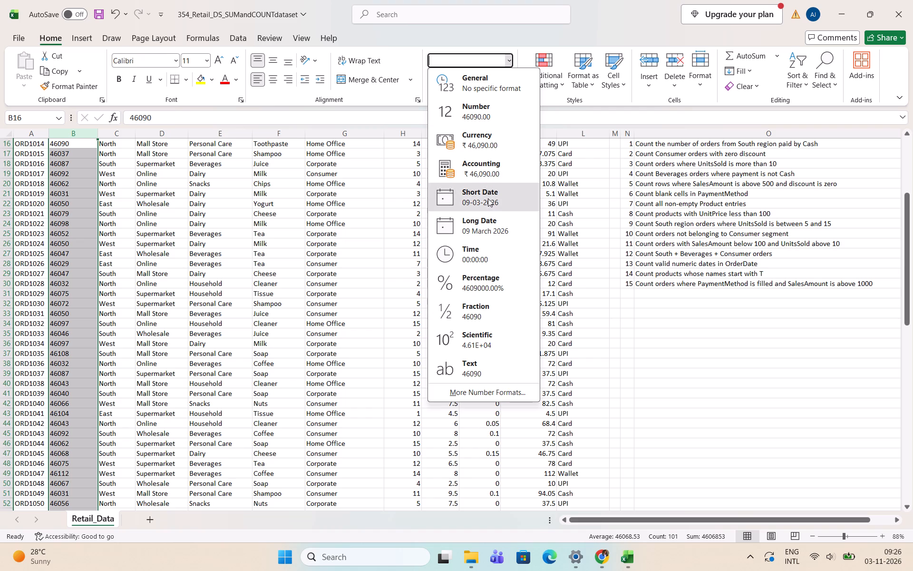
click(134, 220)
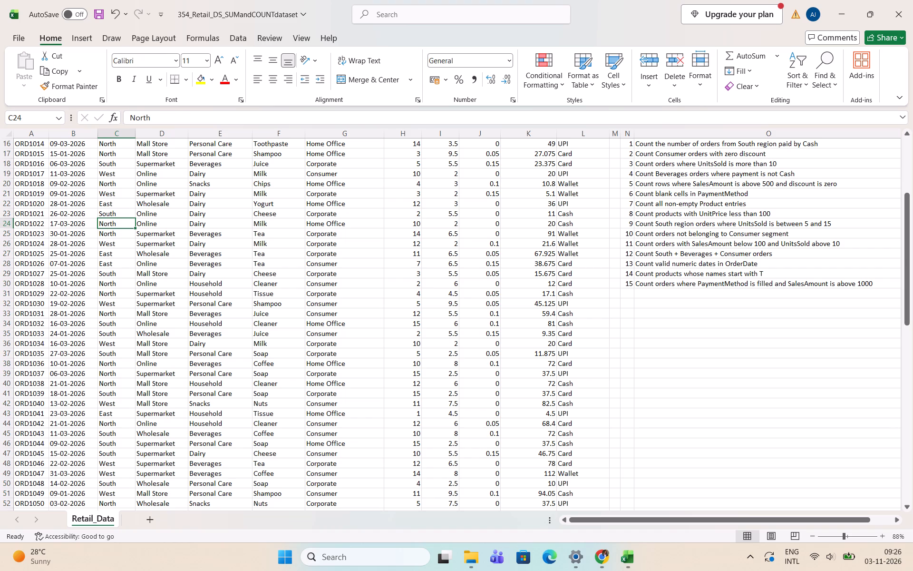
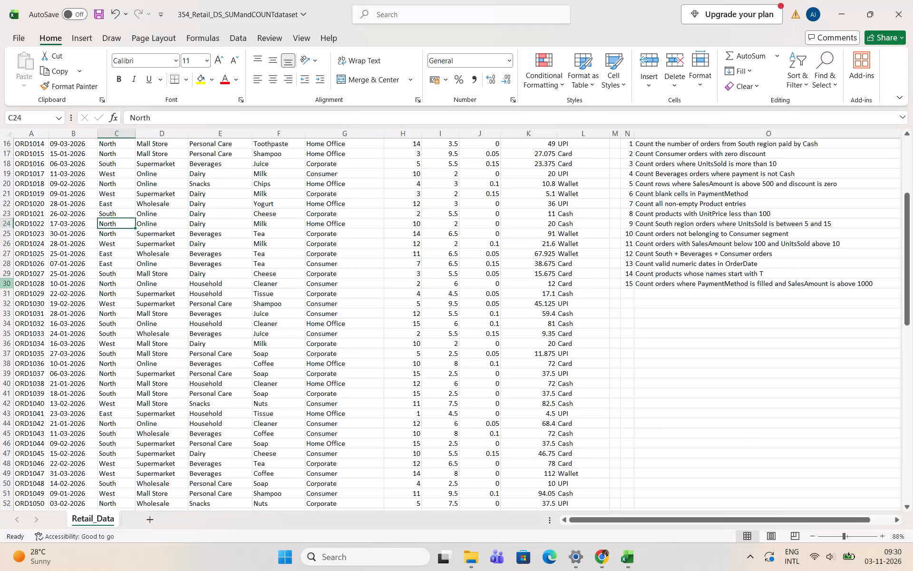
Format the entire UnitsSold column of the Retail_Data sheet as Currency.
scroll(142, 228, up, 2)
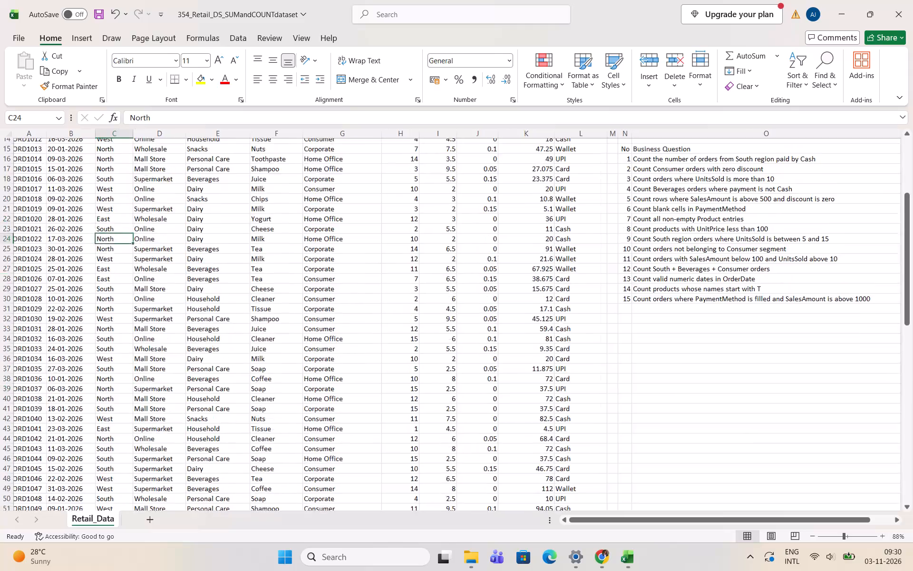
scroll(142, 228, up, 3)
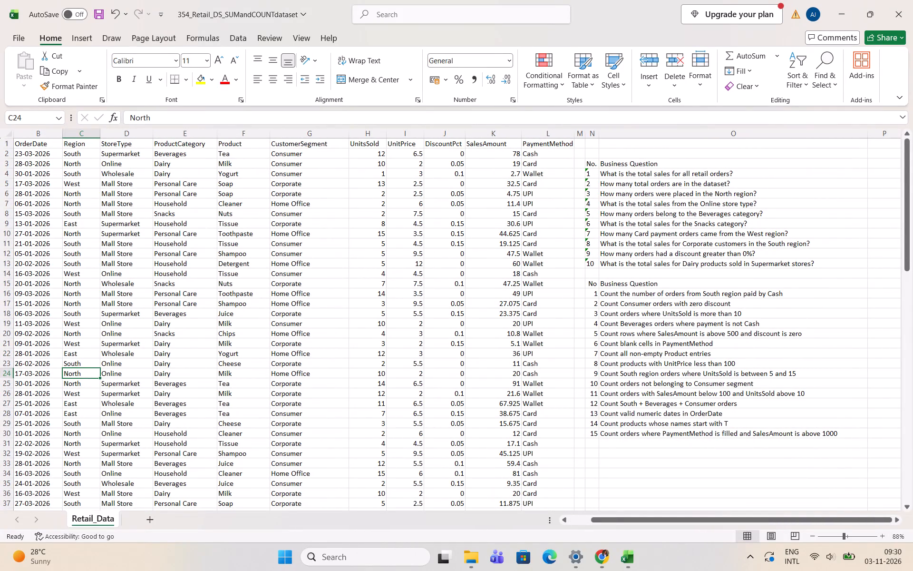
click(369, 144)
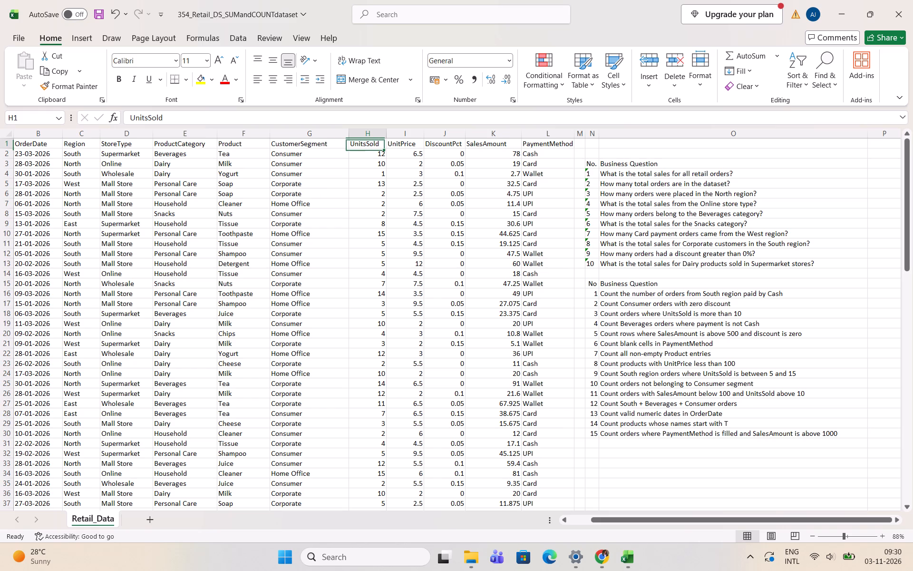
click(370, 137)
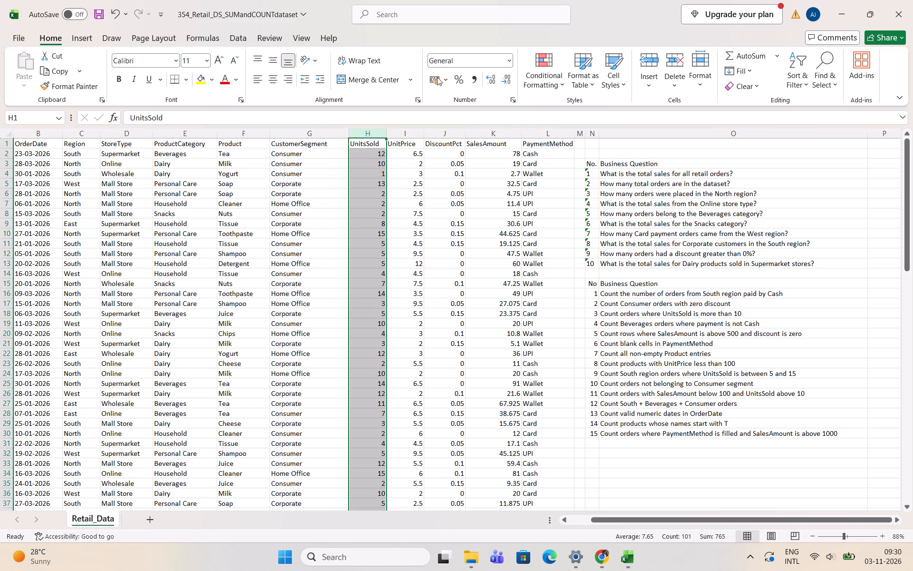
click(508, 60)
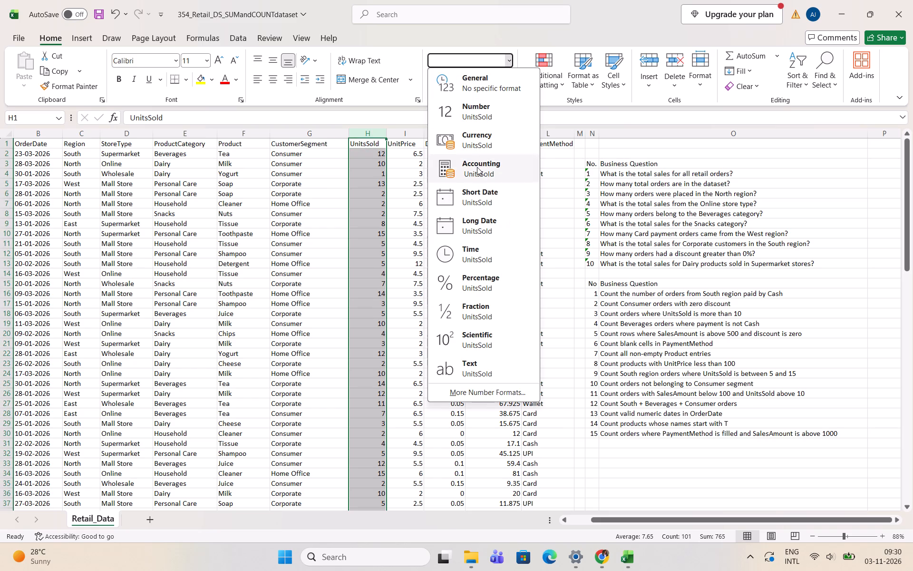
click(469, 137)
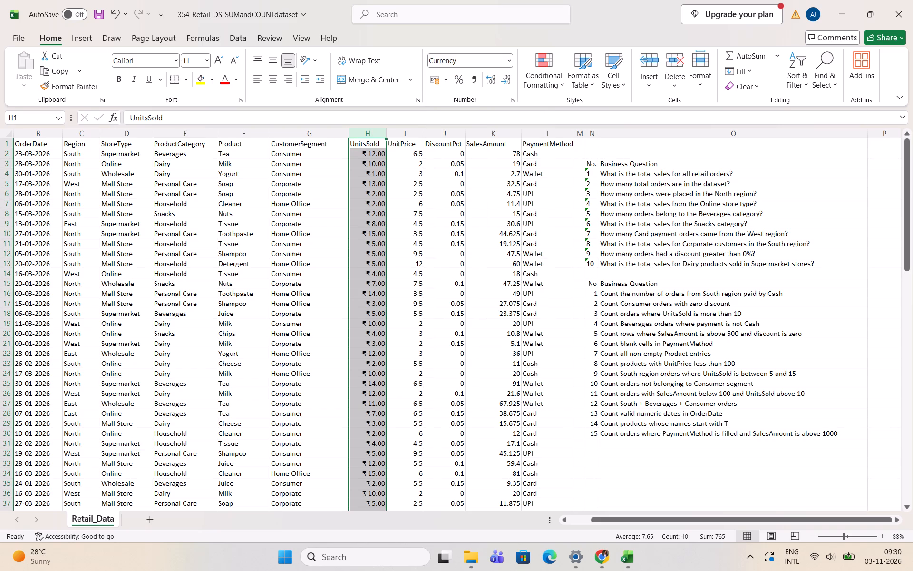
Format the entire UnitPrice column as Currency and deselect the column.
click(413, 146)
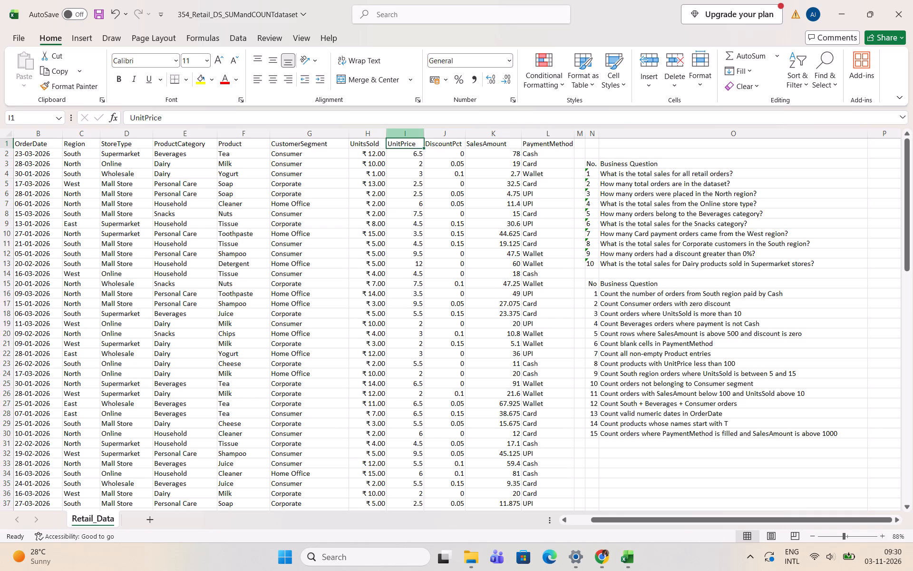
click(413, 132)
click(508, 60)
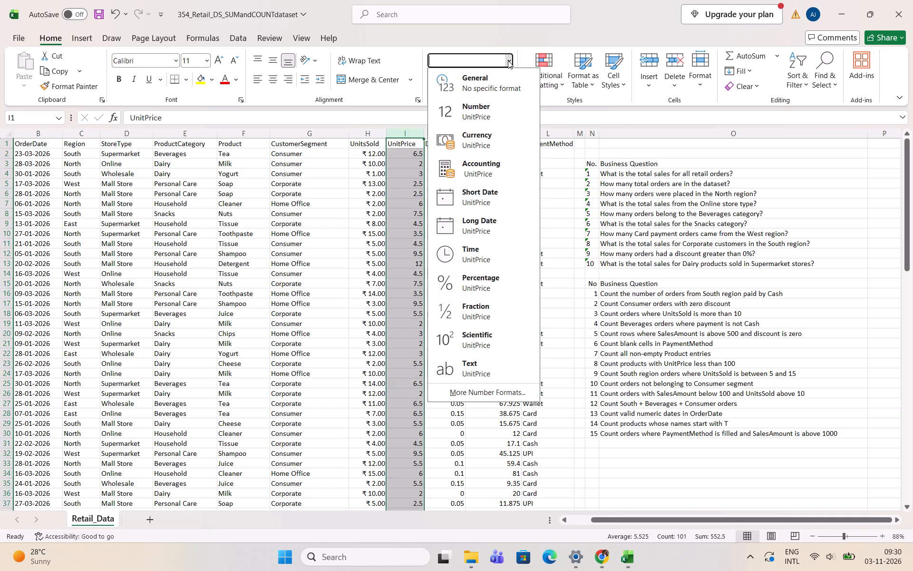
click(471, 140)
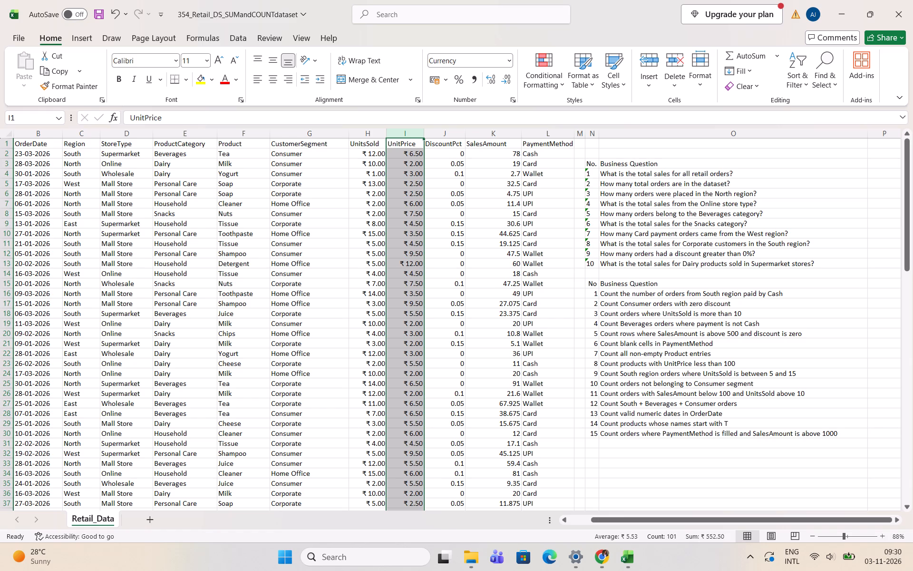
click(465, 258)
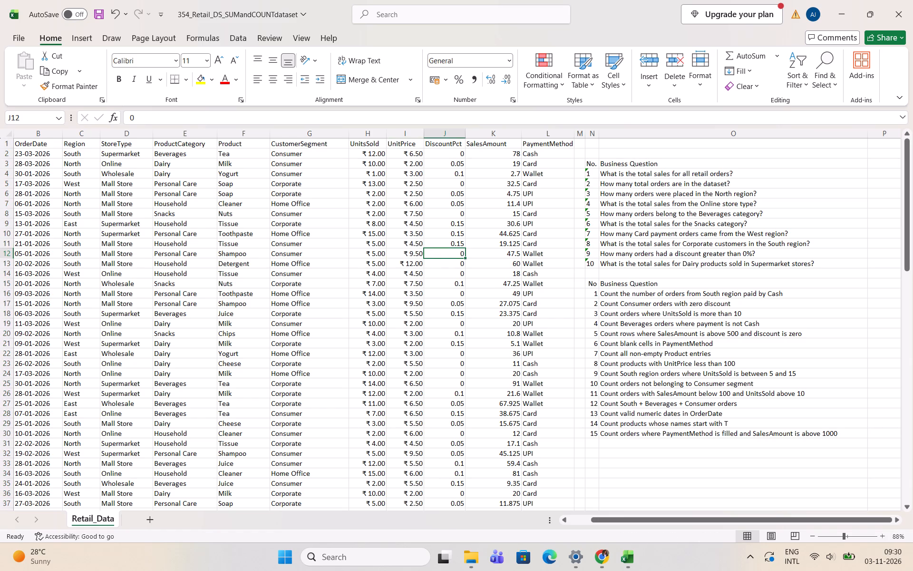
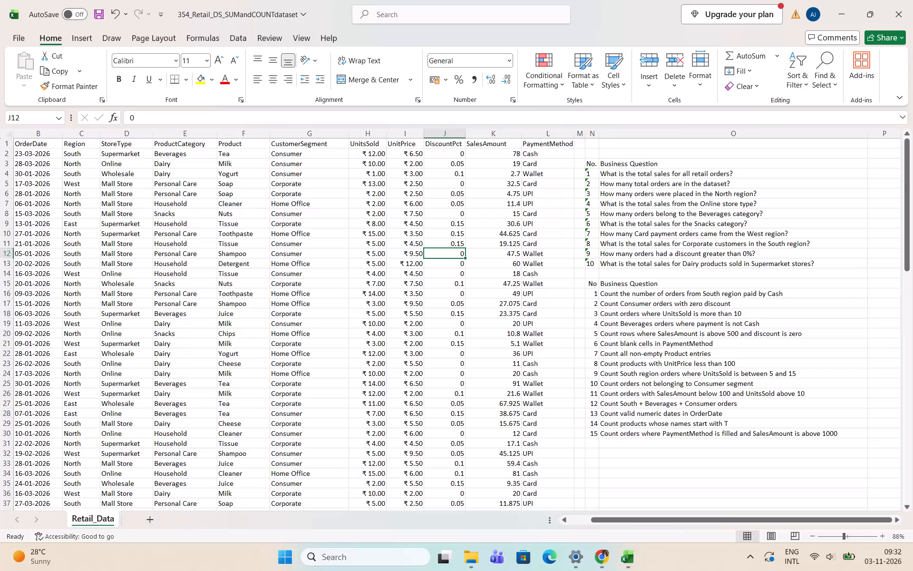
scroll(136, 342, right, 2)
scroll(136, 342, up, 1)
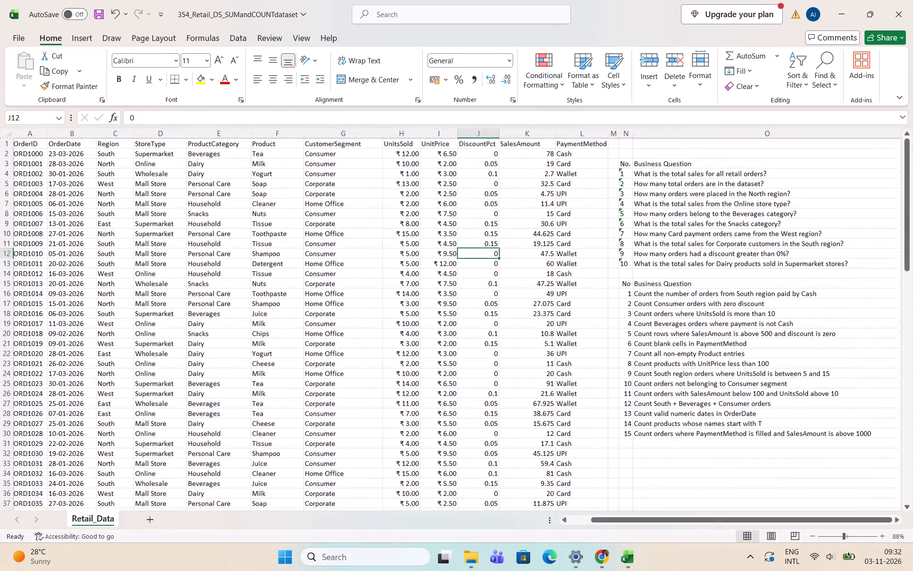
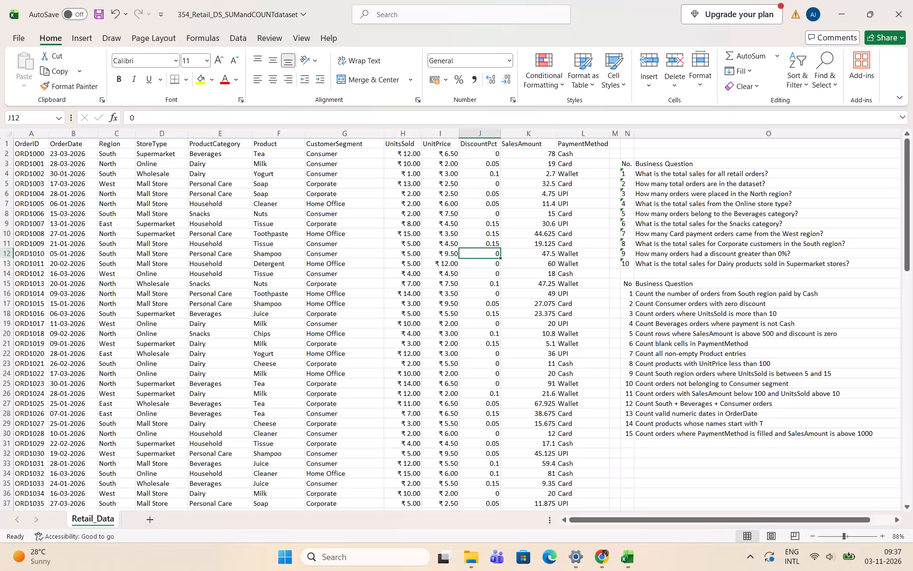
Examine the first record's UnitsSold, UnitPrice, DiscountPct, SalesAmount and PaymentMethod cells.
click(545, 152)
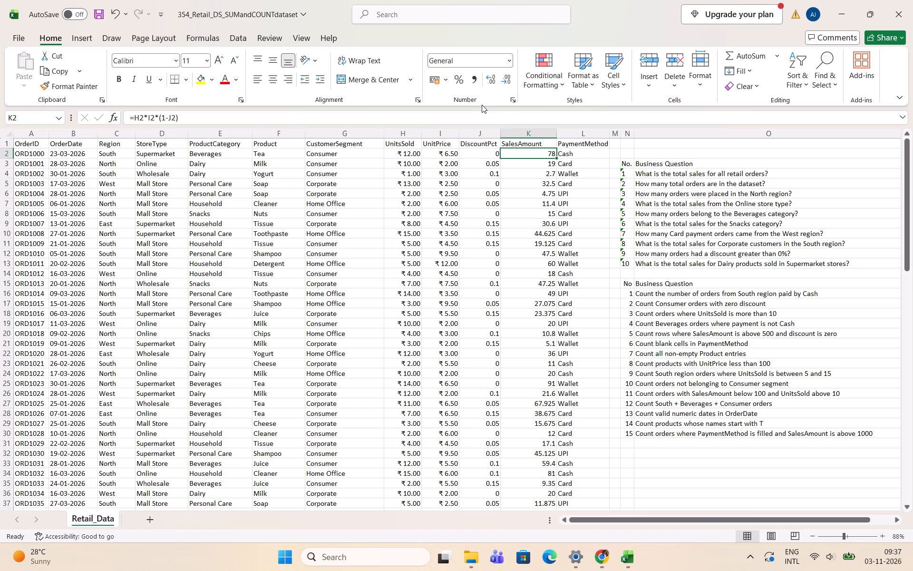
click(421, 150)
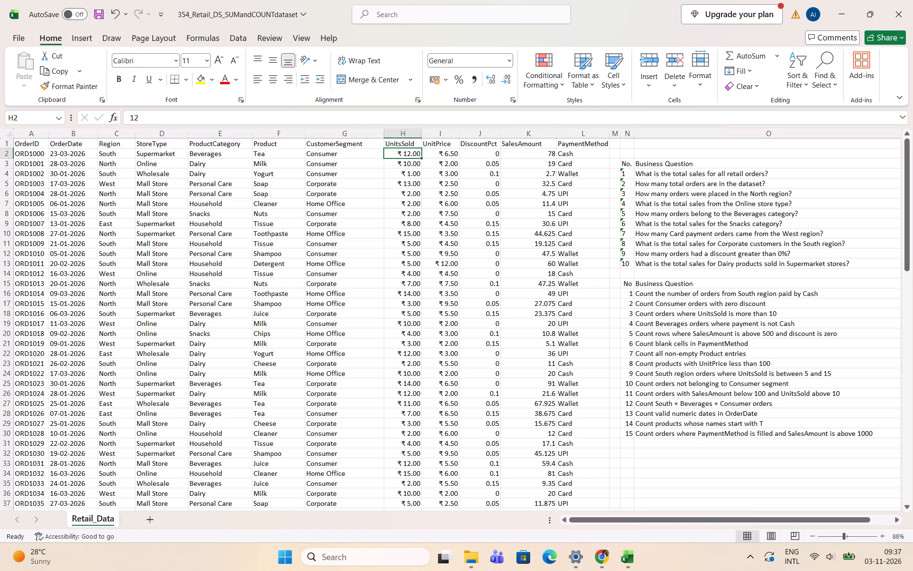
click(439, 149)
click(470, 152)
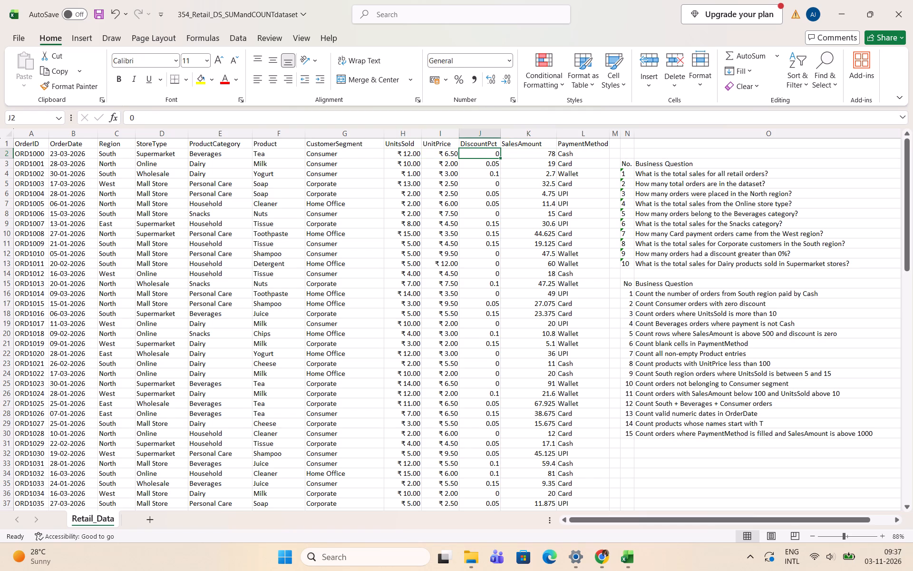
click(551, 152)
click(578, 152)
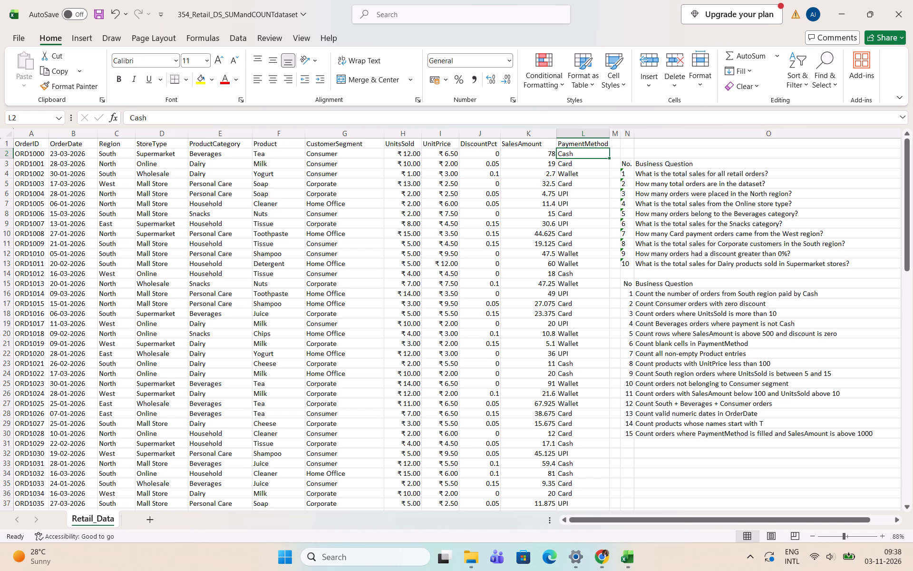
scroll(652, 208, down, 1)
scroll(641, 196, up, 1)
scroll(734, 200, up, 1)
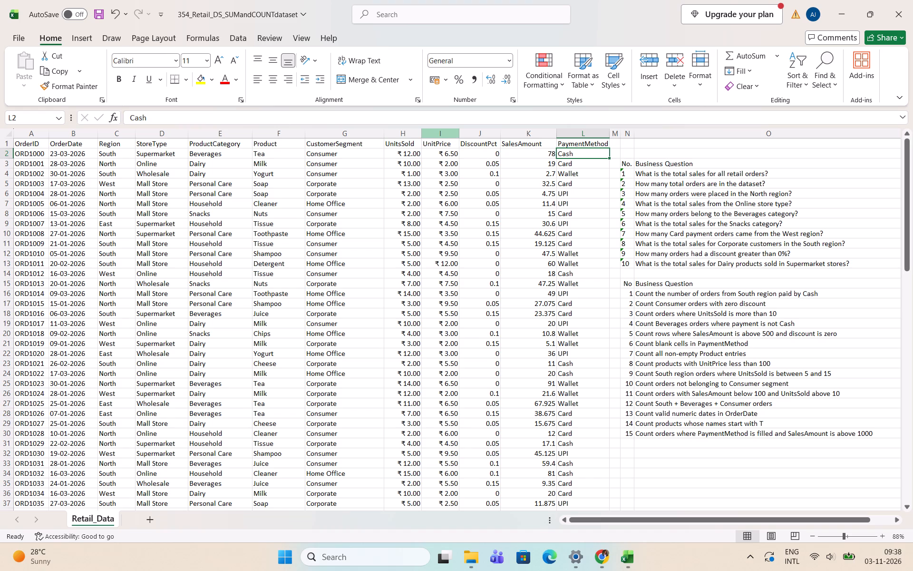
scroll(734, 200, up, 1)
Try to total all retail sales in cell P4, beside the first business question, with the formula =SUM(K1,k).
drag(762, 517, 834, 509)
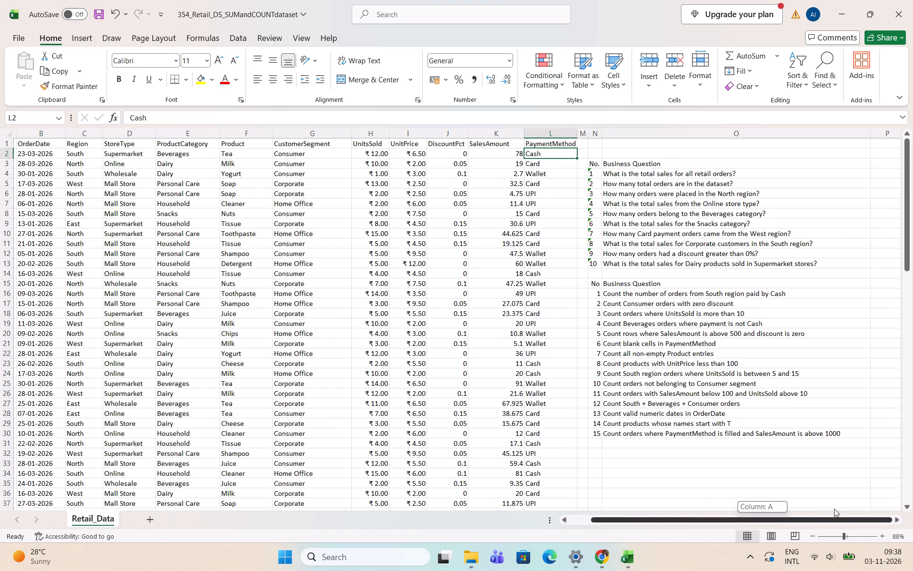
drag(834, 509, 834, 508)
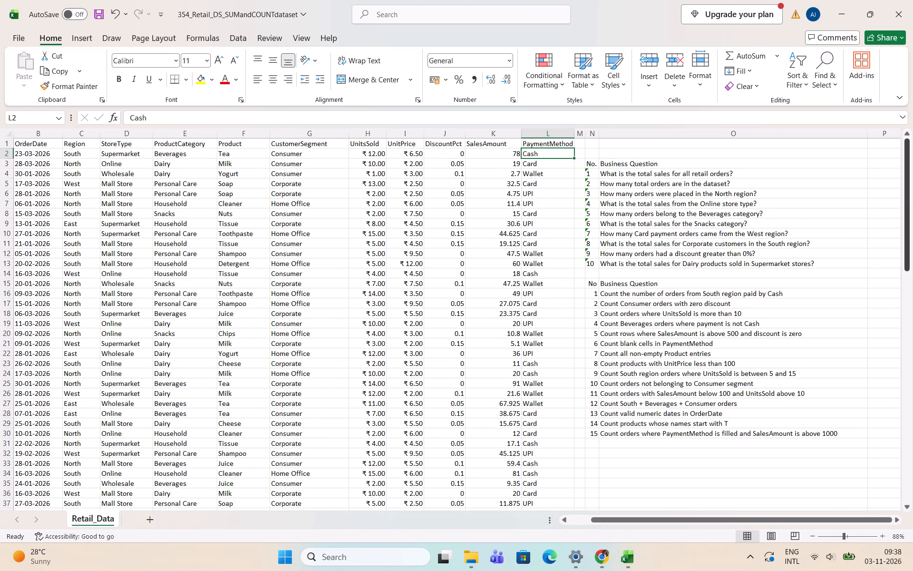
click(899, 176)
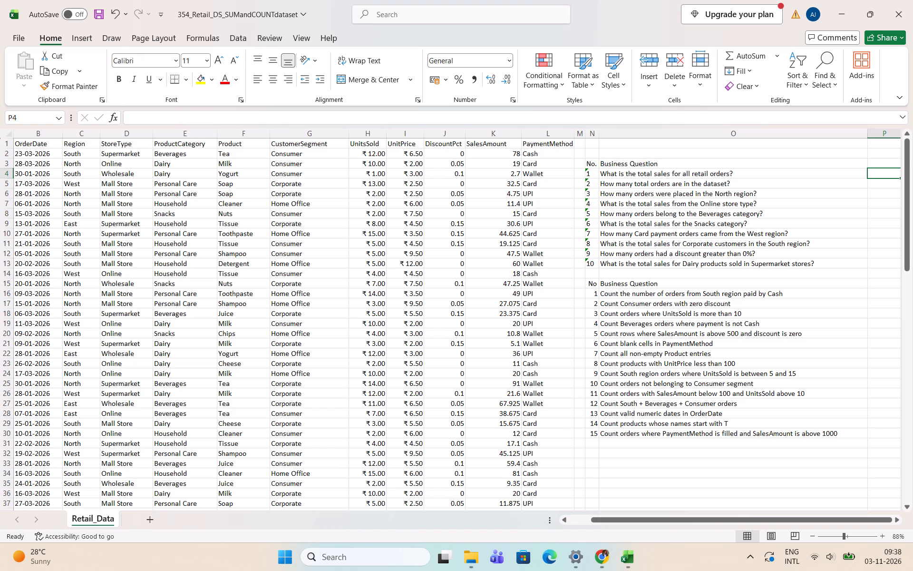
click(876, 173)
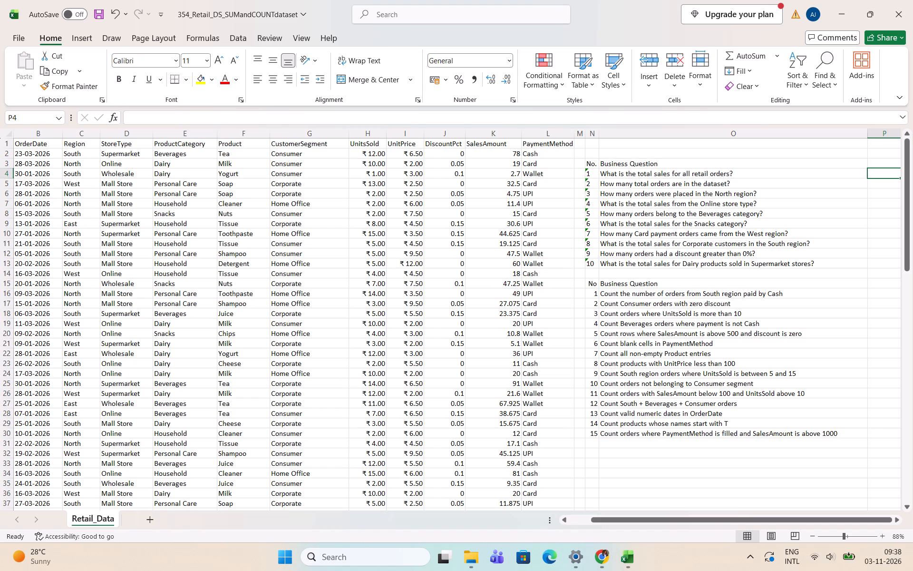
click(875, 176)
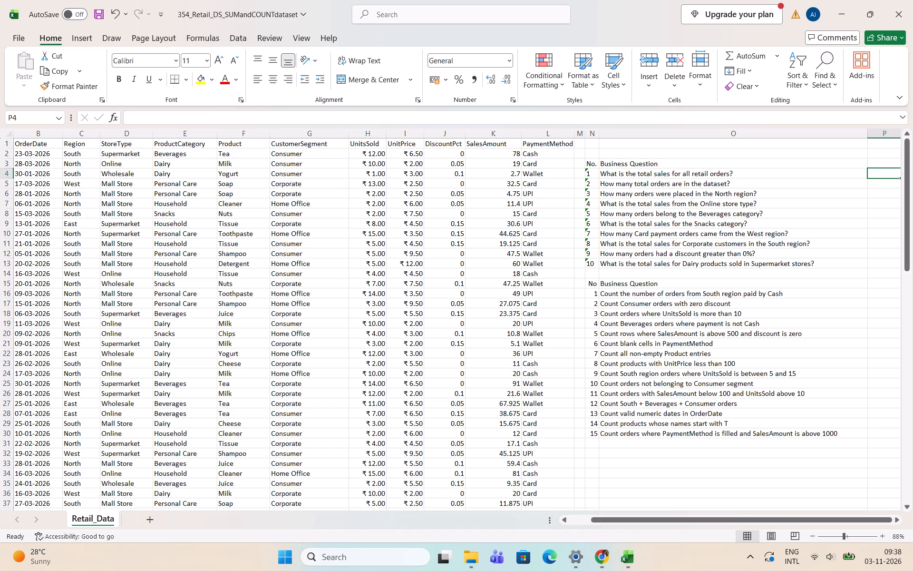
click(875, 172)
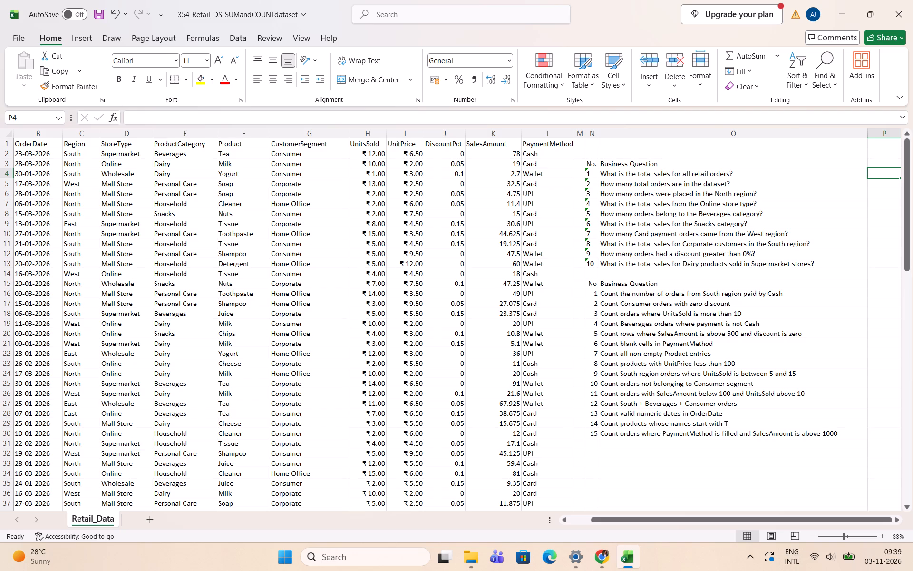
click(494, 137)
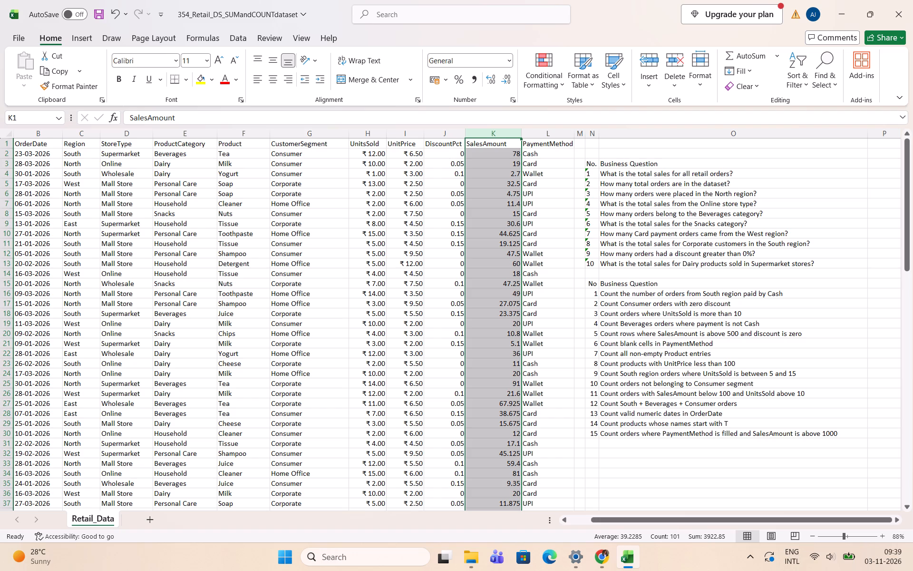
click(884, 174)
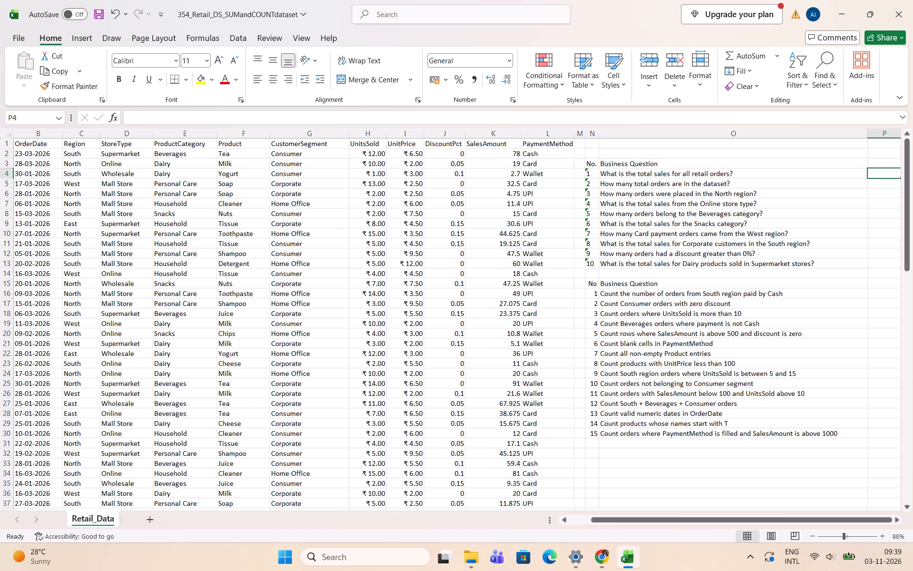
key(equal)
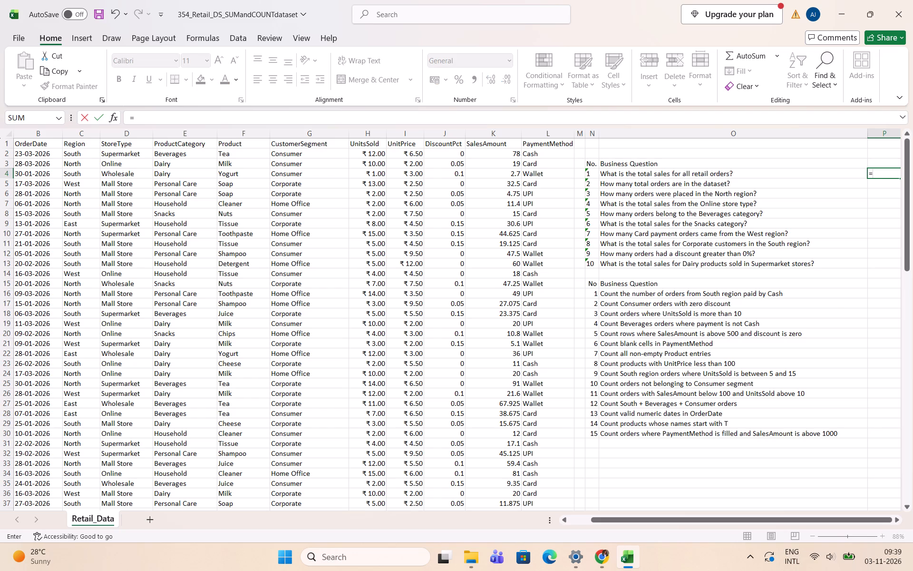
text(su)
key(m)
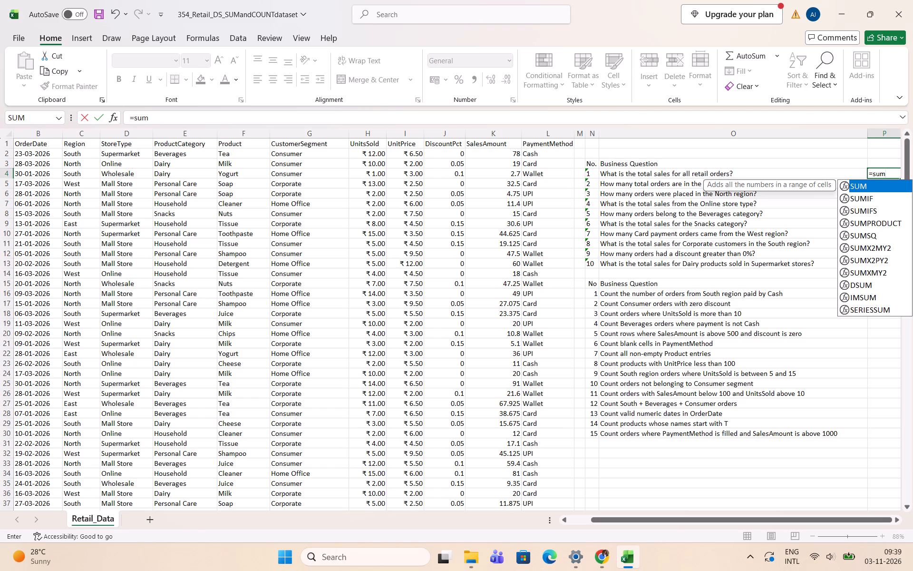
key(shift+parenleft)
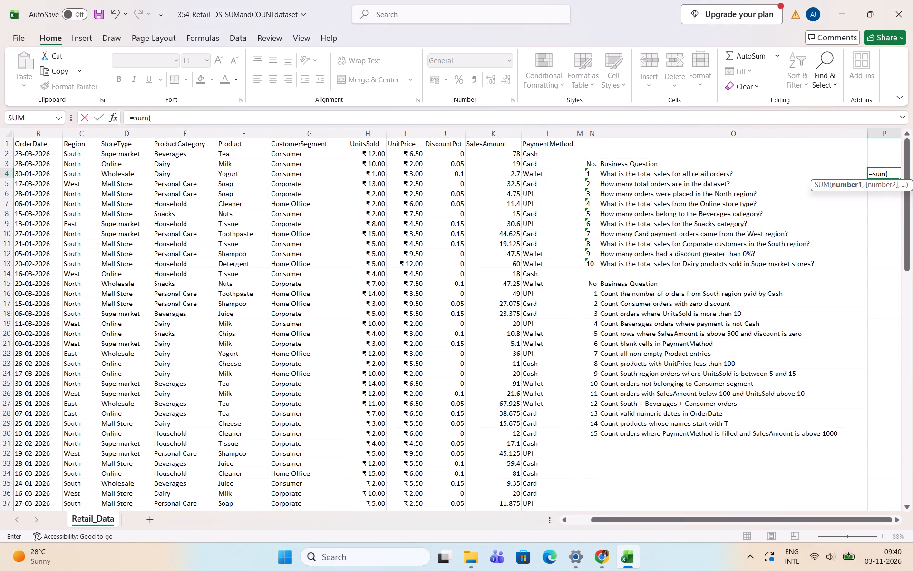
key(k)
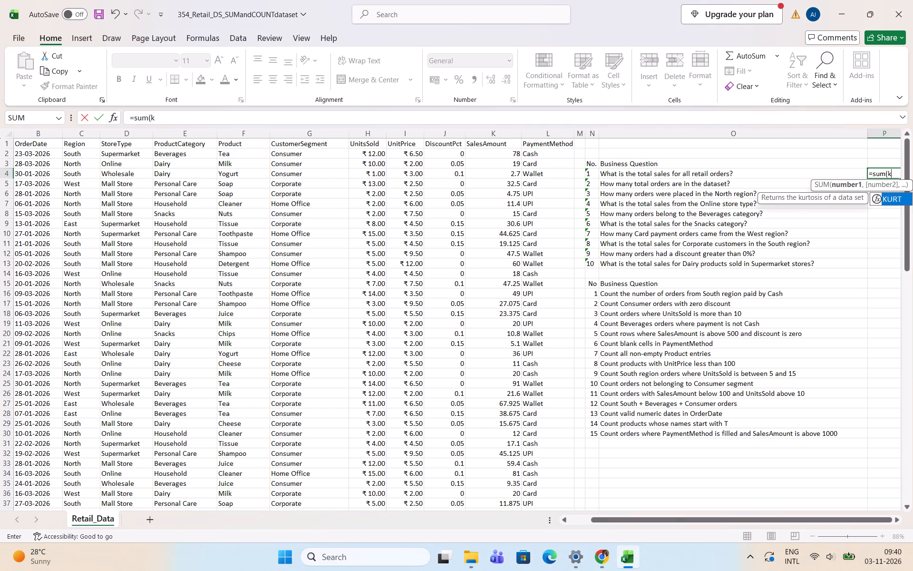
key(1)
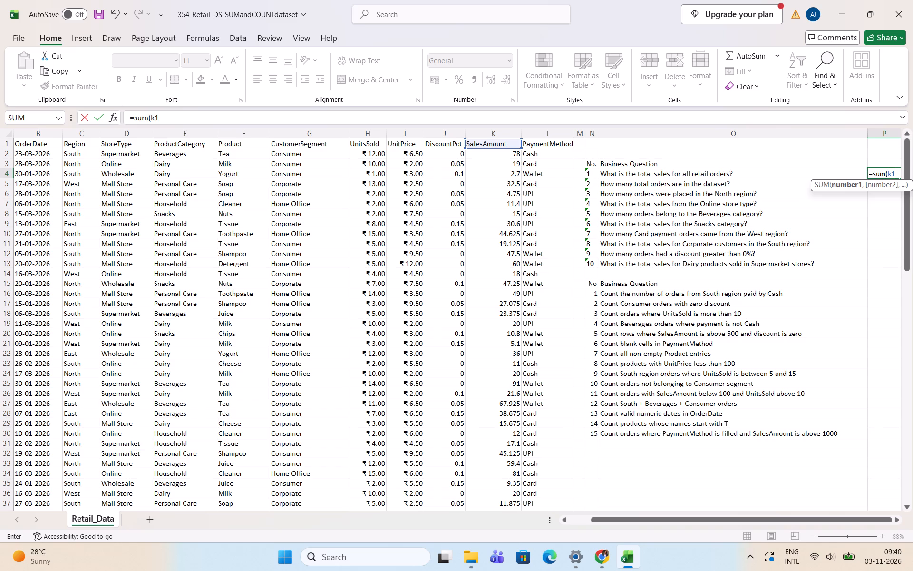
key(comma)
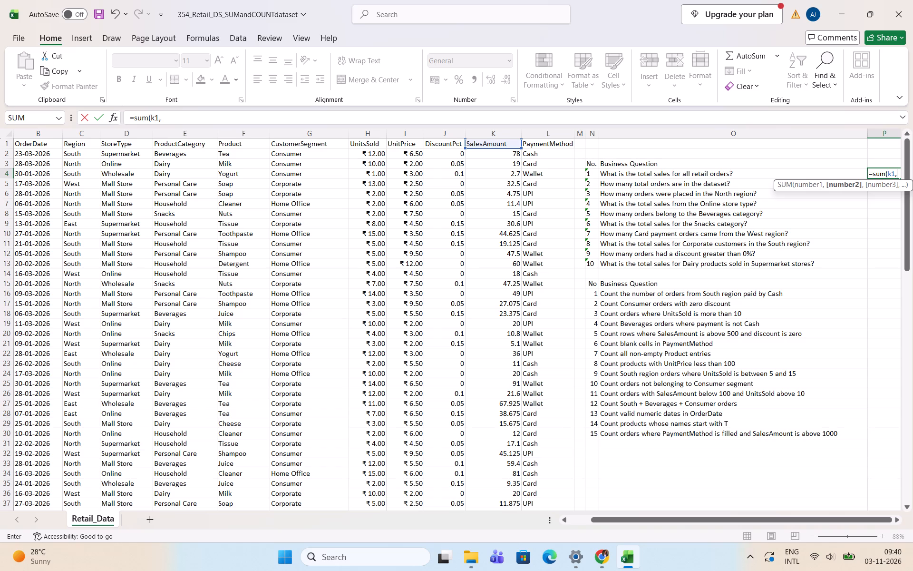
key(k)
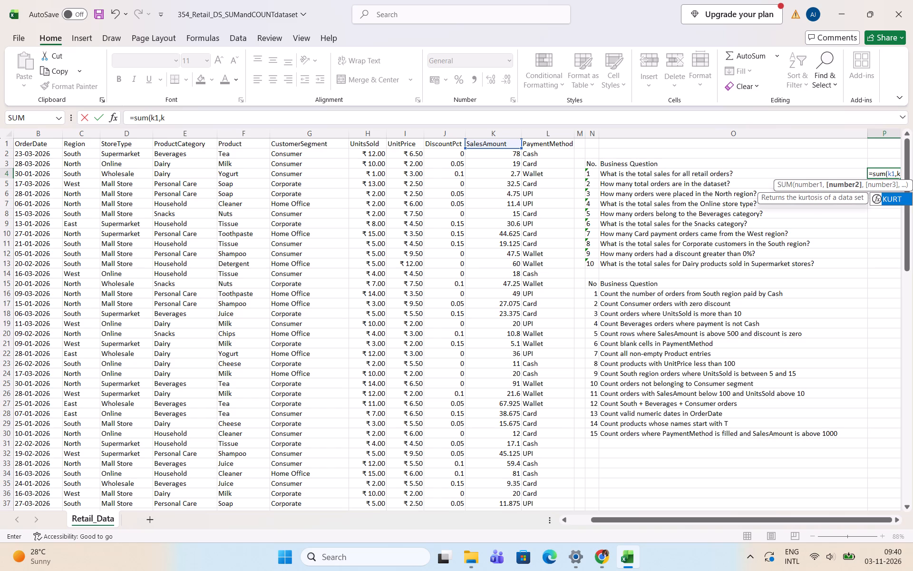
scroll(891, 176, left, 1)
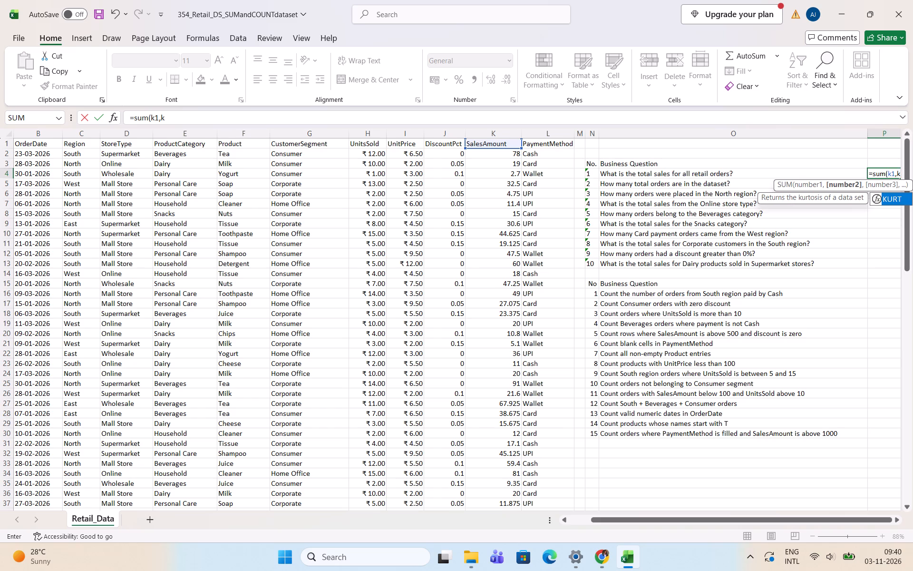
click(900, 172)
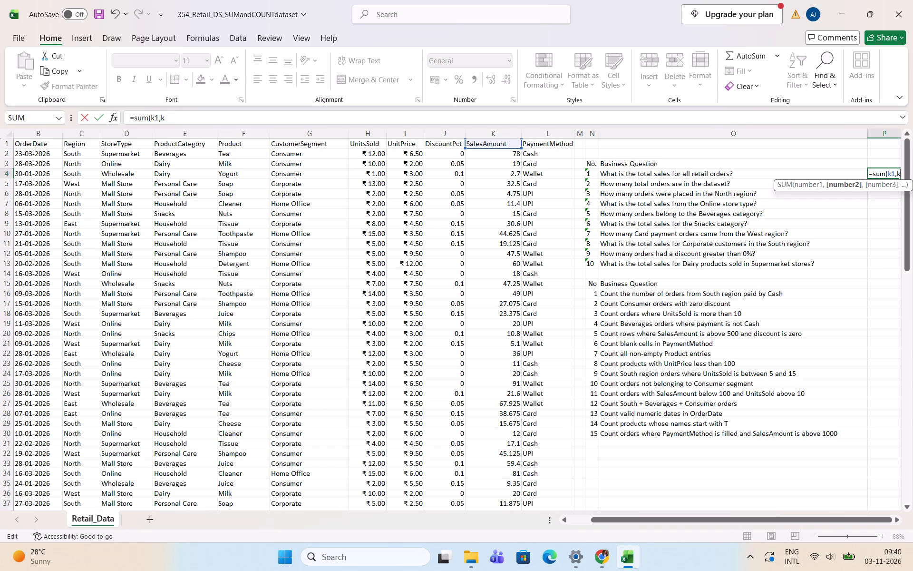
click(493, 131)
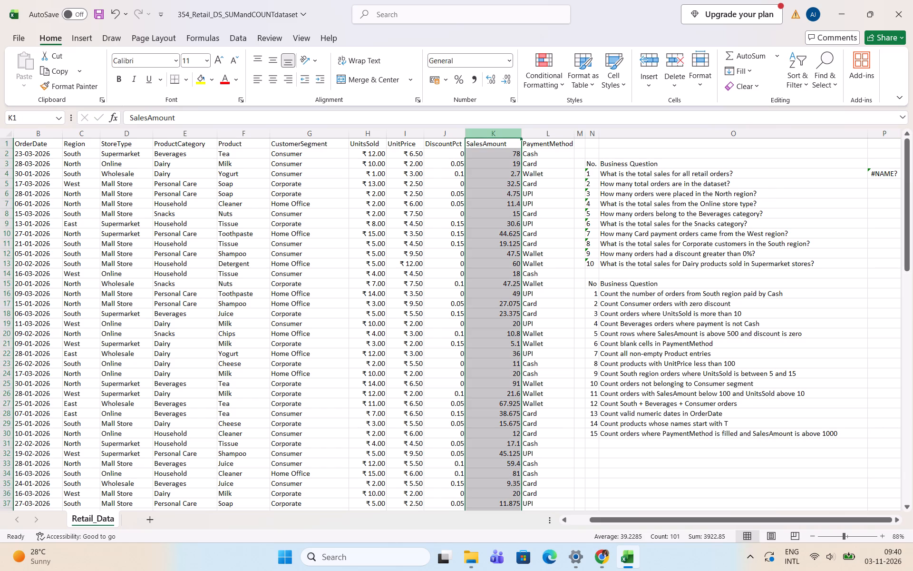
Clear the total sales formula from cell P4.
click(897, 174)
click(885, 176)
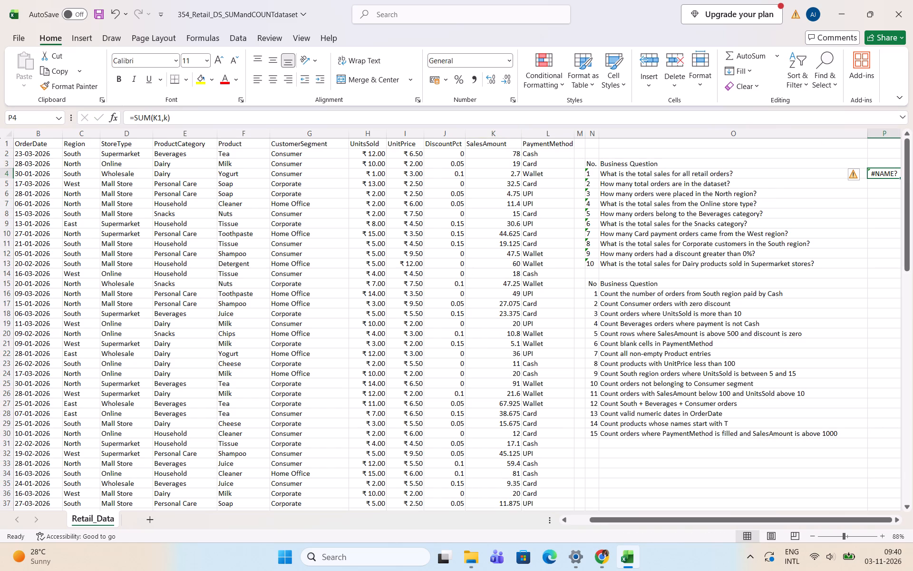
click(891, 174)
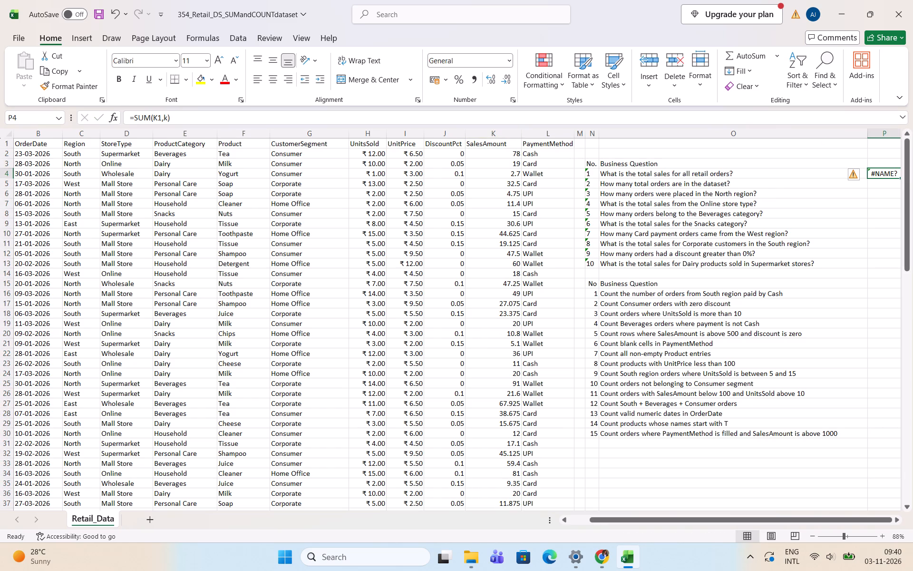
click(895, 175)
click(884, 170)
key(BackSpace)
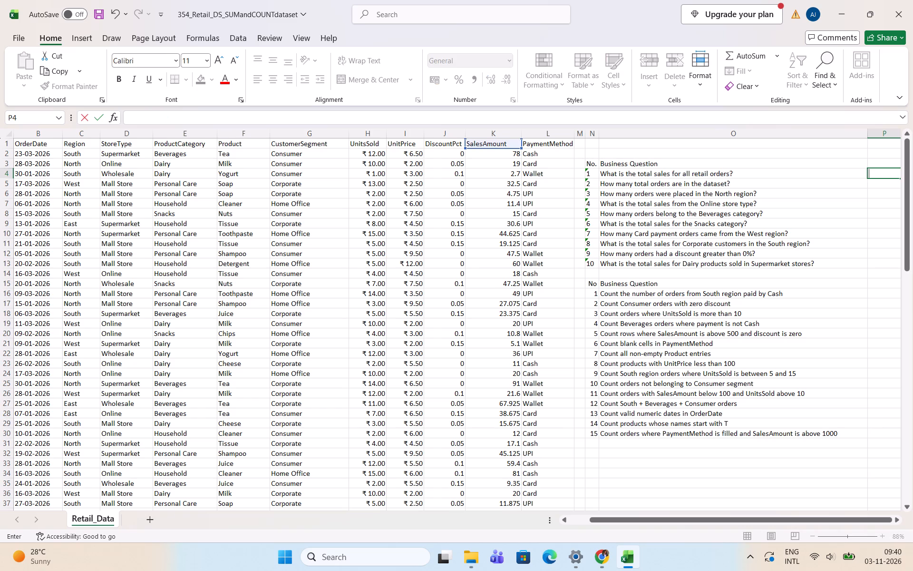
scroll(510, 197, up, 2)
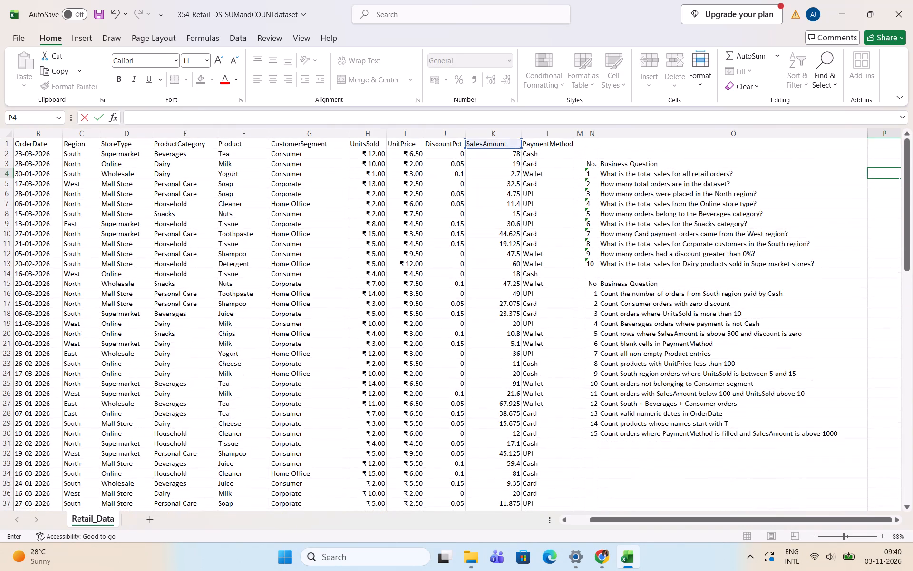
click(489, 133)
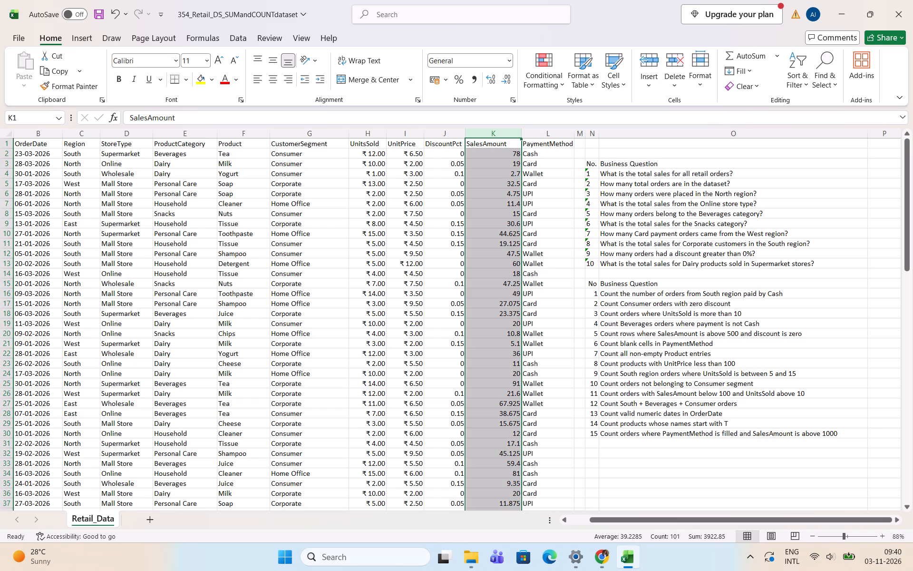
Enter =SUM(K:K) in cell P4 to total the SalesAmount column for the first business question.
click(503, 215)
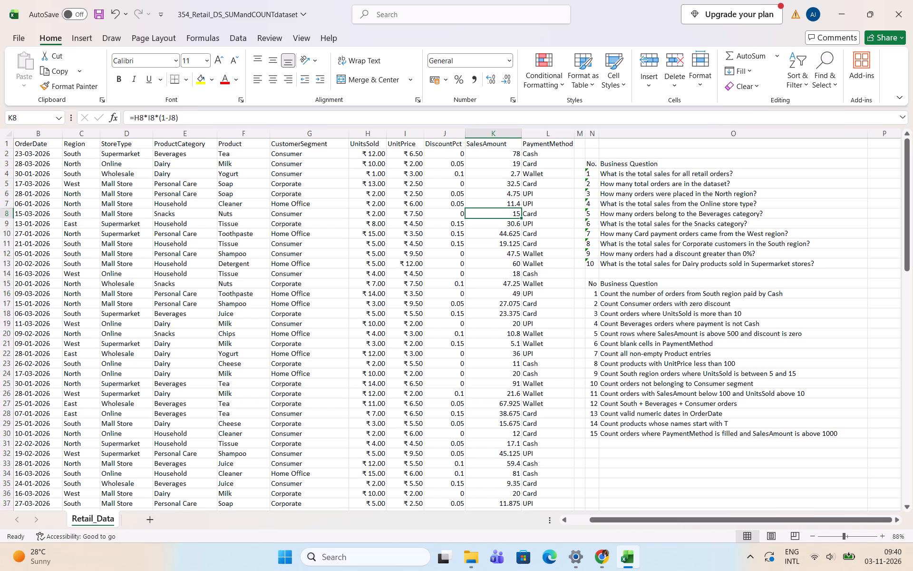
click(879, 172)
text(=sum)
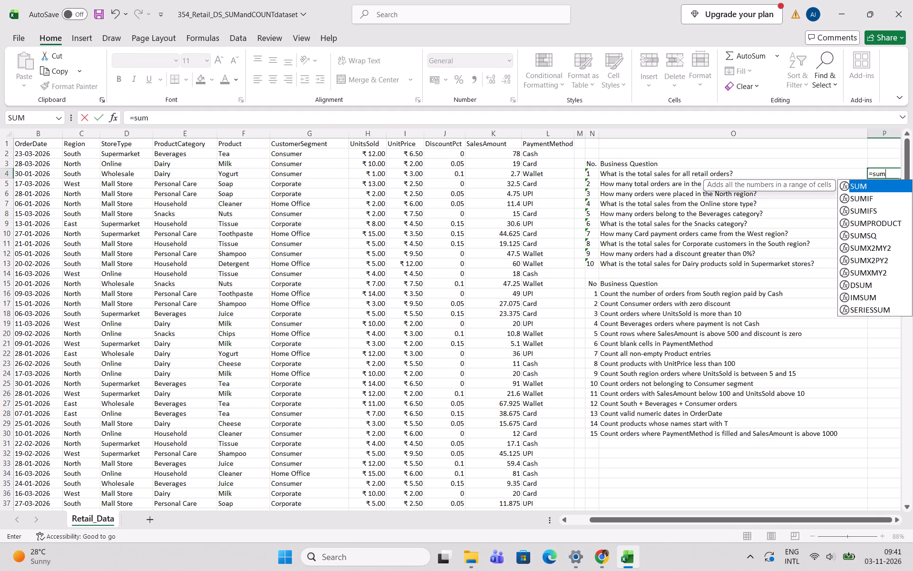
key(shift+parenleft)
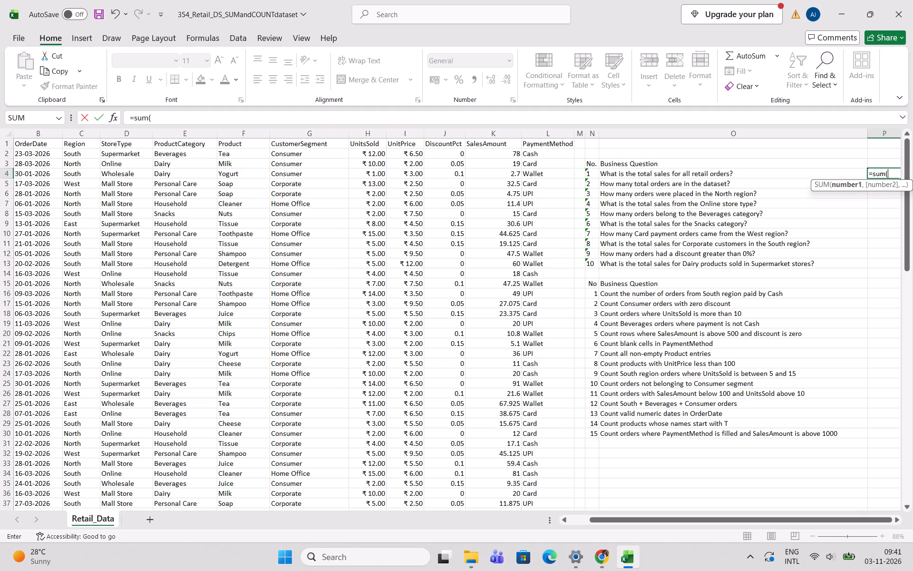
click(489, 134)
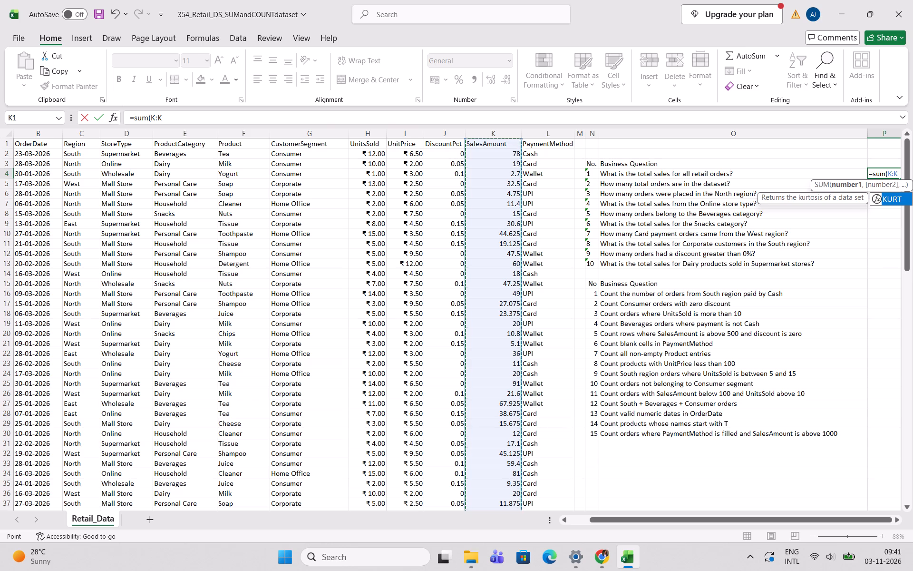
key(shift+parenright)
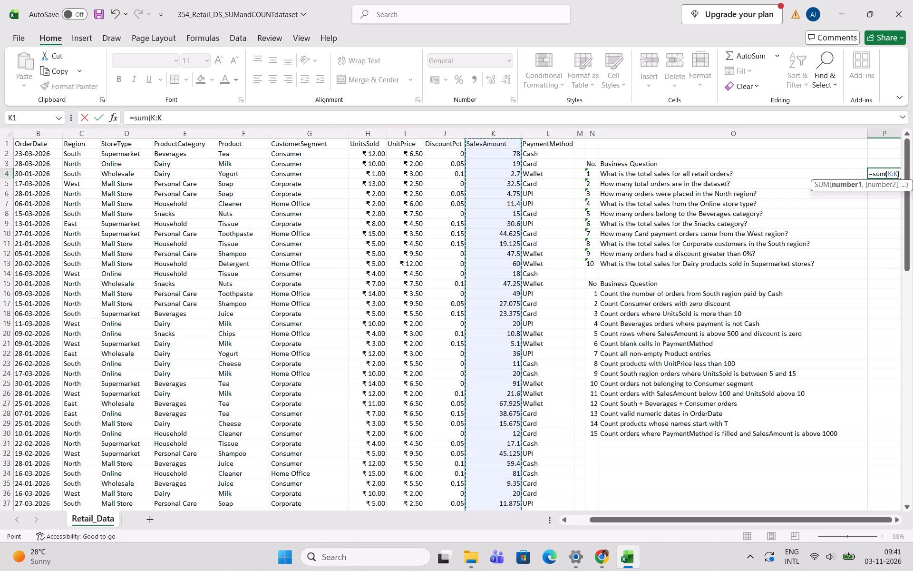
key(Return)
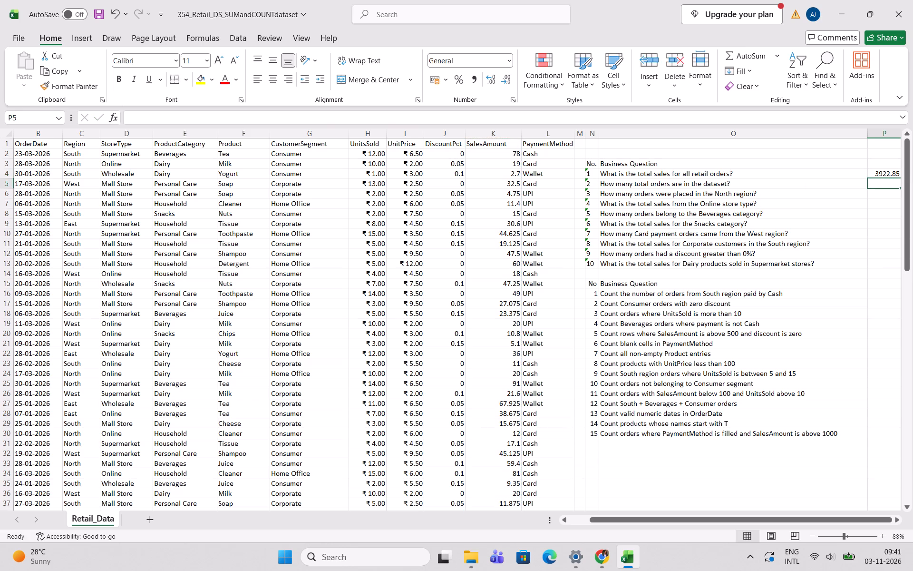
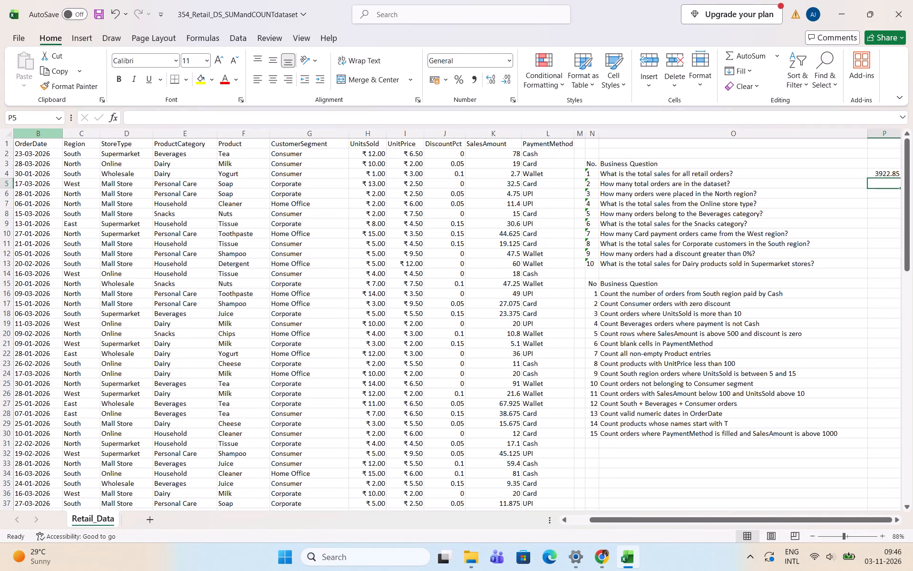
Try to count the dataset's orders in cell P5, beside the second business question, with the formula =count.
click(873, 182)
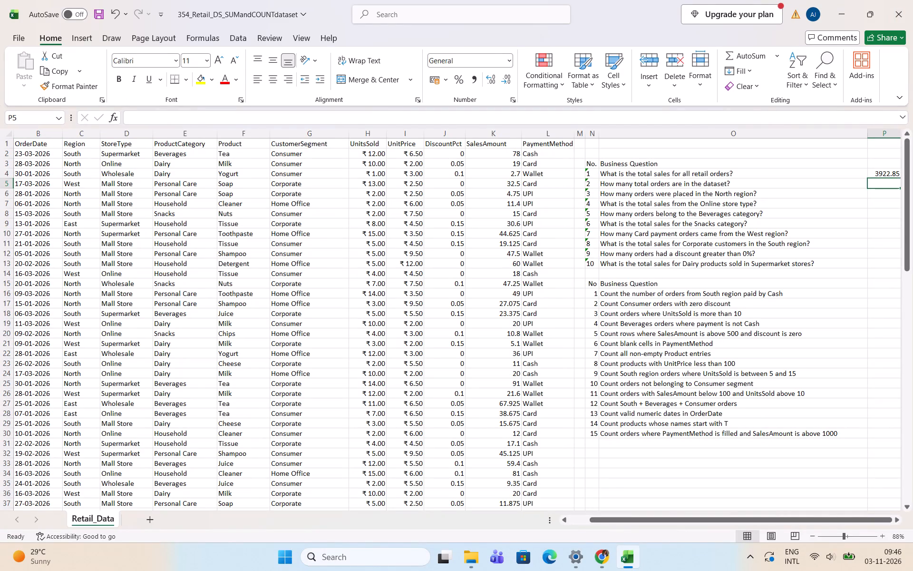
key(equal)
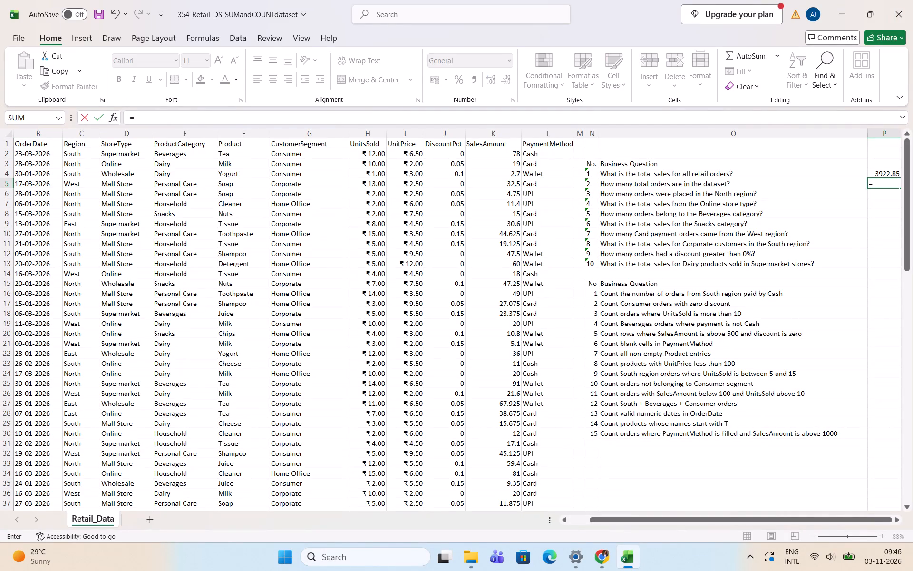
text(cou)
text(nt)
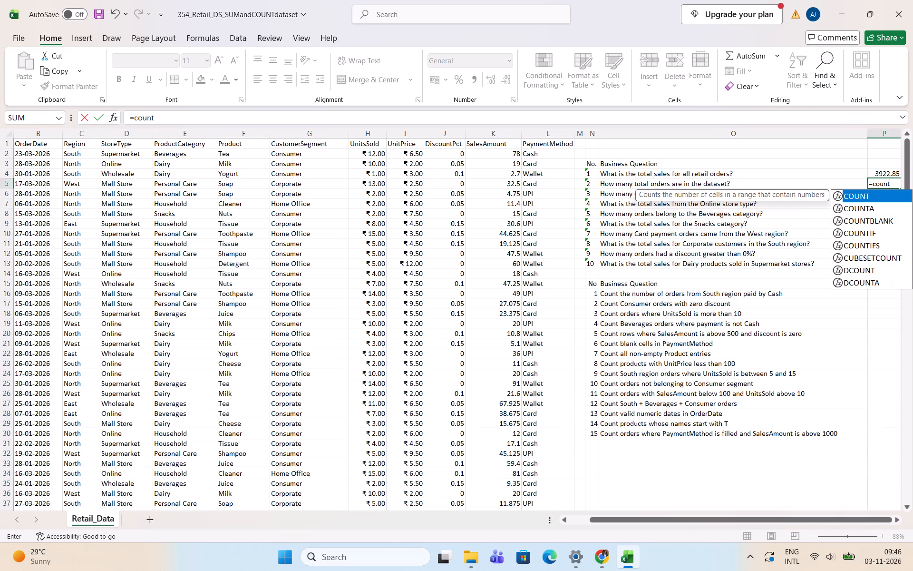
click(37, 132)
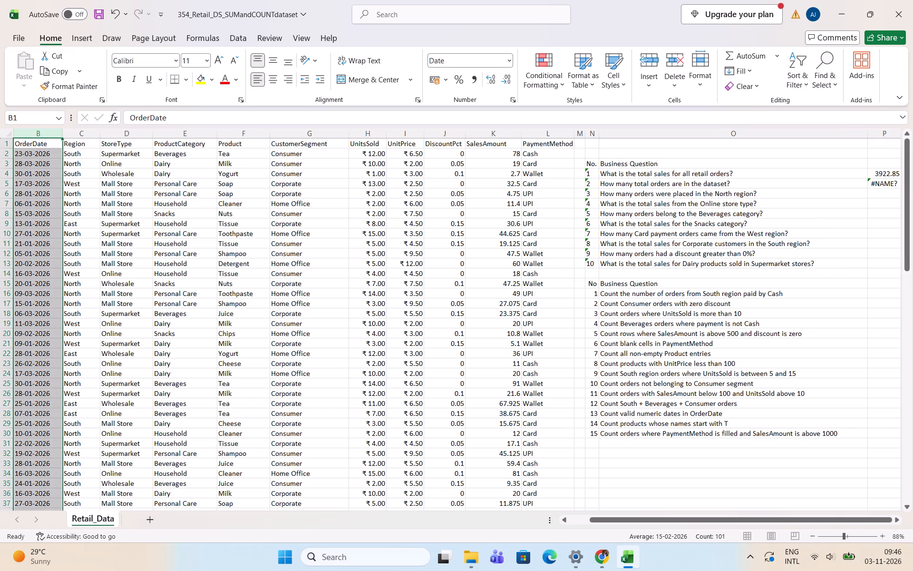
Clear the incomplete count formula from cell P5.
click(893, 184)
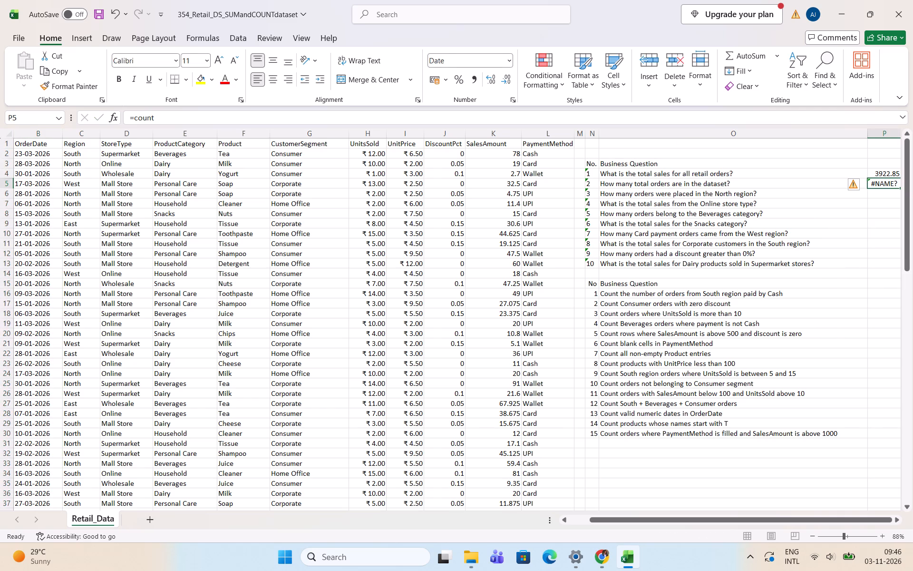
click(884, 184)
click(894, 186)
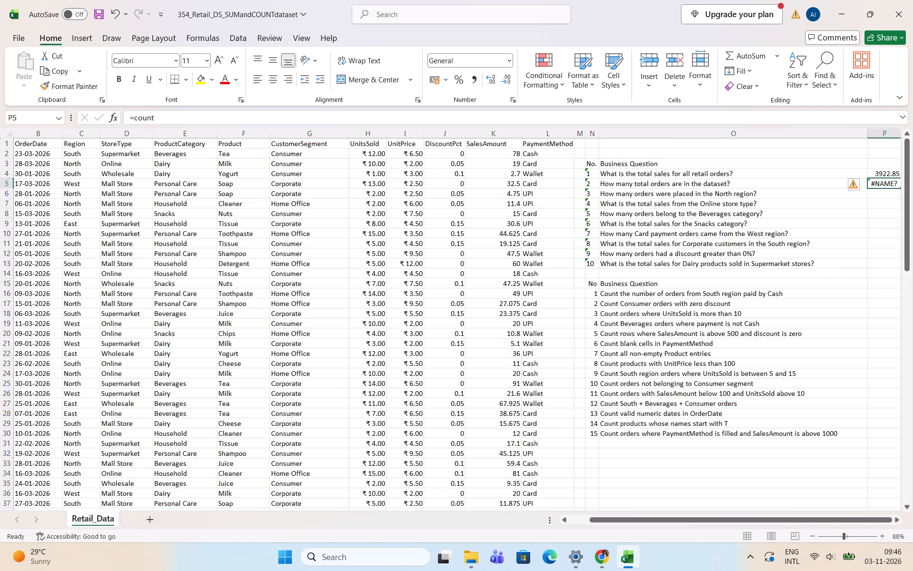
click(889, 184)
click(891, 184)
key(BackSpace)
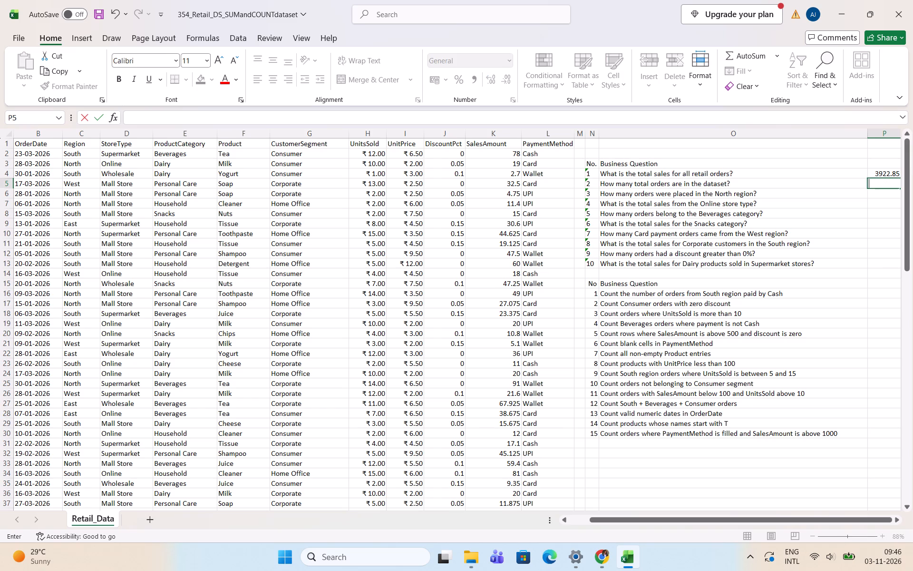
Enter =COUNT(B:B) in cell P5 to count the OrderDate entries for the total orders question.
key(equal)
text(con)
key(t)
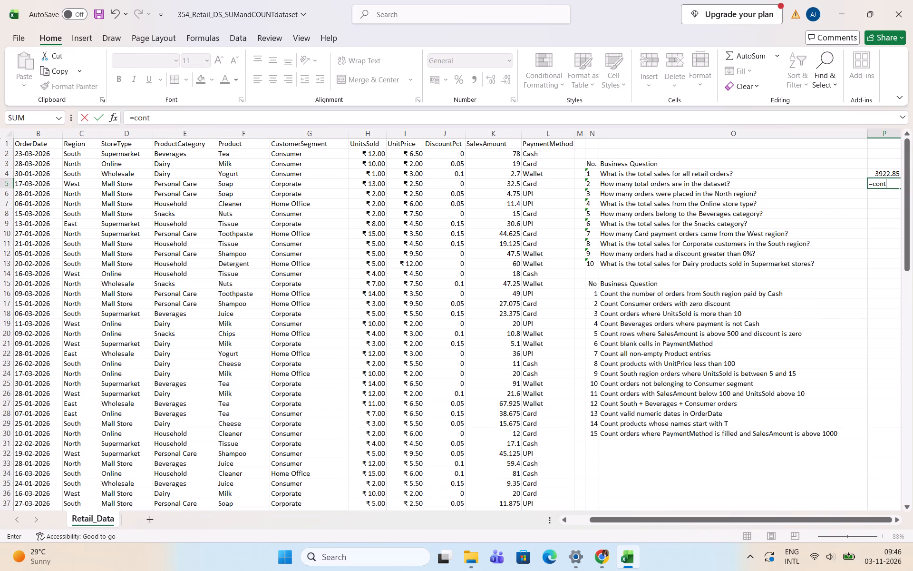
key(BackSpace)
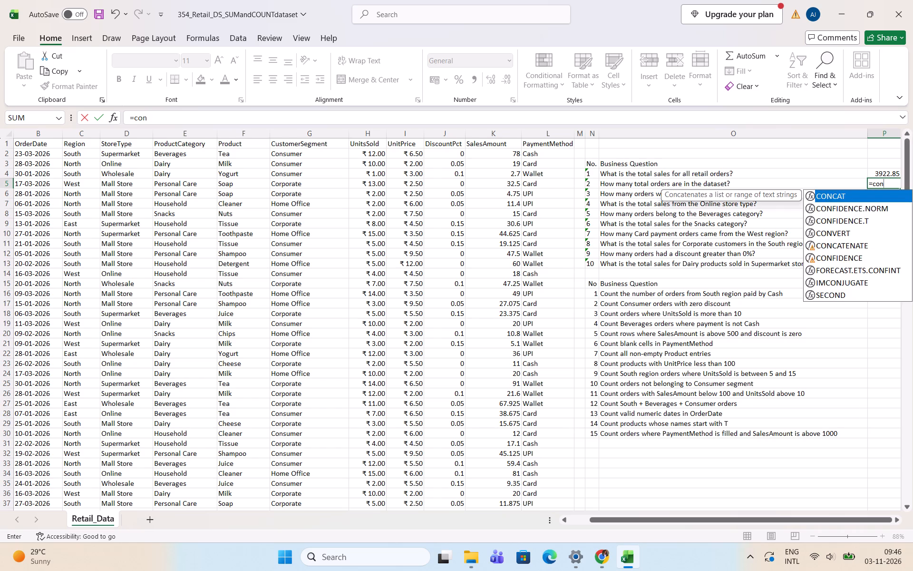
key(BackSpace)
text(unt)
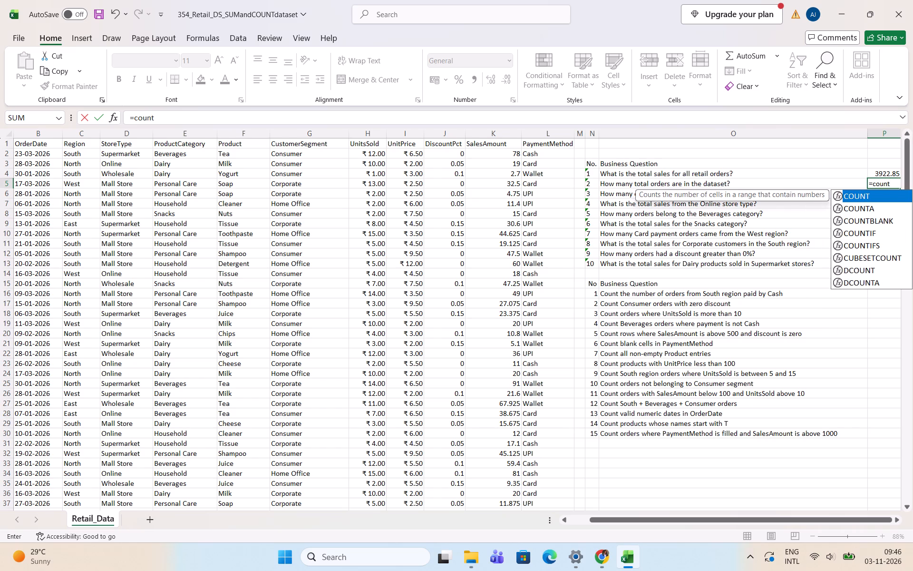
key(shift+parenleft)
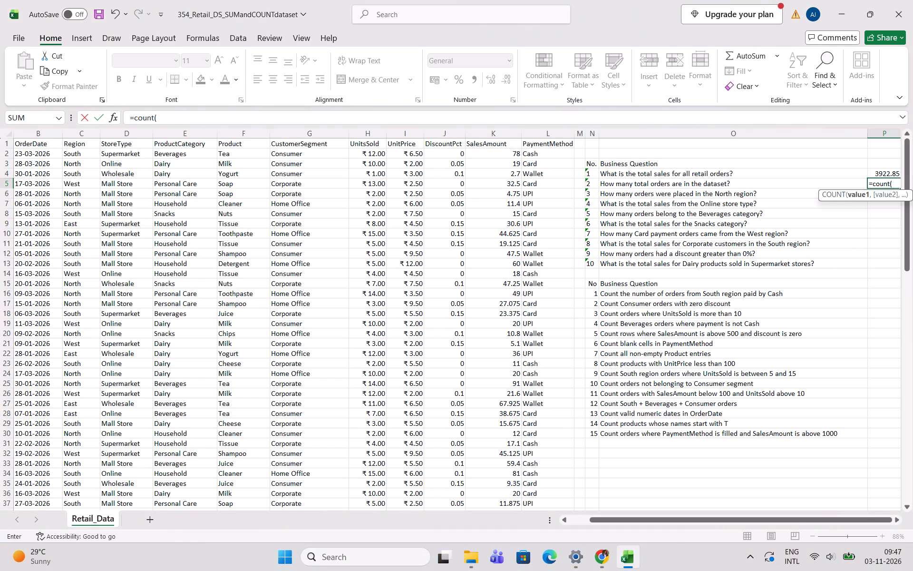
click(42, 136)
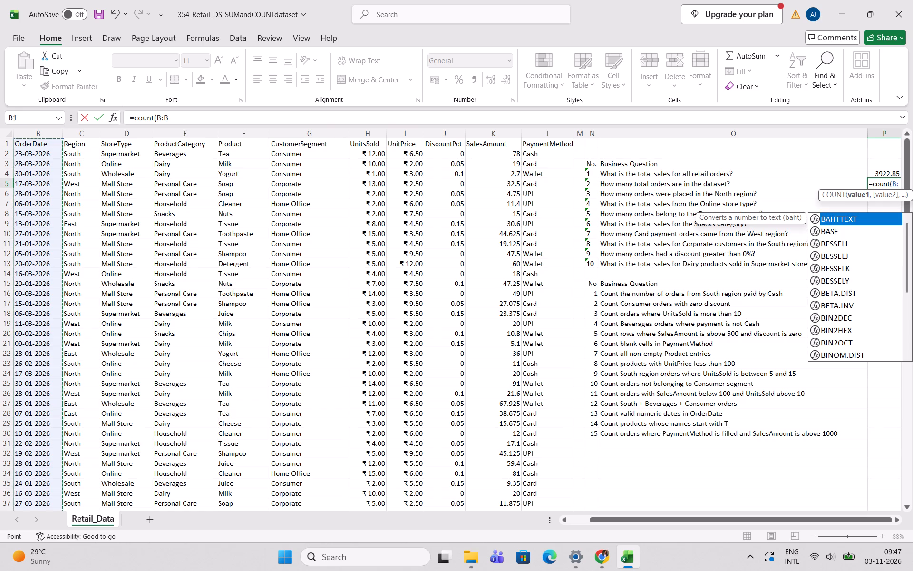
key(Return)
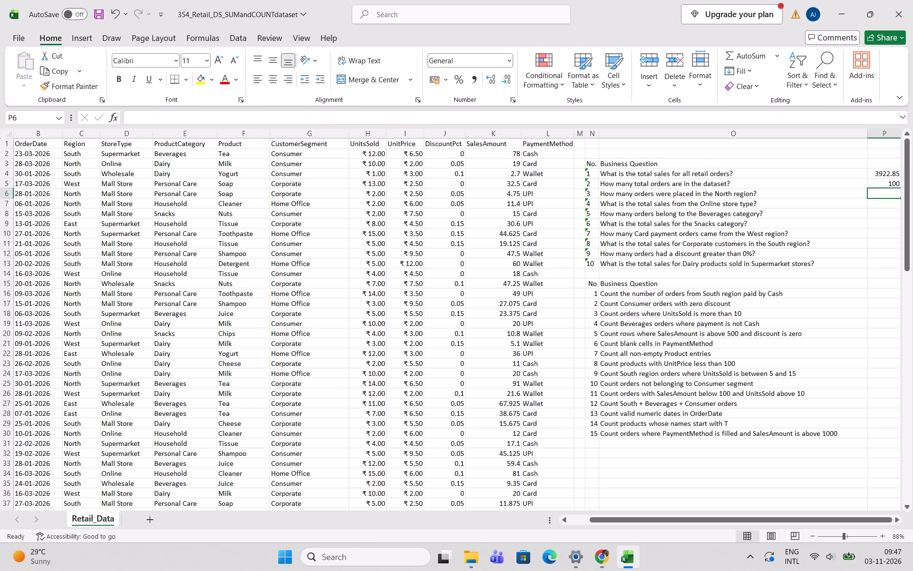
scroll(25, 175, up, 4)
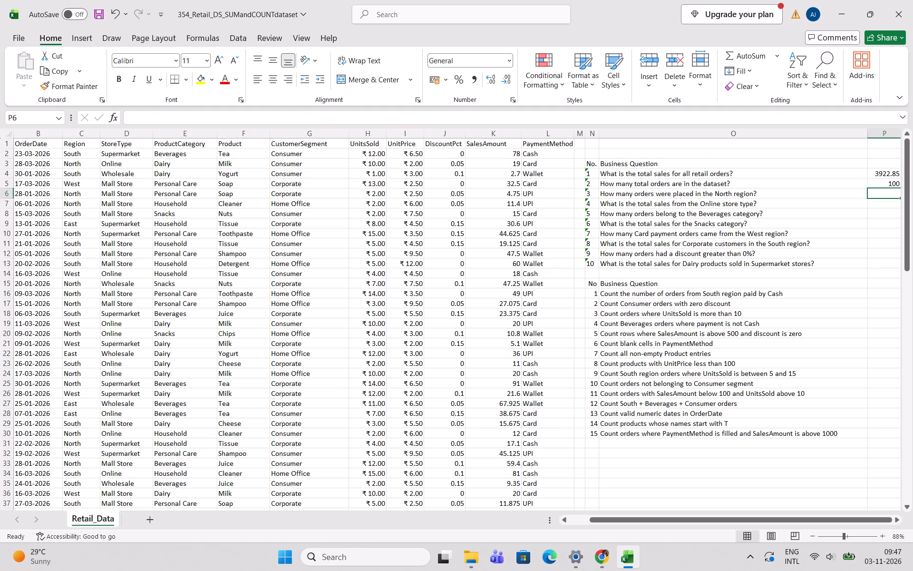
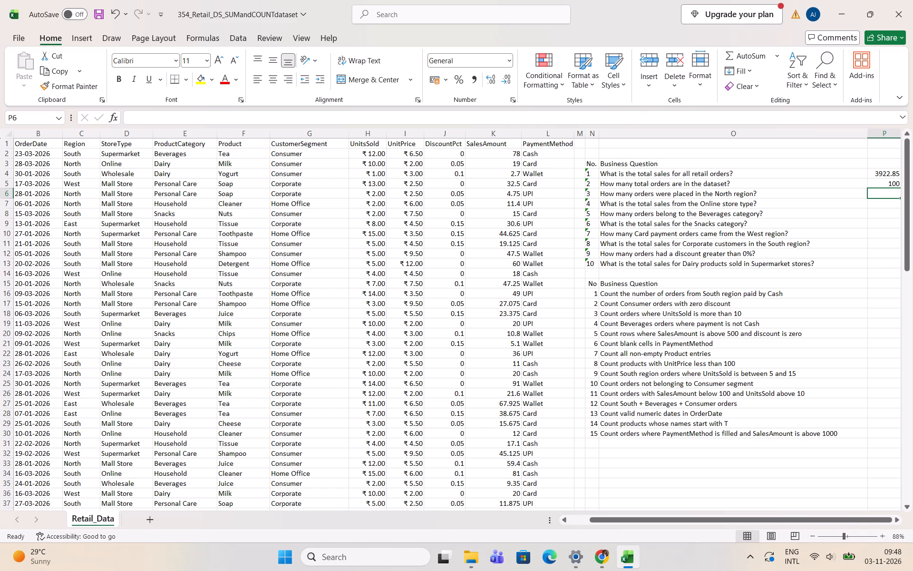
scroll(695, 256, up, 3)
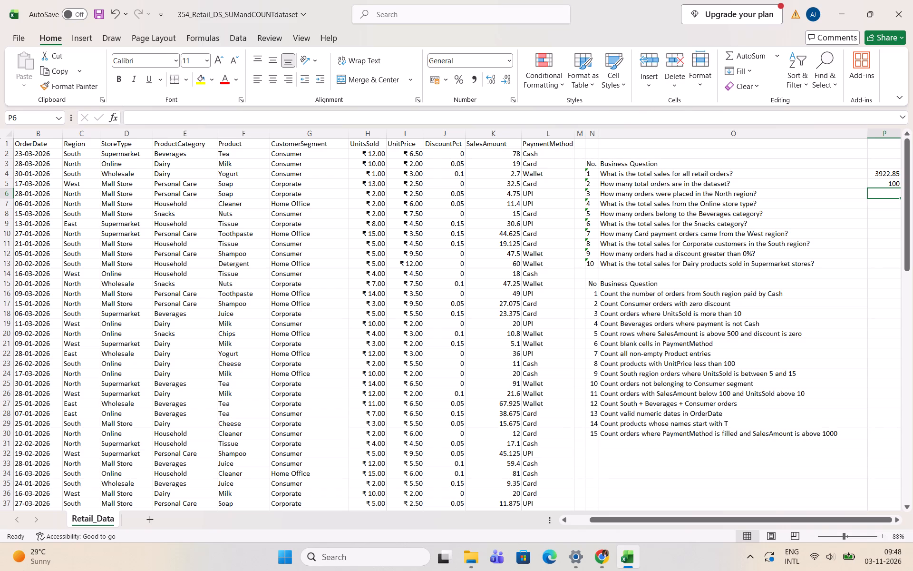
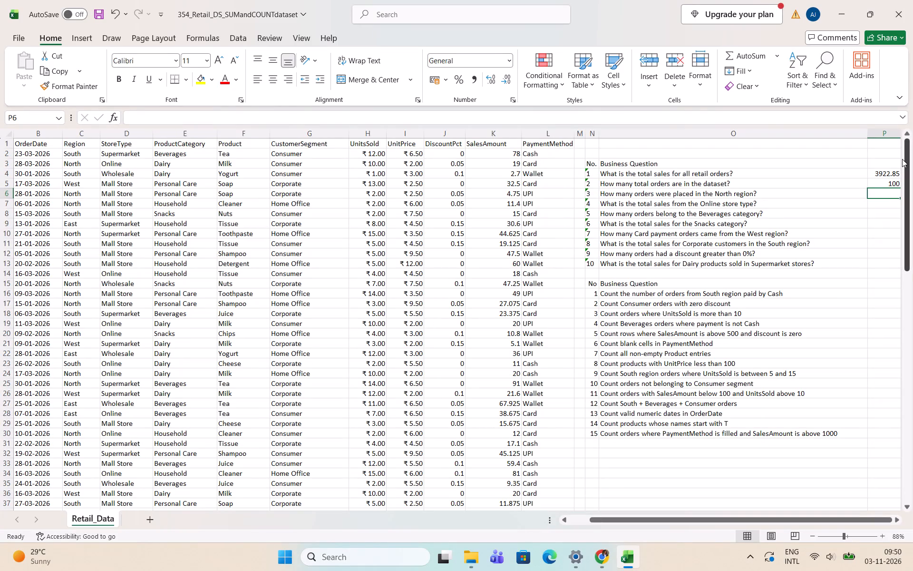
Narrow the Business Question column O and widen the answer column P beside it.
click(899, 194)
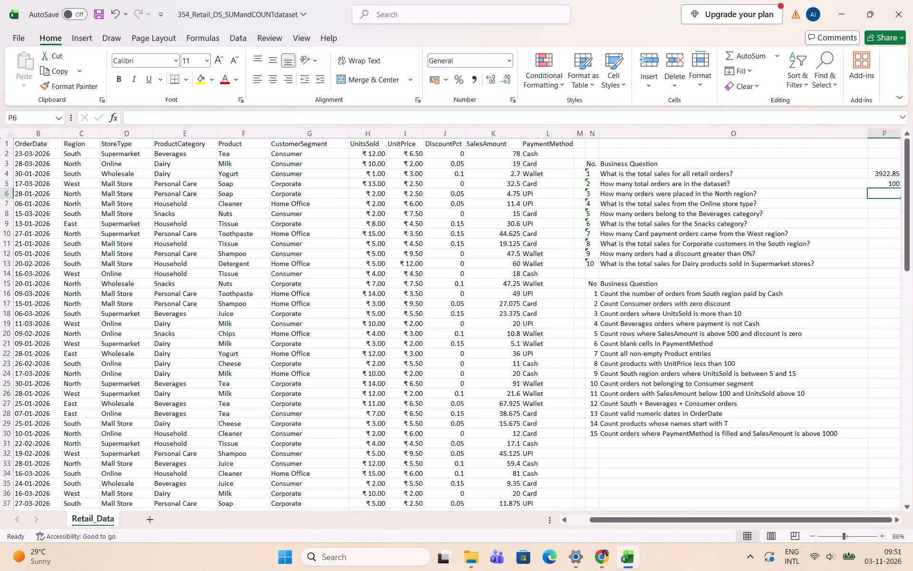
drag(868, 136, 864, 135)
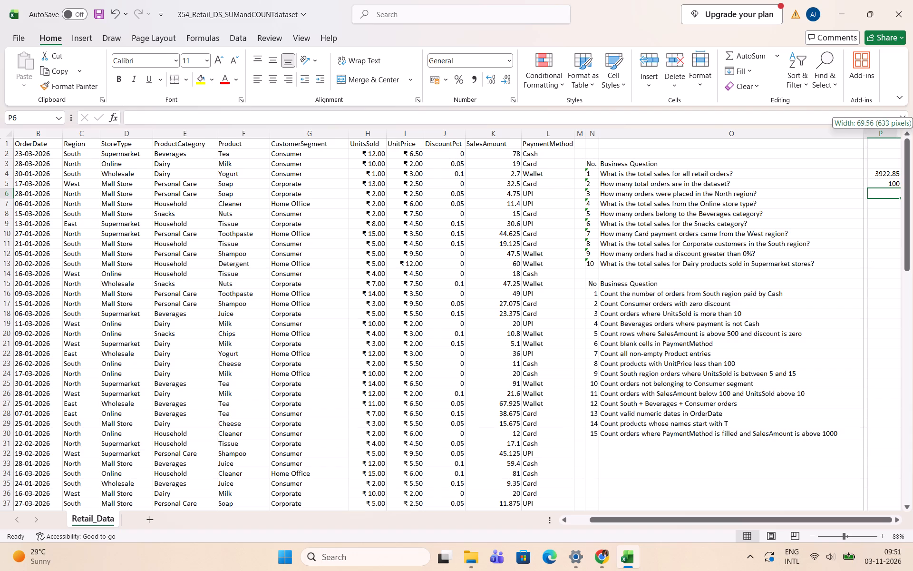
drag(864, 135, 823, 136)
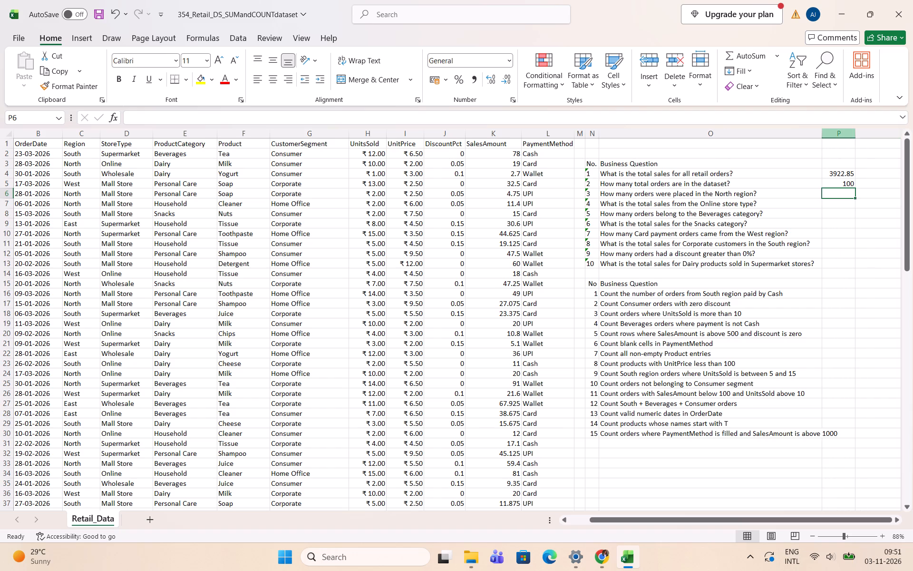
drag(855, 131, 856, 130)
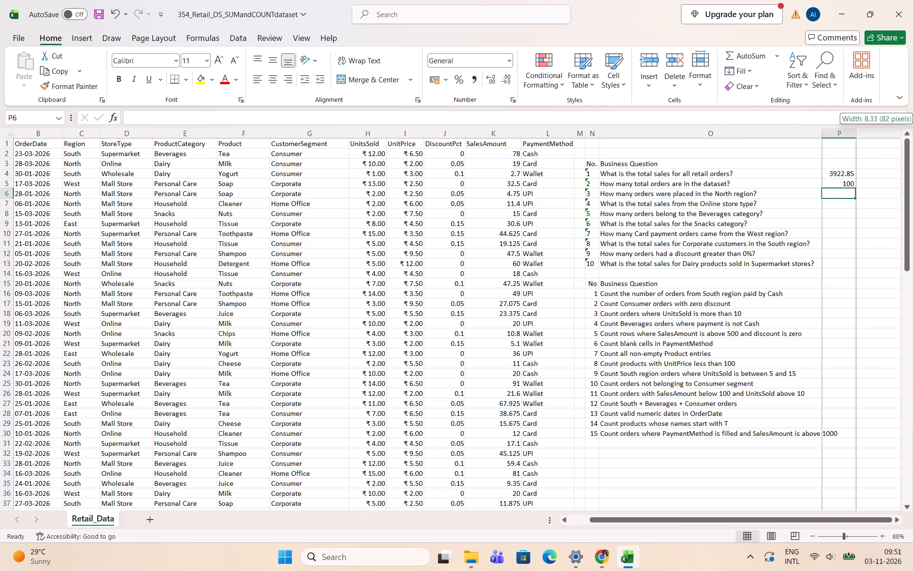
drag(856, 130, 901, 131)
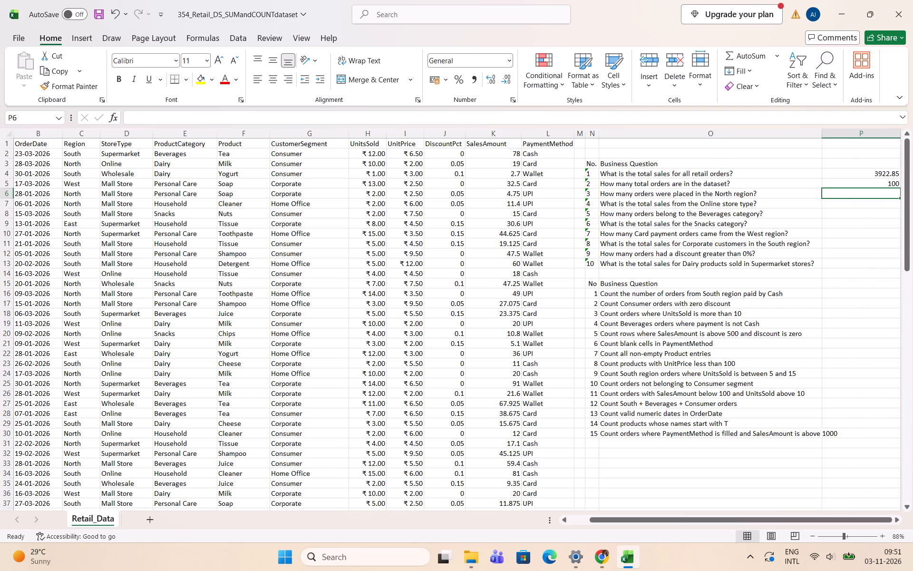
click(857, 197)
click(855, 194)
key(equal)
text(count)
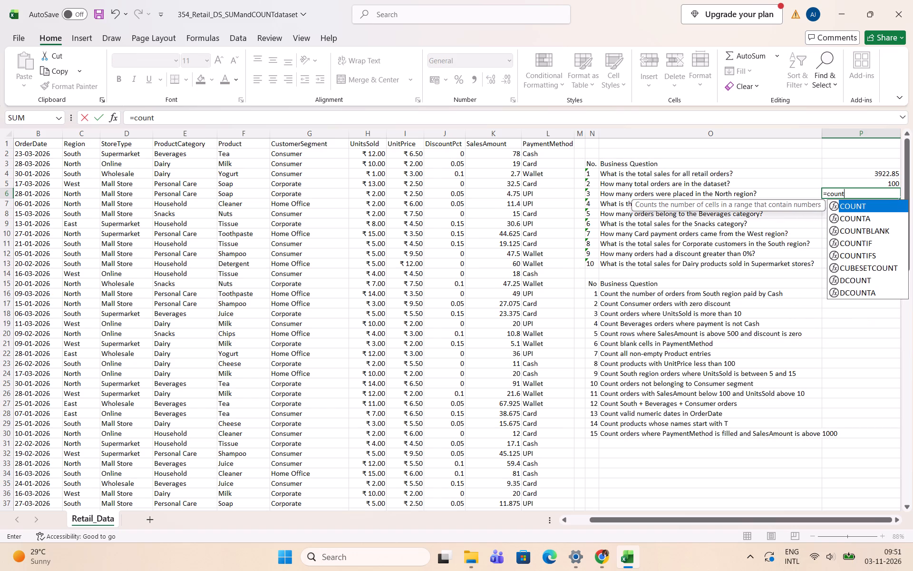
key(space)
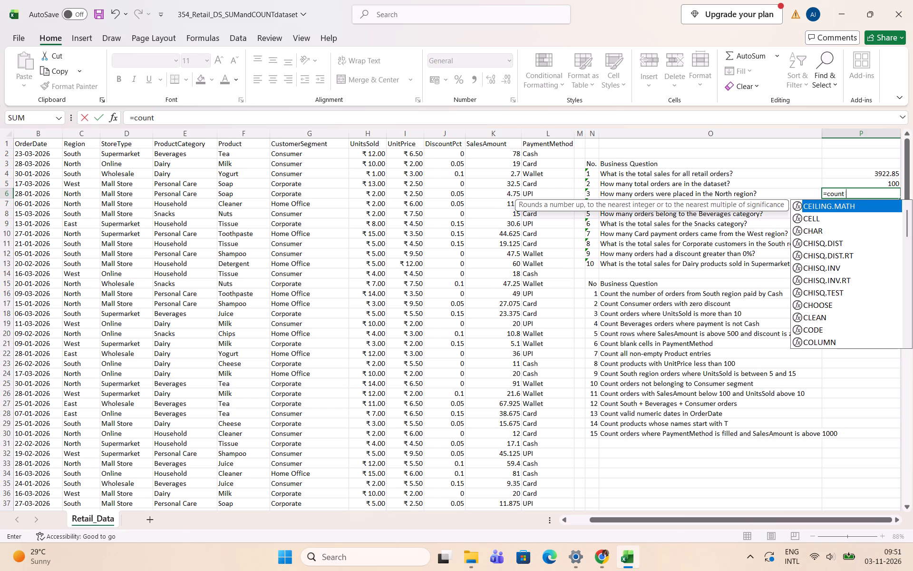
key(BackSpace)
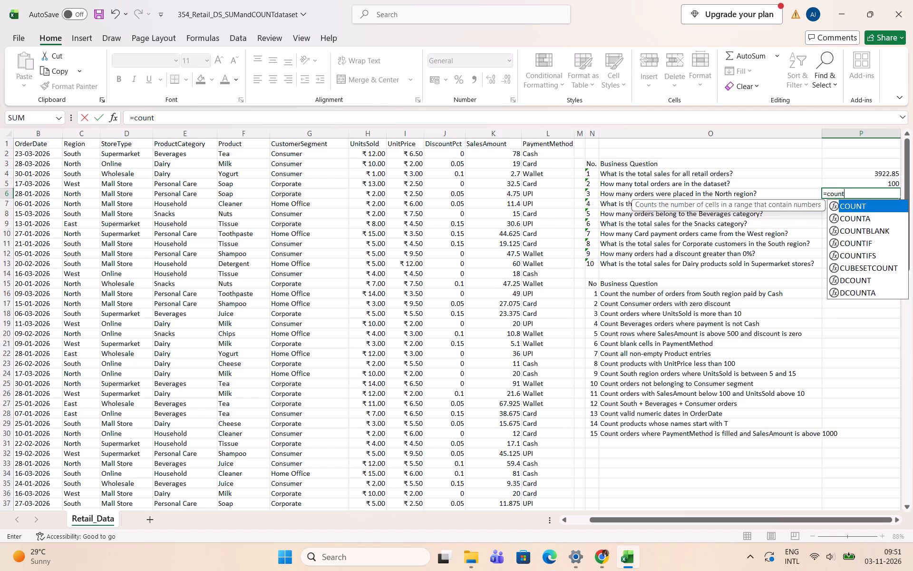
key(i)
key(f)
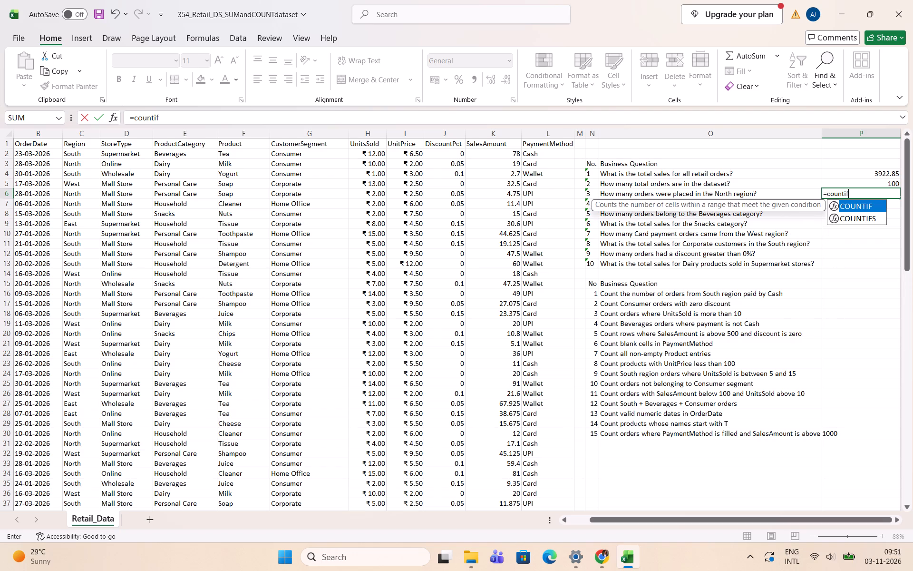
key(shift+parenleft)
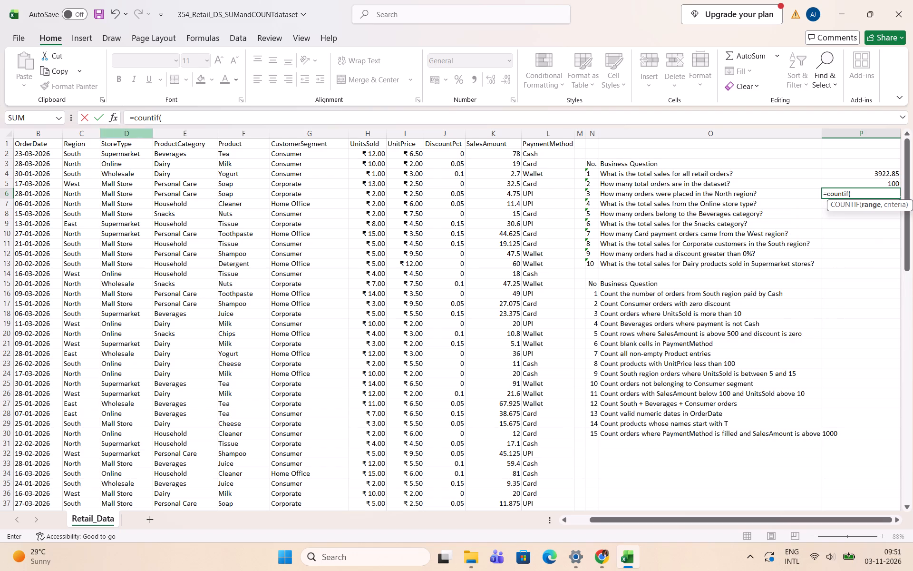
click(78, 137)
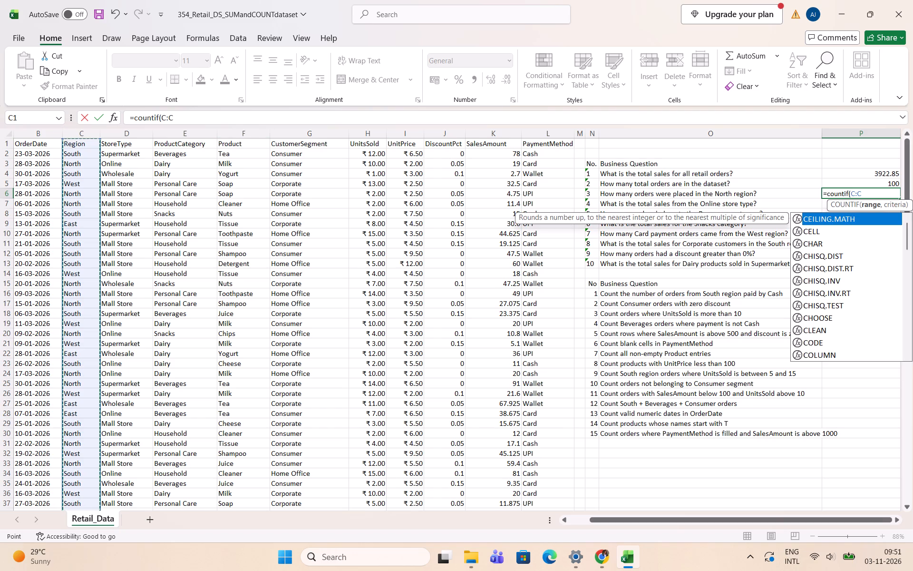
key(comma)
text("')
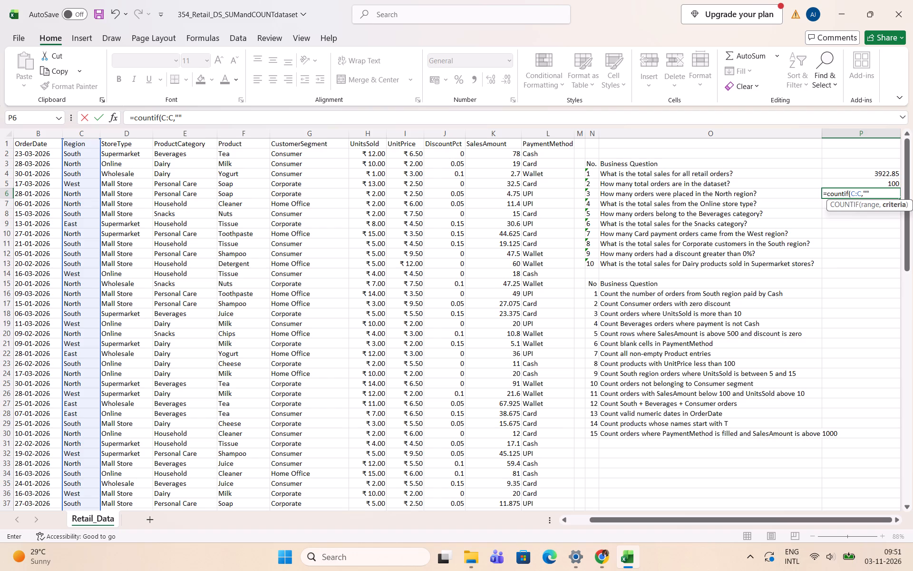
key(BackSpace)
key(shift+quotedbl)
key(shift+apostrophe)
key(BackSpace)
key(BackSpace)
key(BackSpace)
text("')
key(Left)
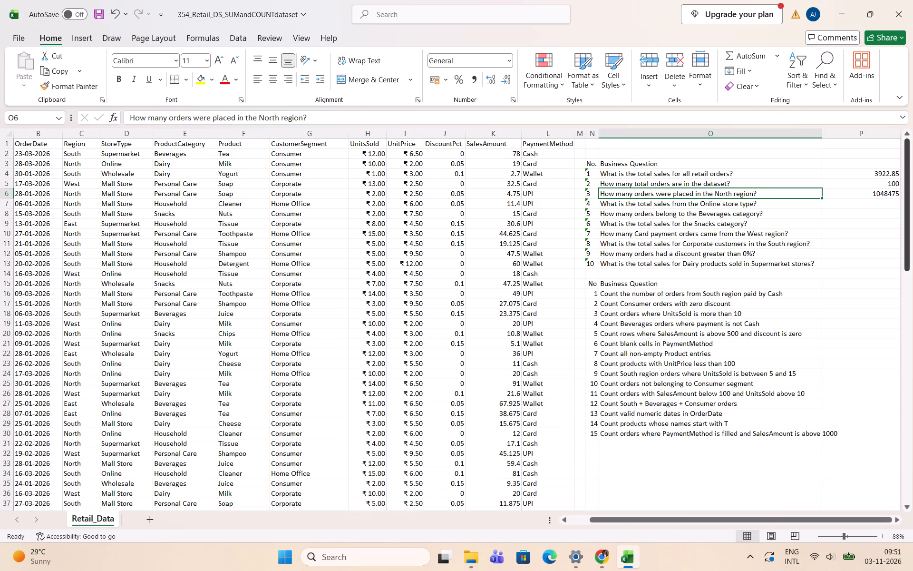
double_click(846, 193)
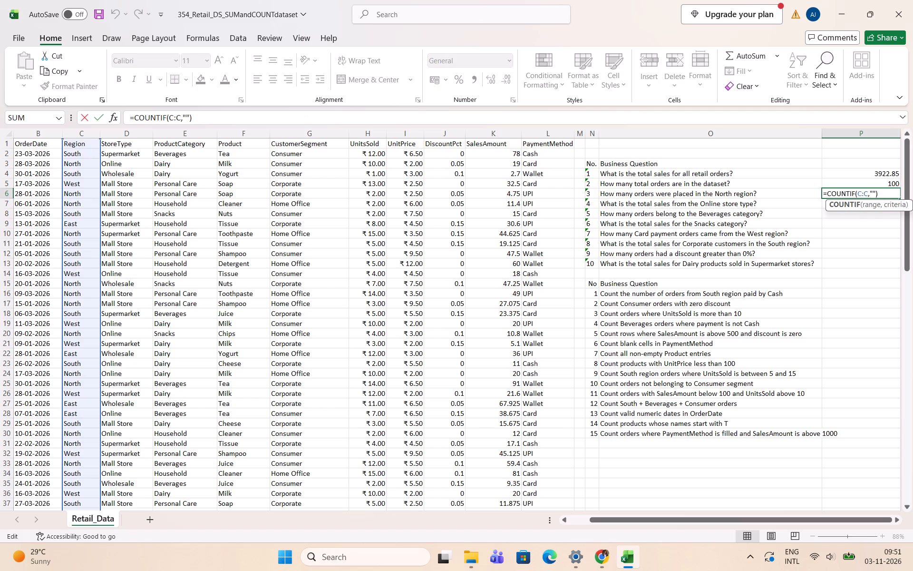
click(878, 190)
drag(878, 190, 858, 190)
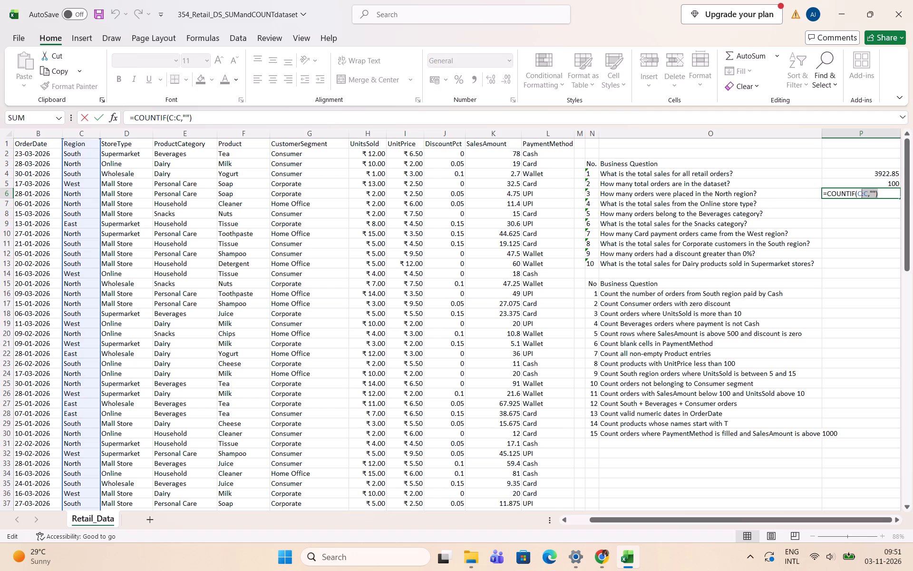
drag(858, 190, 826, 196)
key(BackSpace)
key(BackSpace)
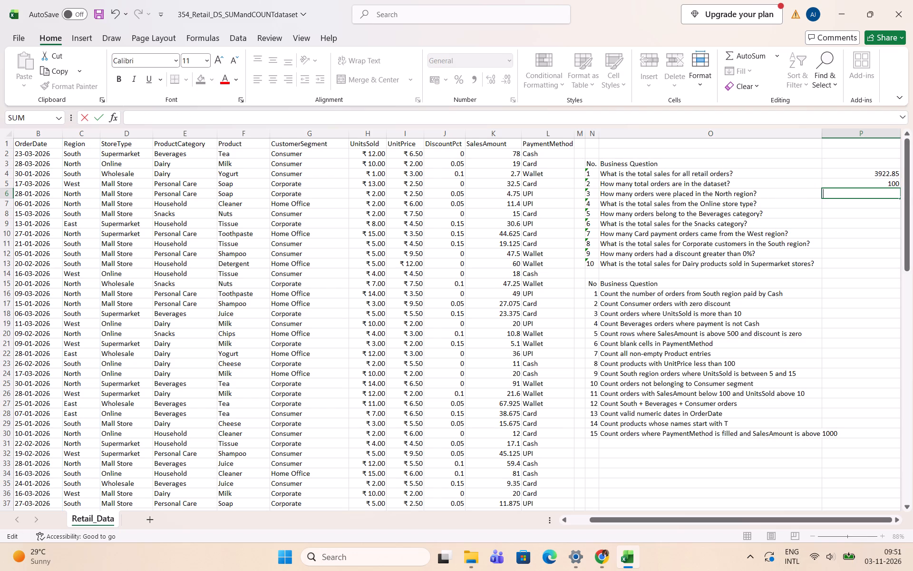
Answer question 3 in cell P6 with =COUNTIF(C:C,"north"), counting the North region orders from the Region column.
key(equal)
text(count)
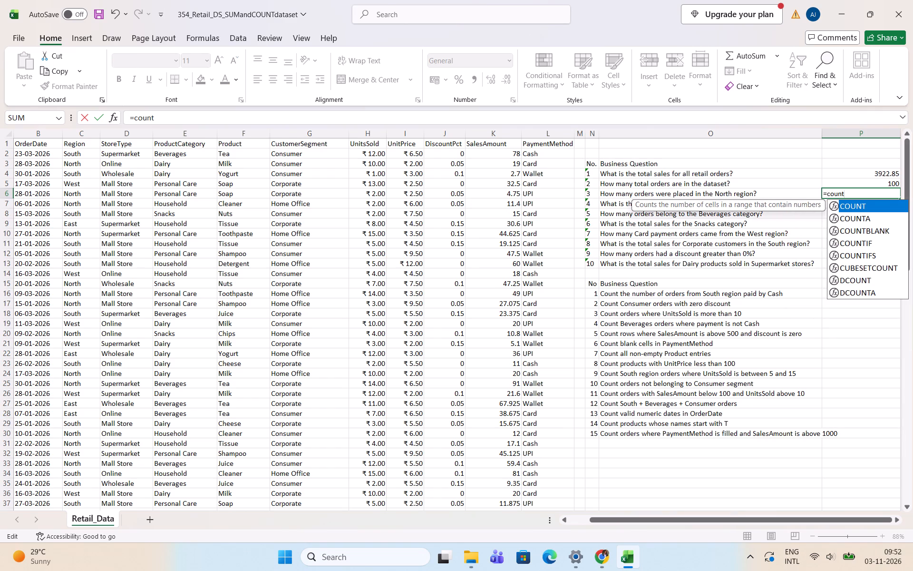
text(if)
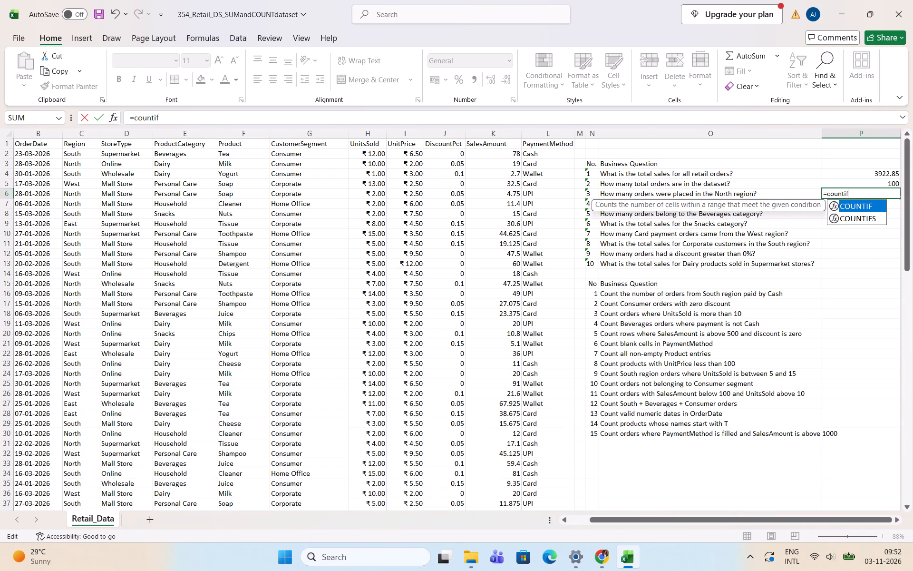
key(shift+parenleft)
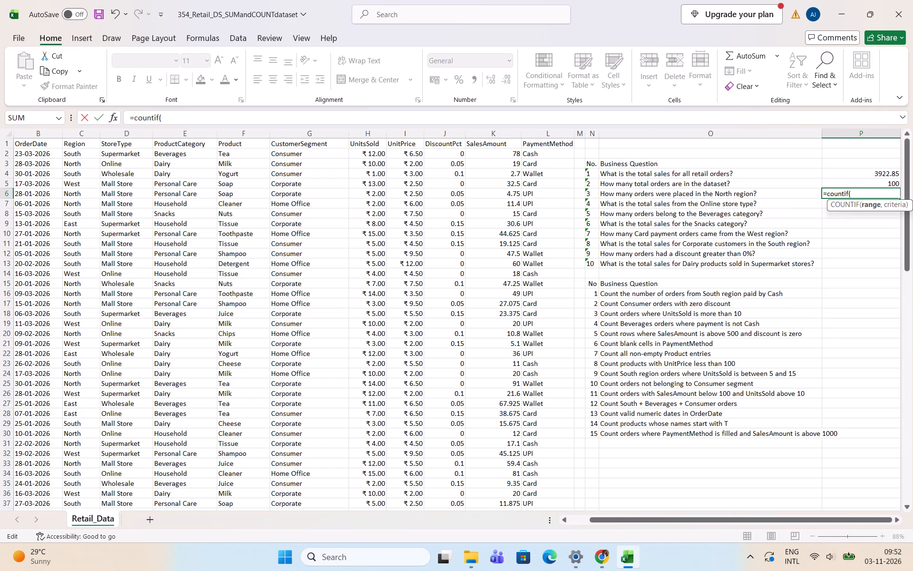
click(81, 135)
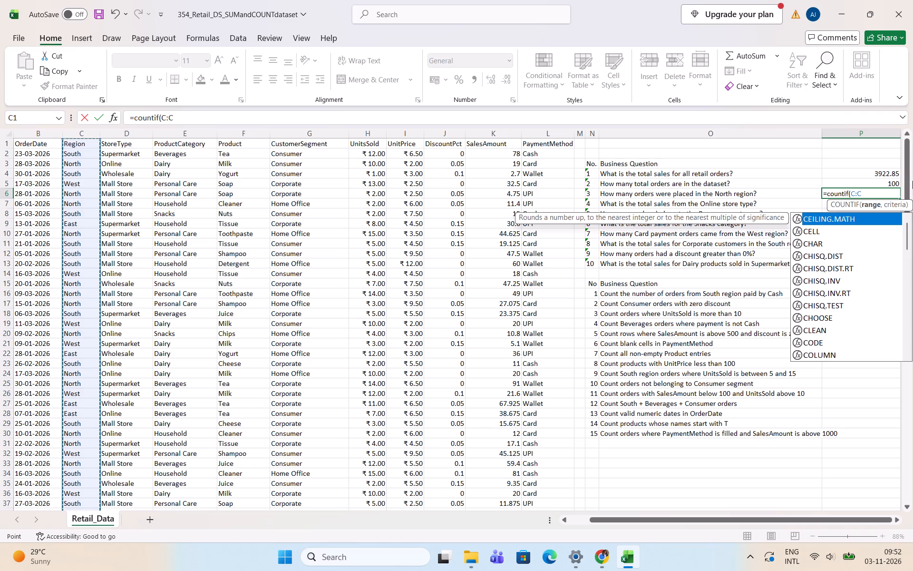
key(shift+quotedbl)
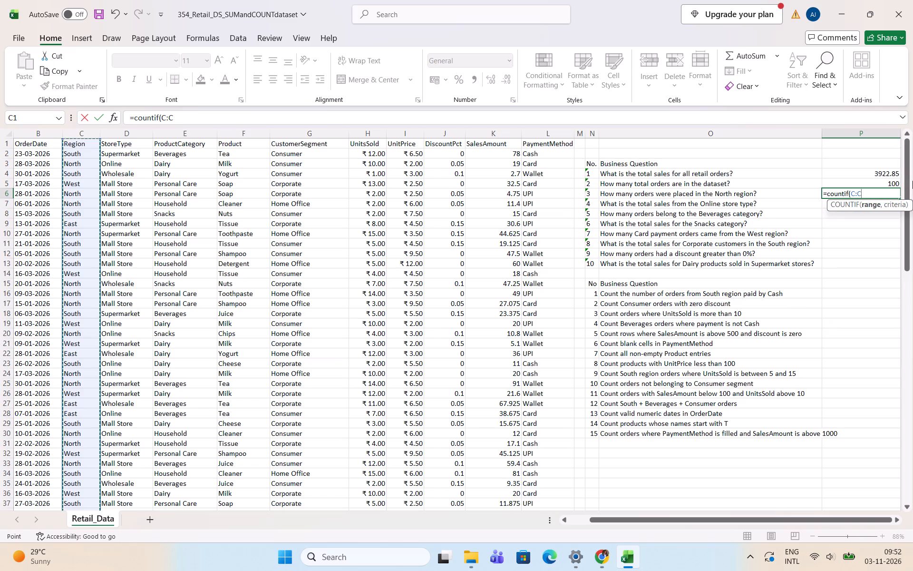
key(shift+apostrophe)
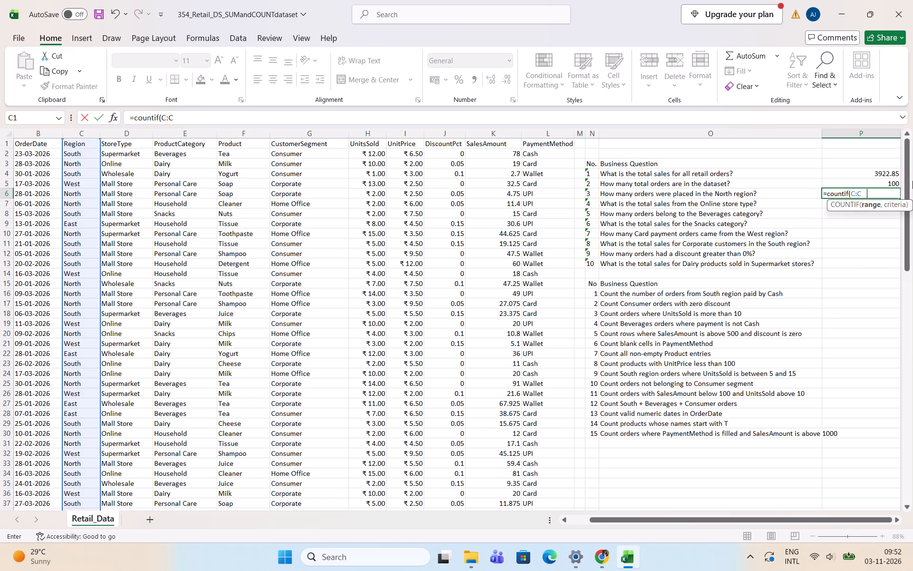
key(Left)
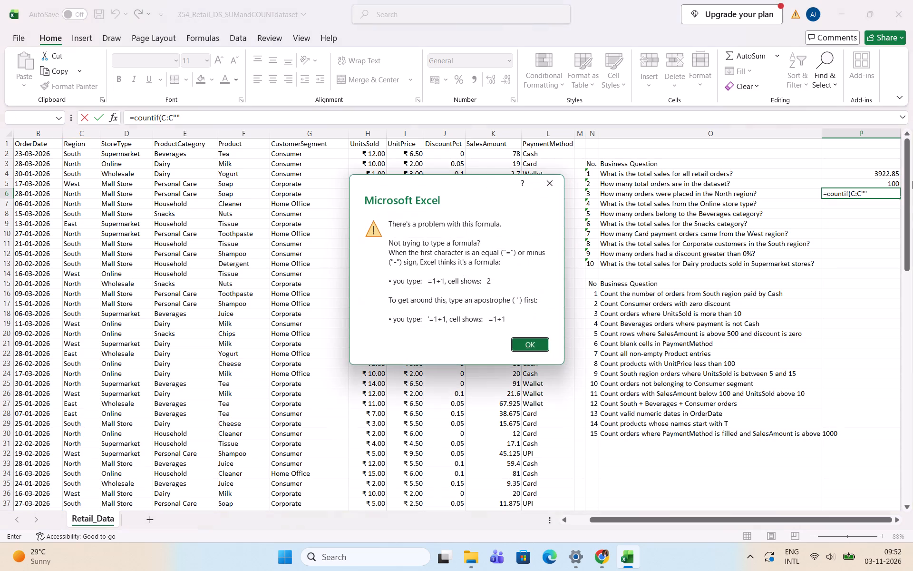
click(539, 185)
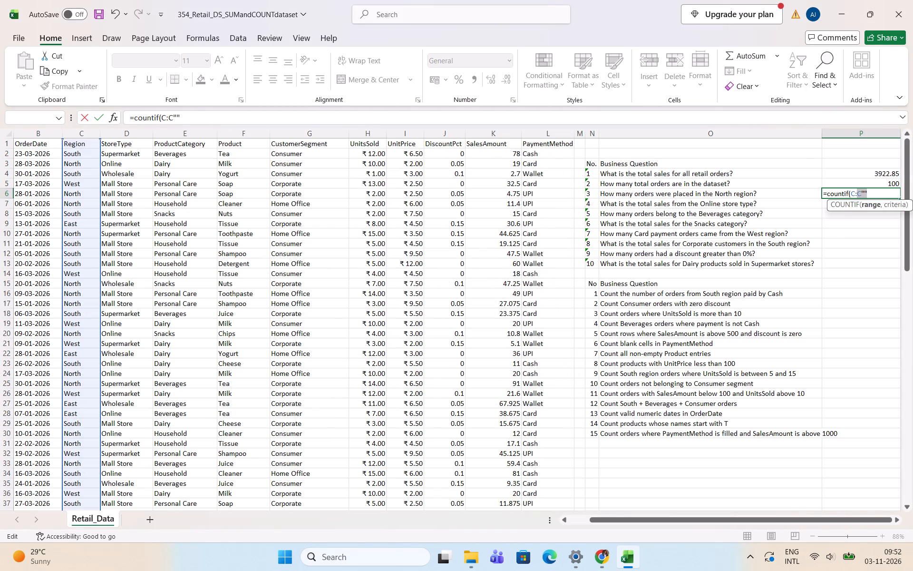
click(862, 192)
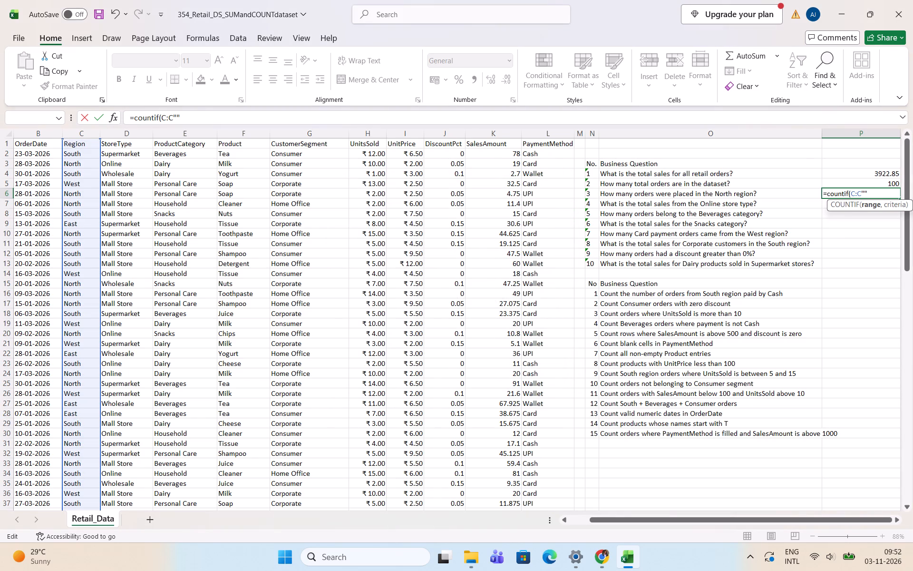
click(863, 192)
text(no)
text(rt)
key(h)
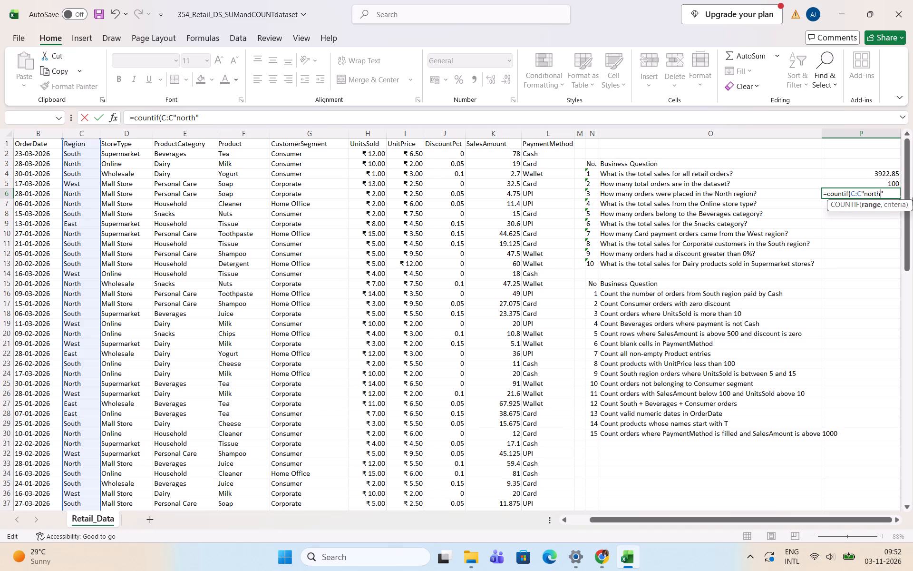
click(890, 194)
key(shift+parenright)
key(Return)
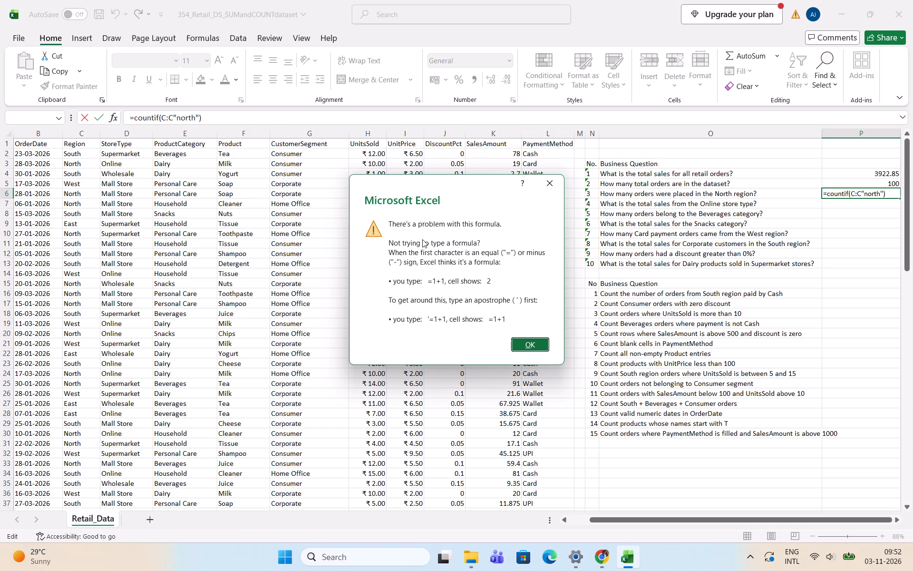
click(550, 177)
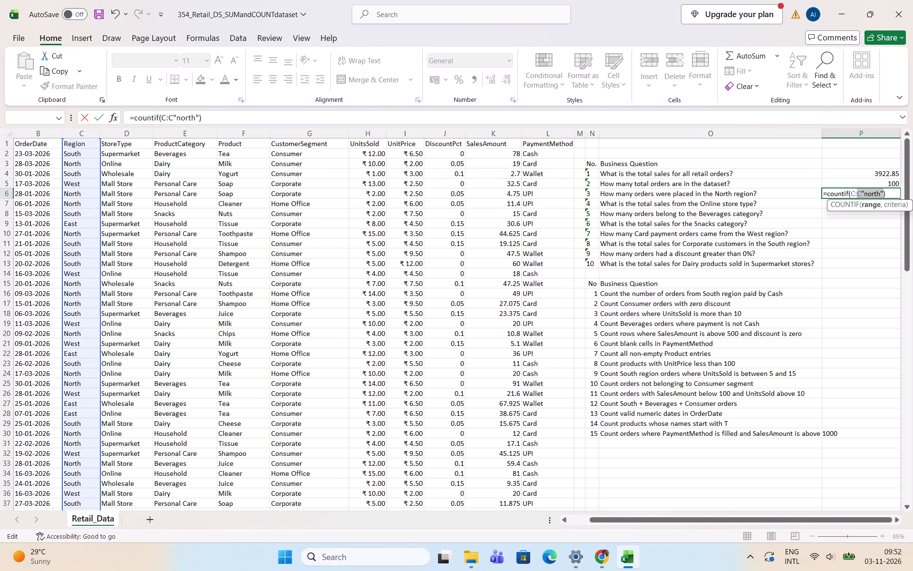
click(864, 194)
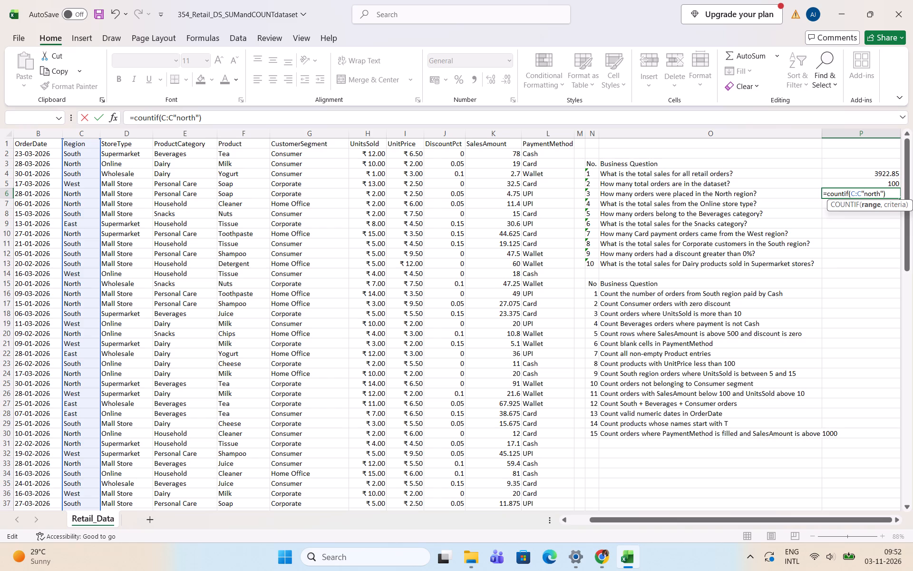
click(859, 192)
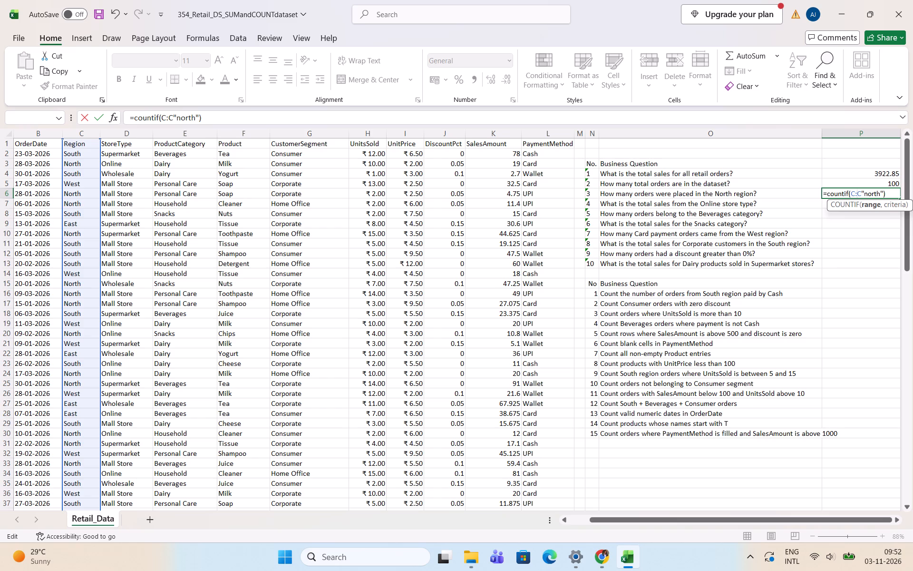
click(860, 193)
key(comma)
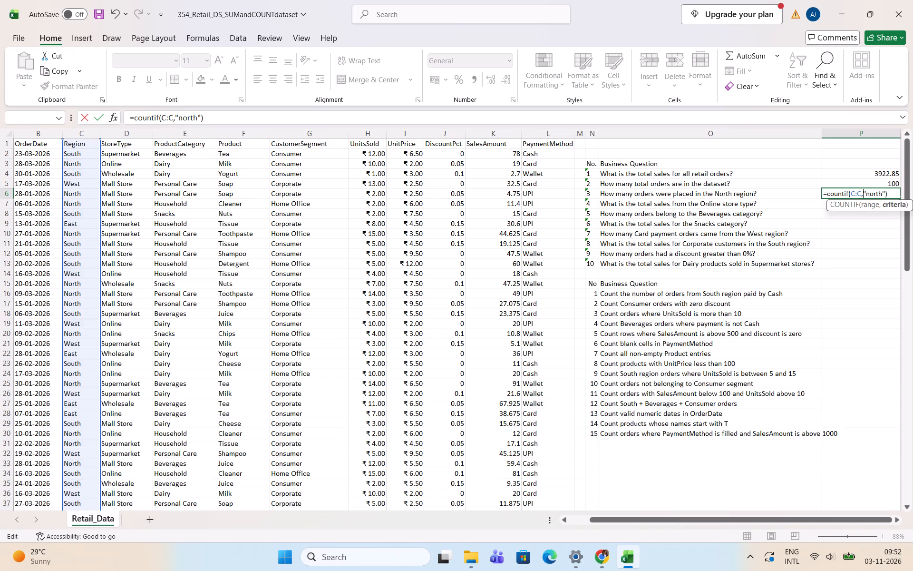
click(892, 196)
key(Return)
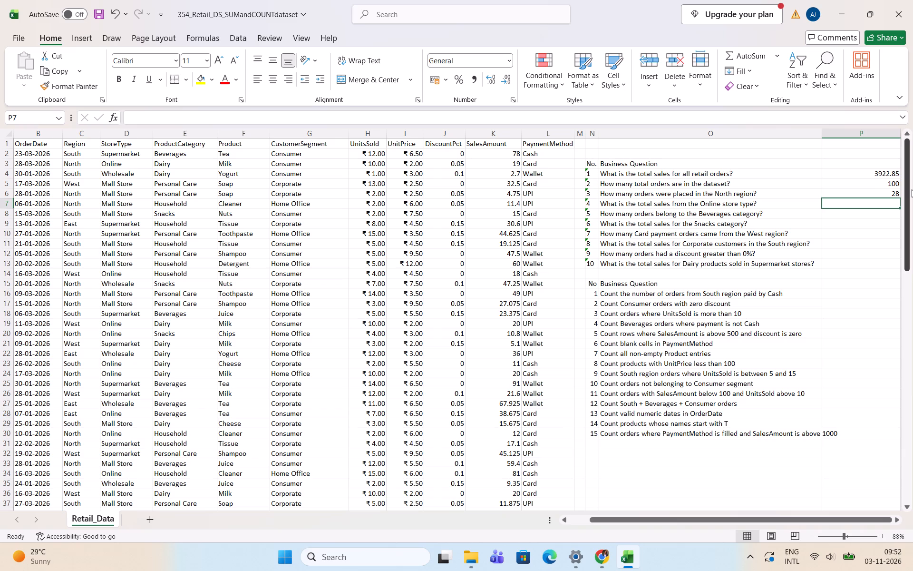
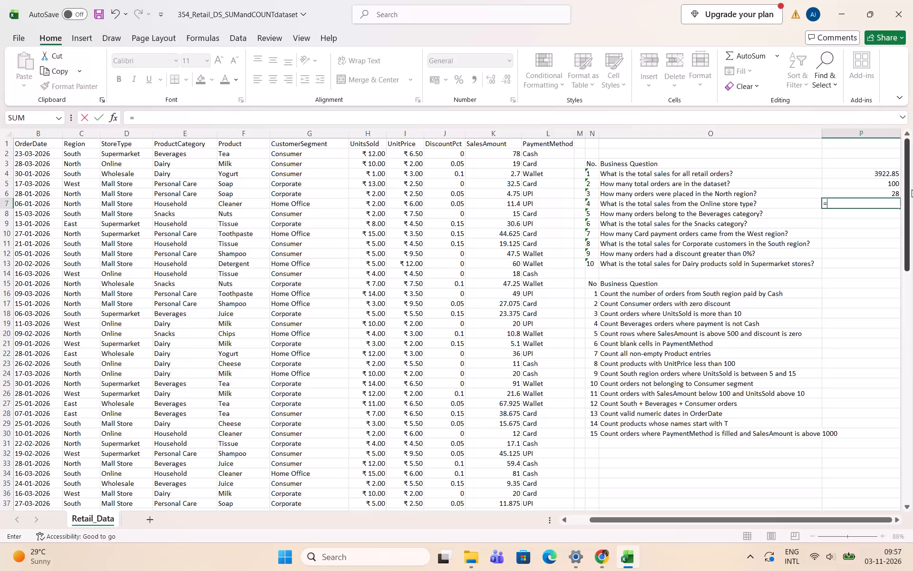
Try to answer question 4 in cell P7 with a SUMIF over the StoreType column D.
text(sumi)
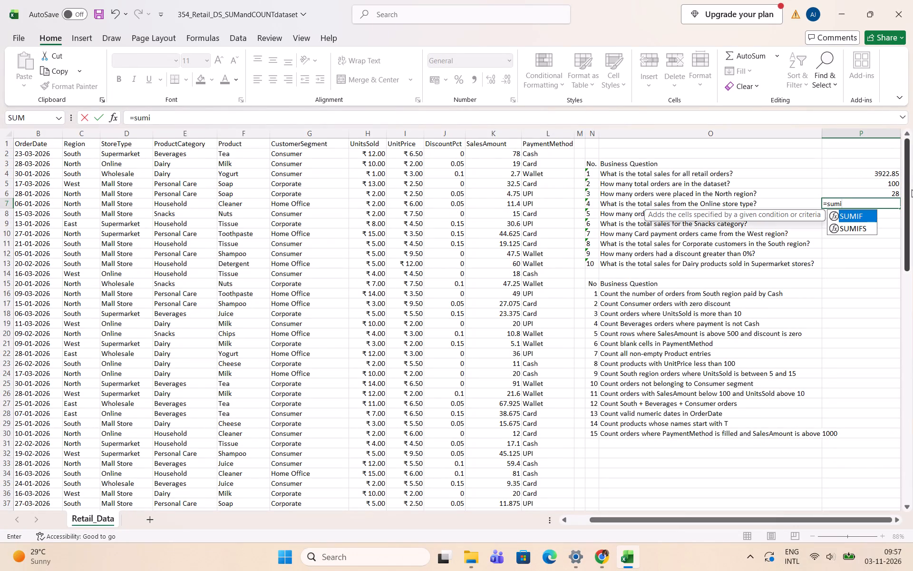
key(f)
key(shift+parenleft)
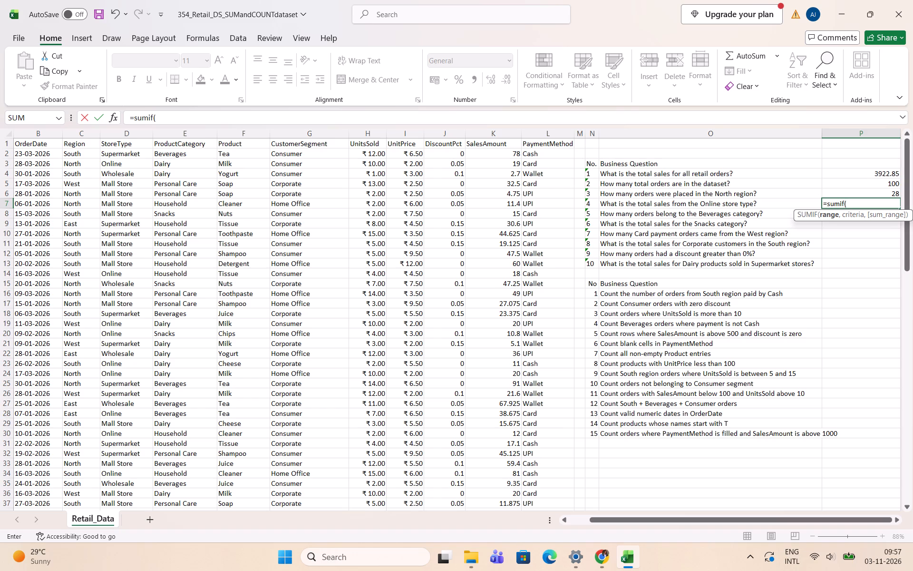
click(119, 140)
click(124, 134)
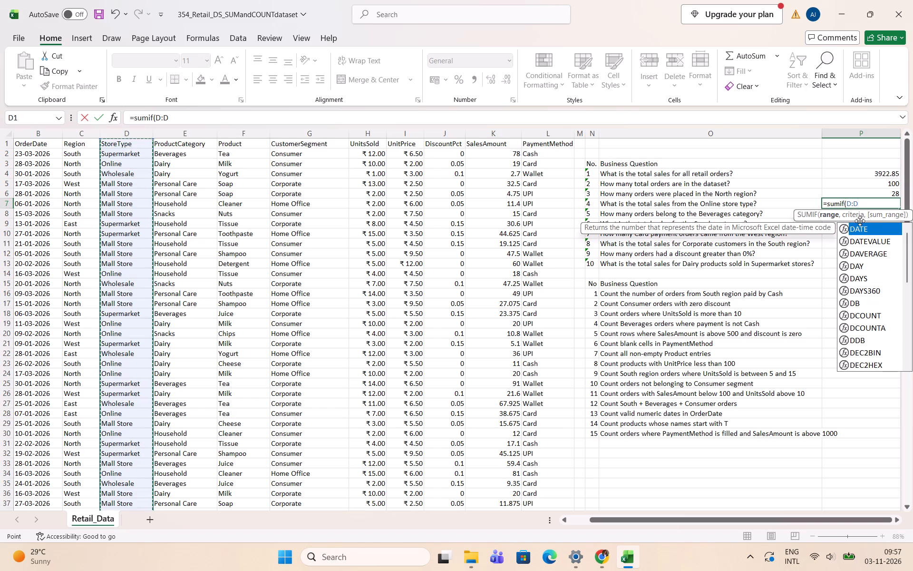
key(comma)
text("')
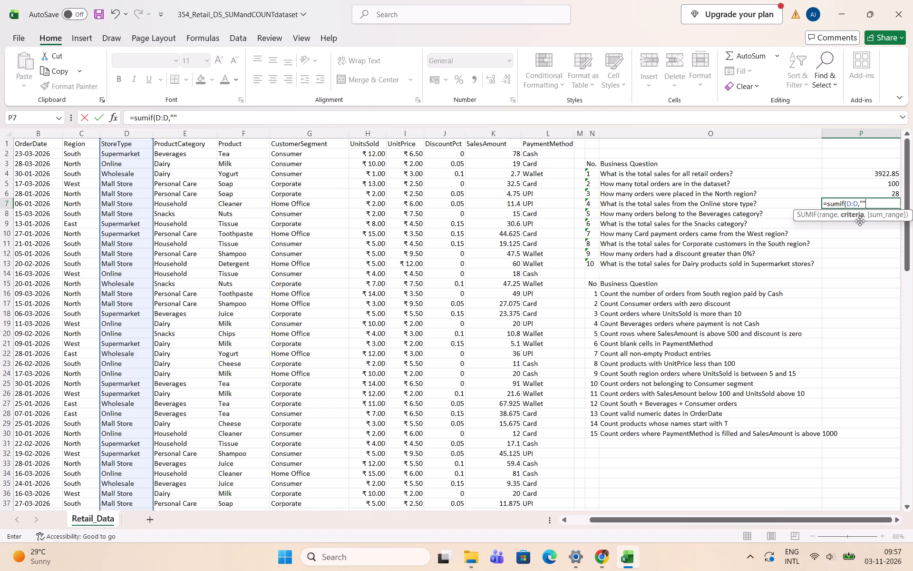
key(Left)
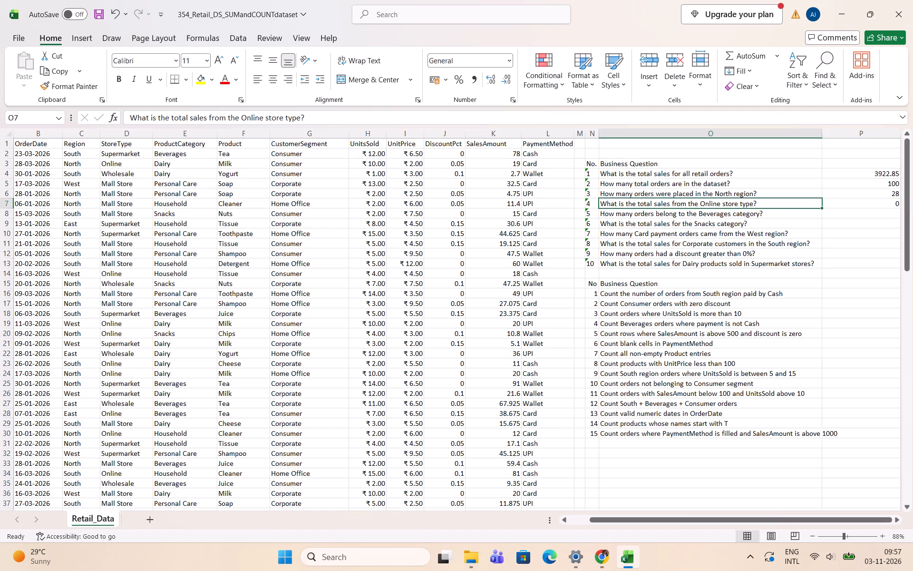
Answer question 4 in cell P7 with =SUMIF(D:D,"online",K:K), summing SalesAmount for the Online store type.
click(882, 205)
click(882, 205)
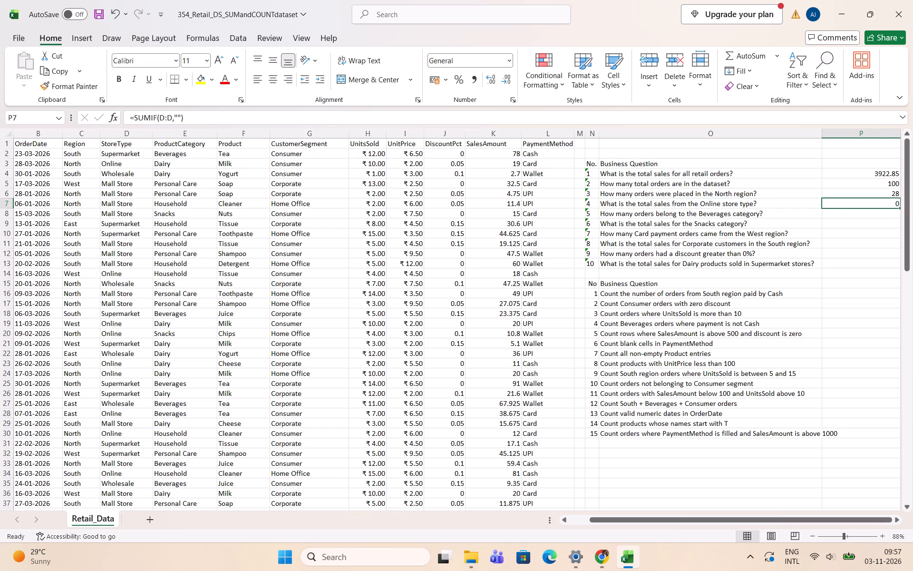
click(894, 204)
click(897, 204)
click(894, 204)
drag(888, 204, 886, 204)
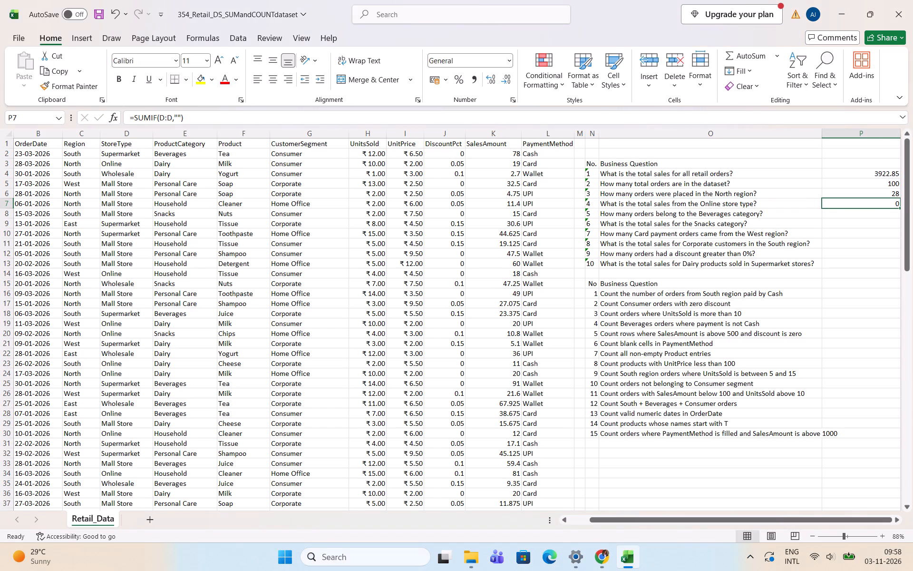
drag(886, 204, 874, 203)
click(867, 202)
click(835, 202)
key(equal)
text(sumif)
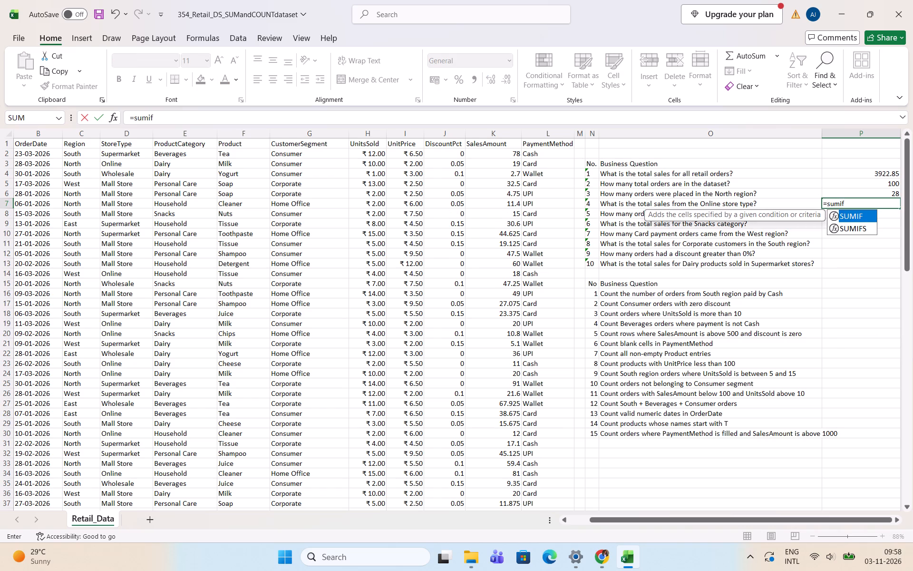
key(shift+parenleft)
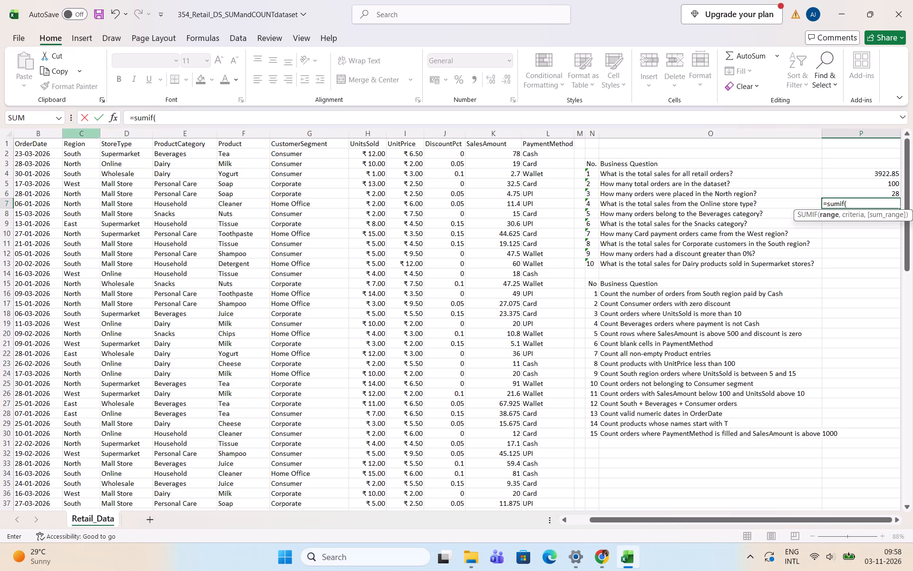
click(126, 134)
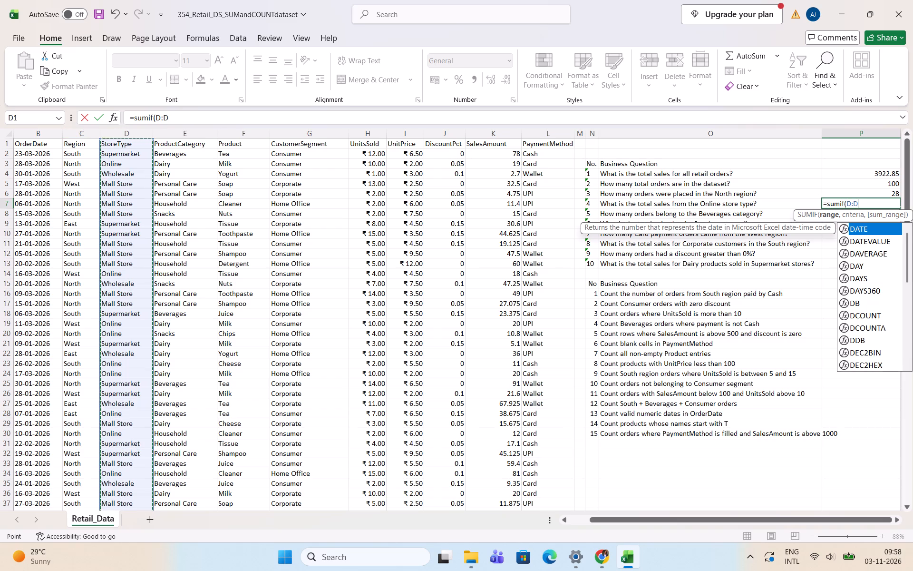
key(comma)
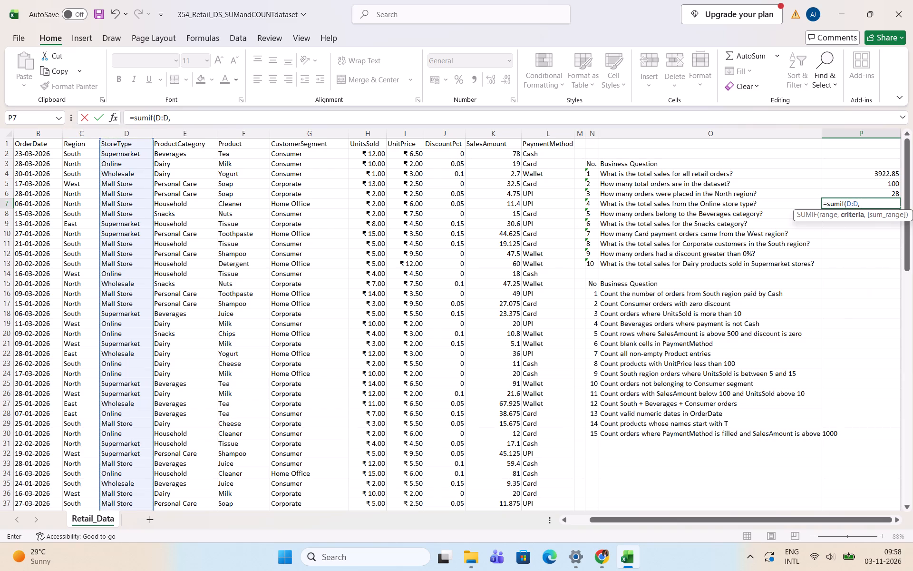
key(shift+quotedbl)
key(shift+apostrophe)
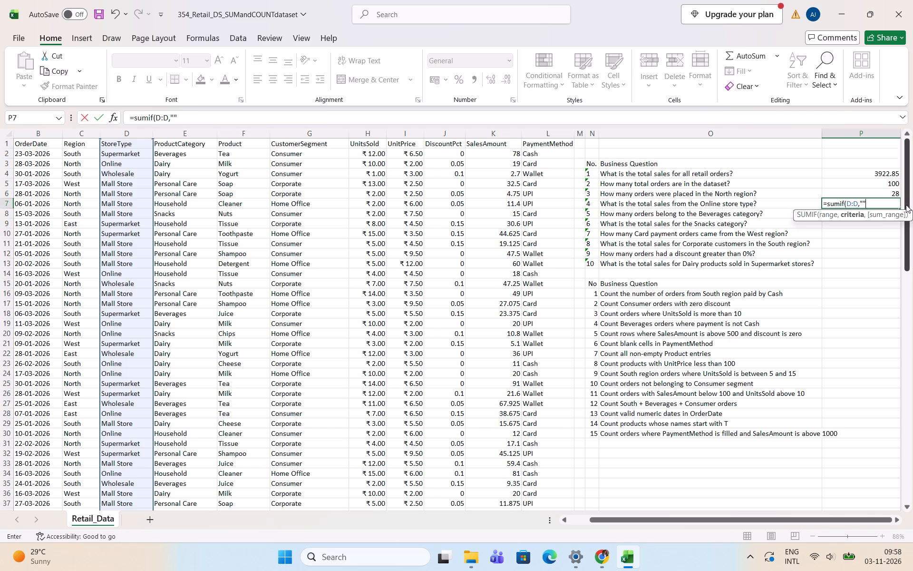
click(863, 202)
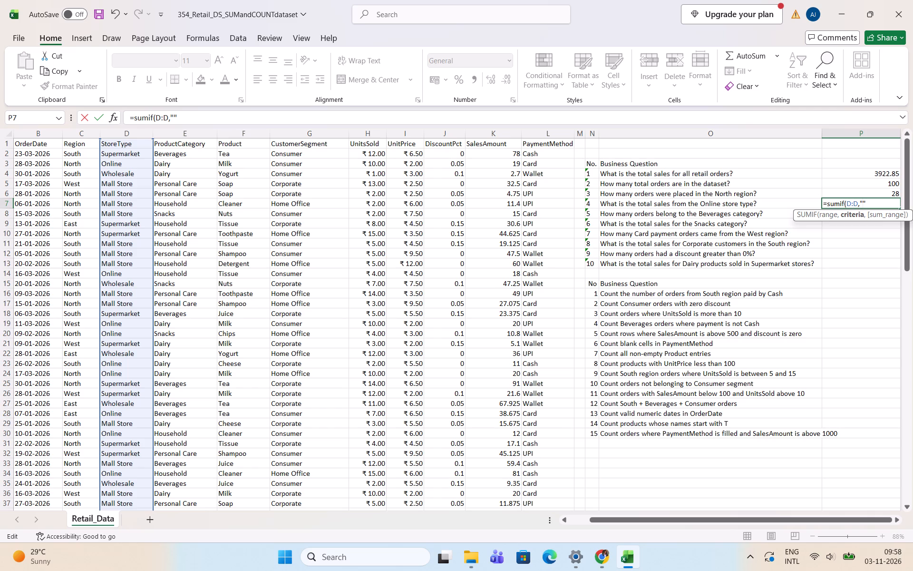
key(o)
text(nli)
text(ne s)
key(BackSpace)
key(BackSpace)
text(store)
key(space)
key(BackSpace)
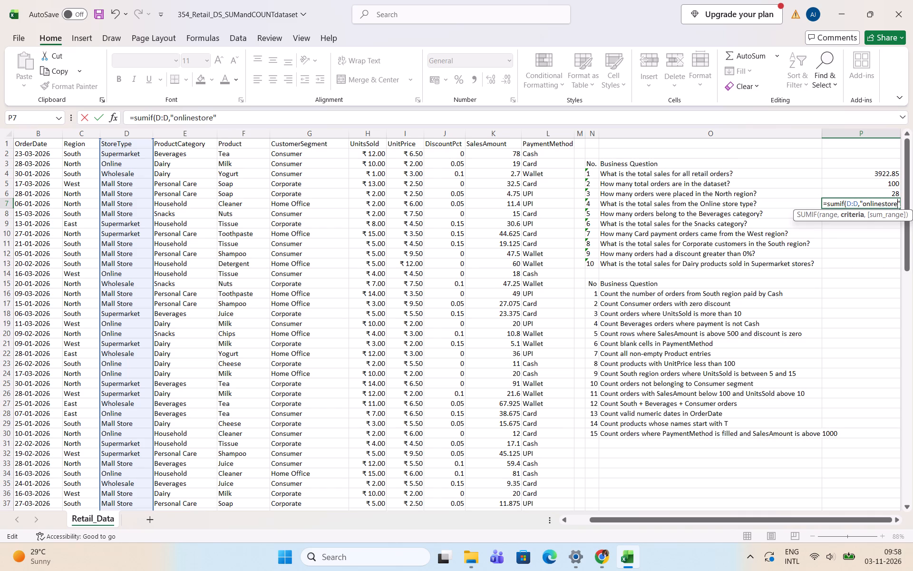
key(backslash)
key(backslash)
key(BackSpace)
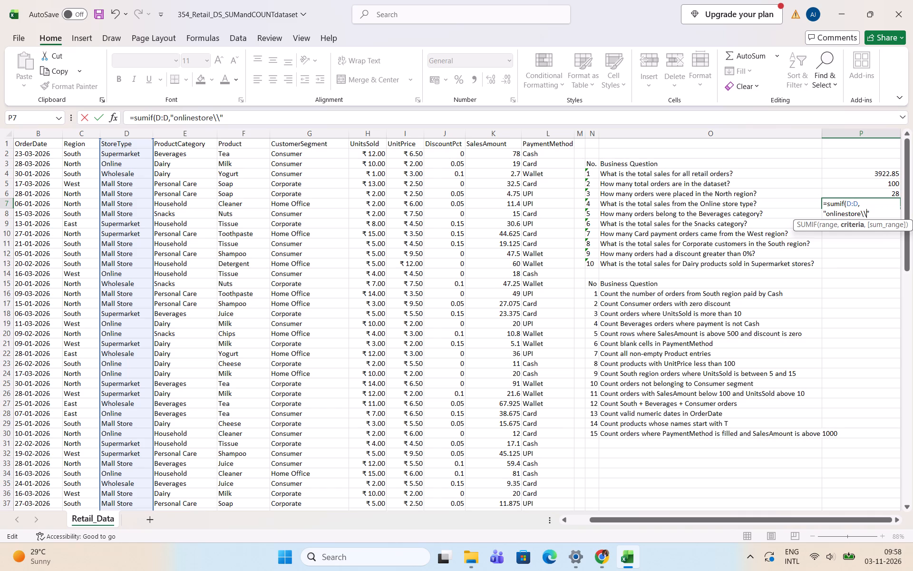
key(BackSpace)
key(BackSpace)
key(BackSpace)
key(BackSpace)
key(BackSpace)
key(BackSpace)
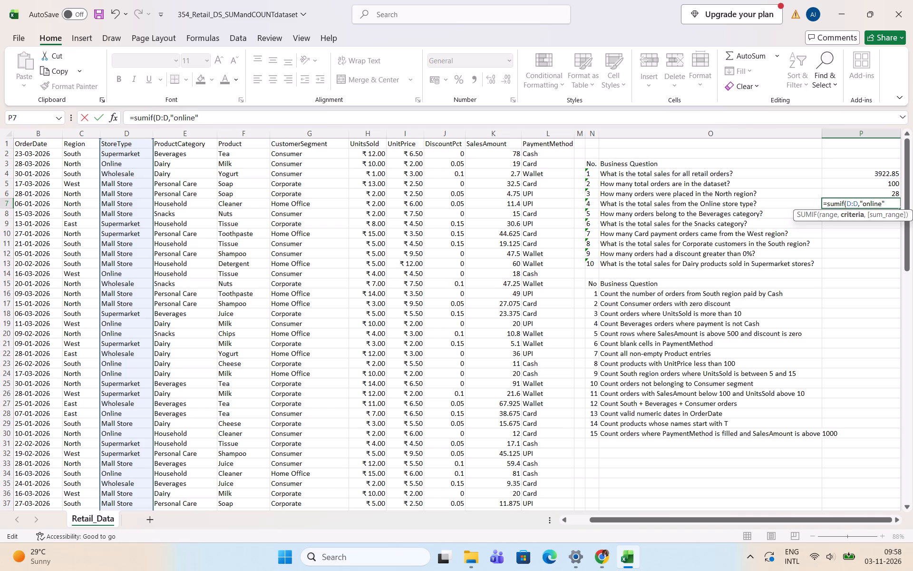
click(887, 203)
key(comma)
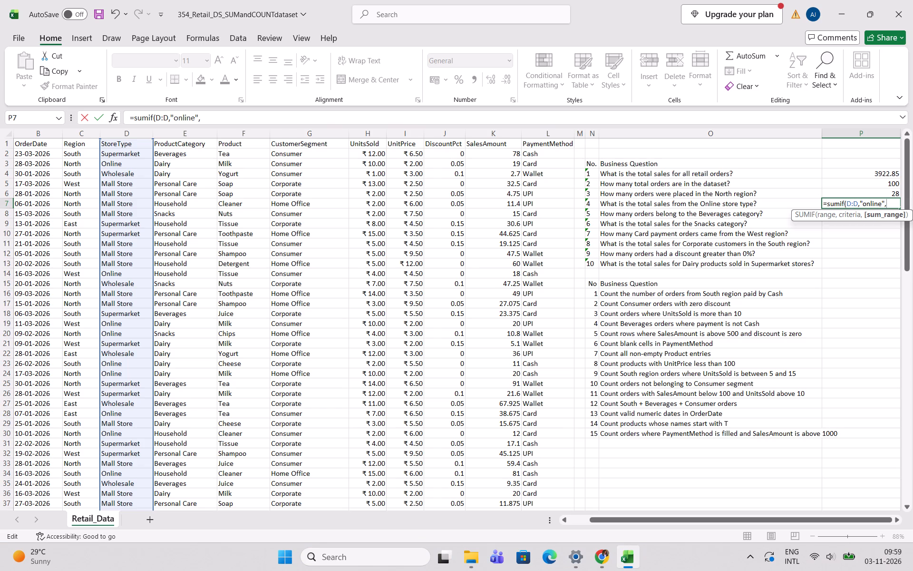
scroll(435, 158, up, 1)
click(494, 137)
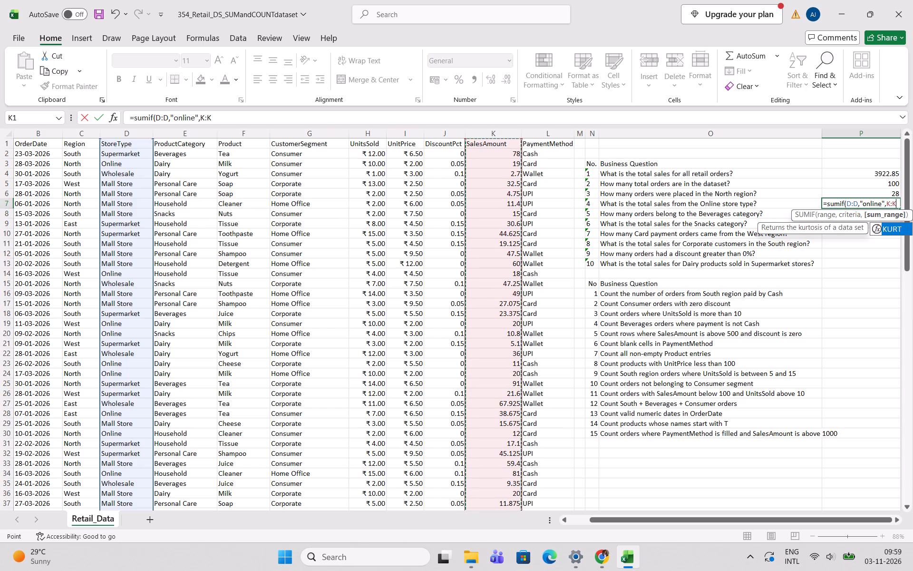
click(494, 135)
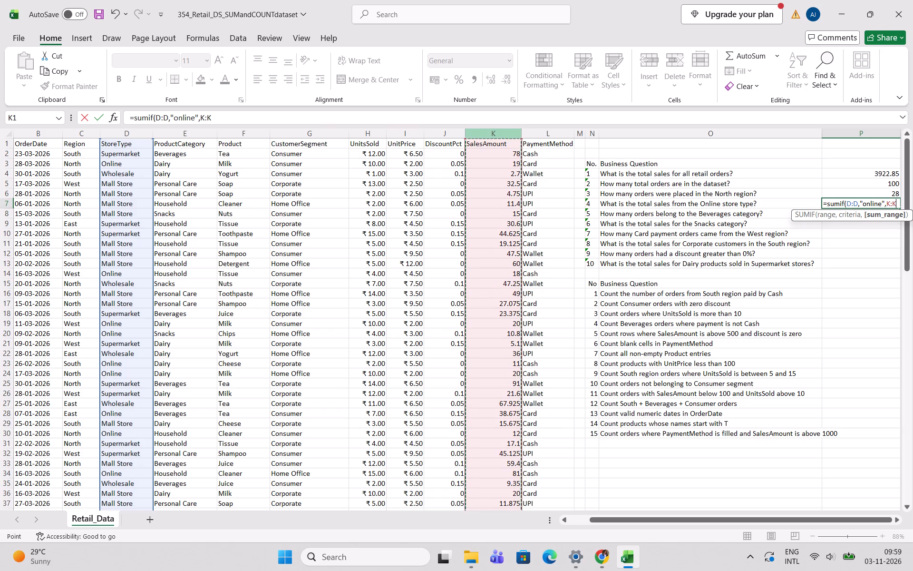
click(494, 135)
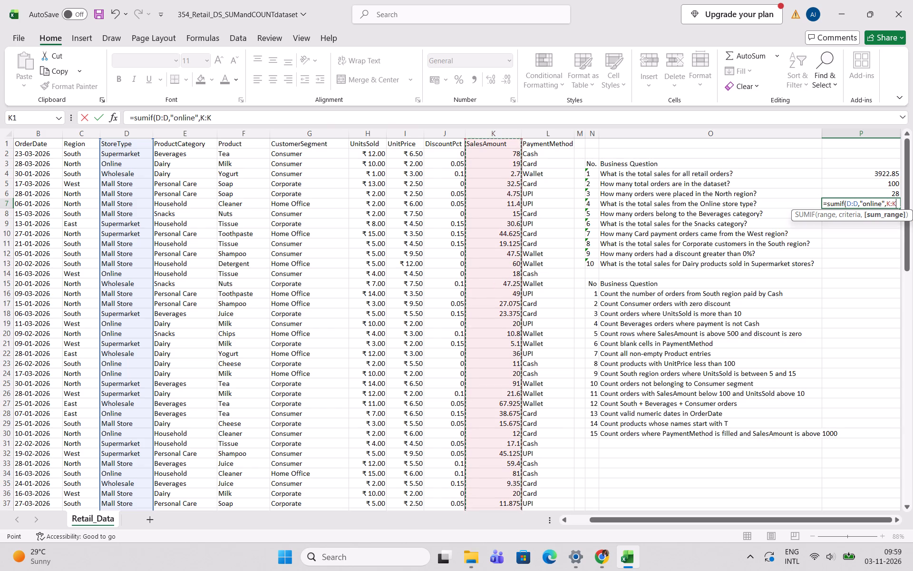
key(shift+parenright)
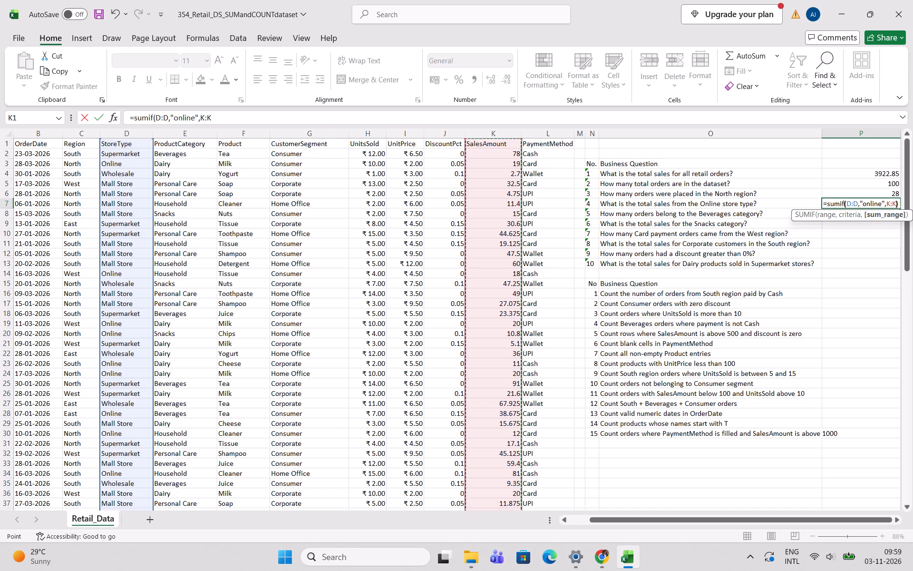
key(Return)
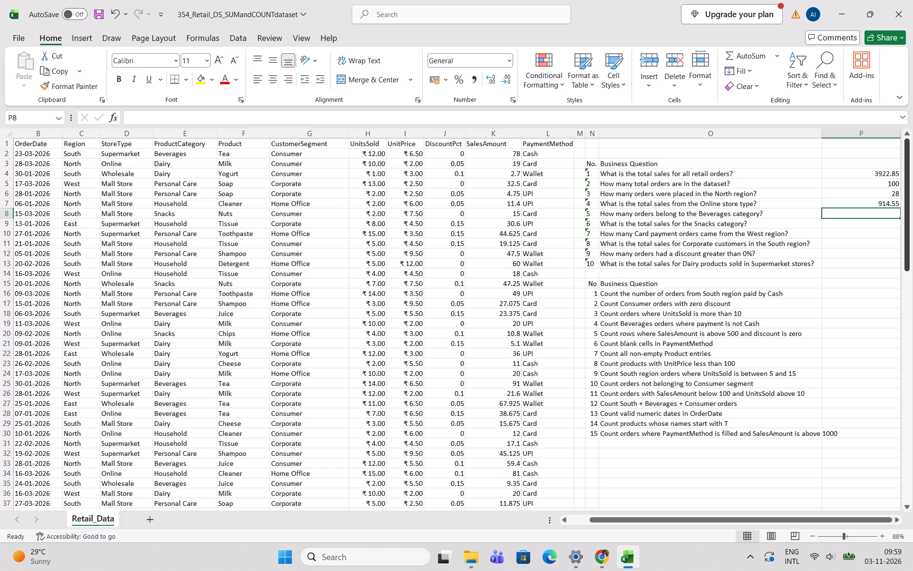
Review the formulas in the answer cells P4 to P7 for questions 1 to 4.
click(846, 212)
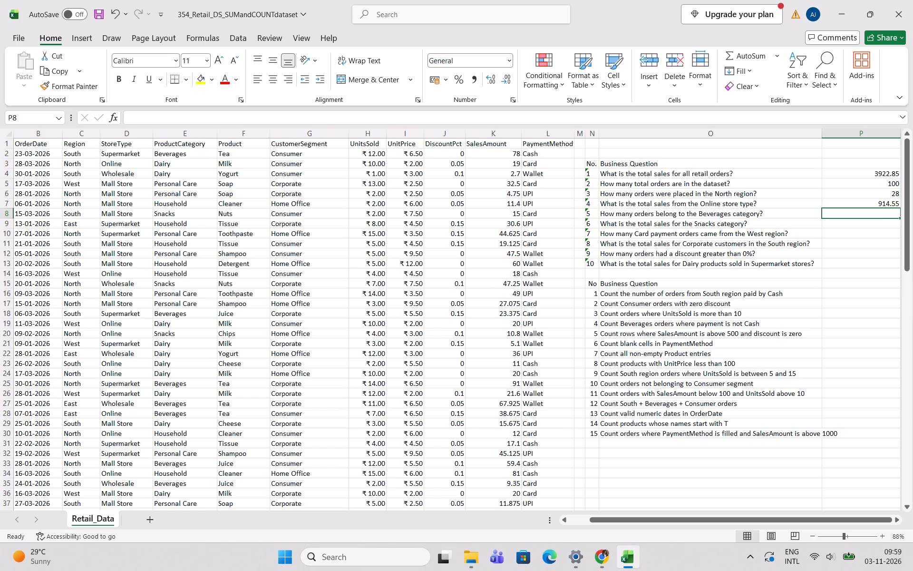
click(879, 177)
click(883, 177)
click(885, 179)
click(883, 184)
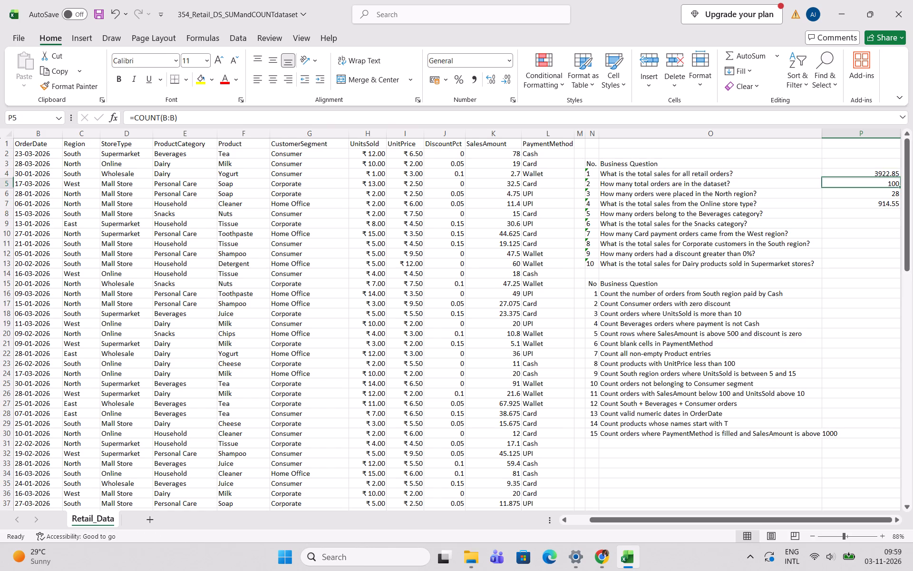
click(889, 195)
click(884, 207)
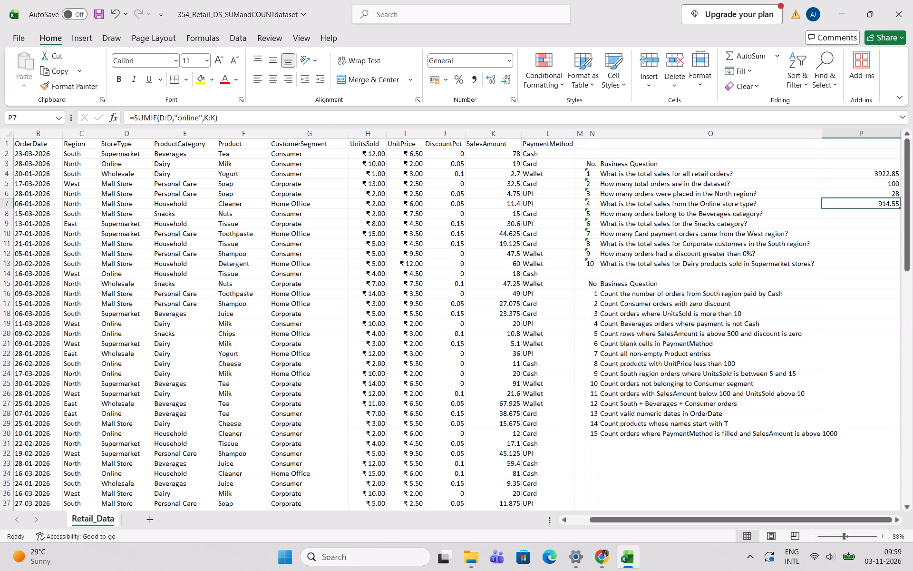
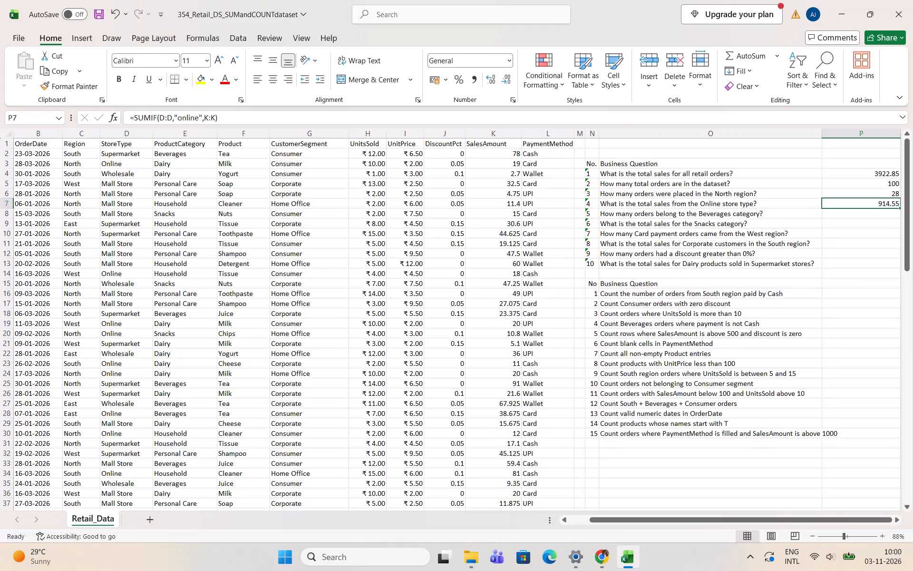
Answer question 5 in cell P8 with =COUNTIF(E:E,"beverages"), counting the Beverages orders in the ProductCategory column.
click(837, 213)
click(835, 212)
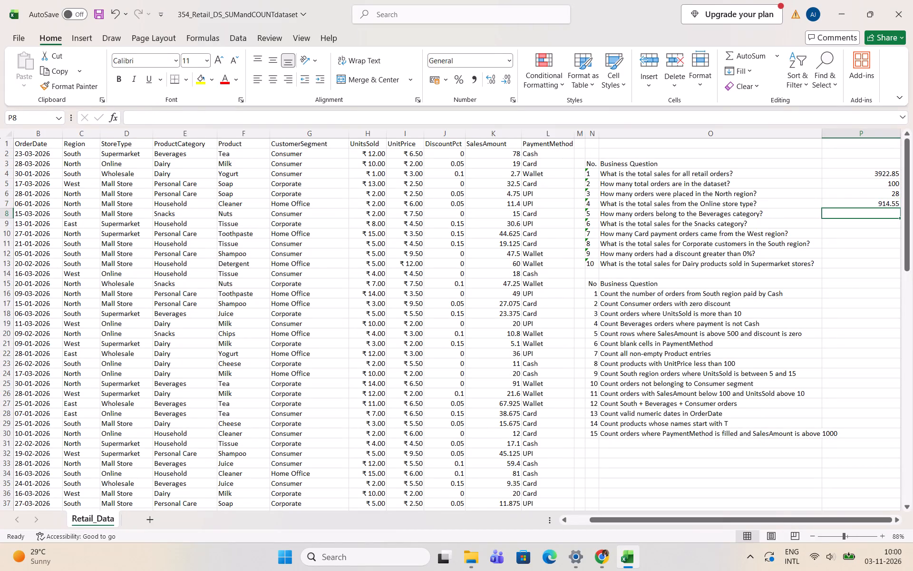
key(equal)
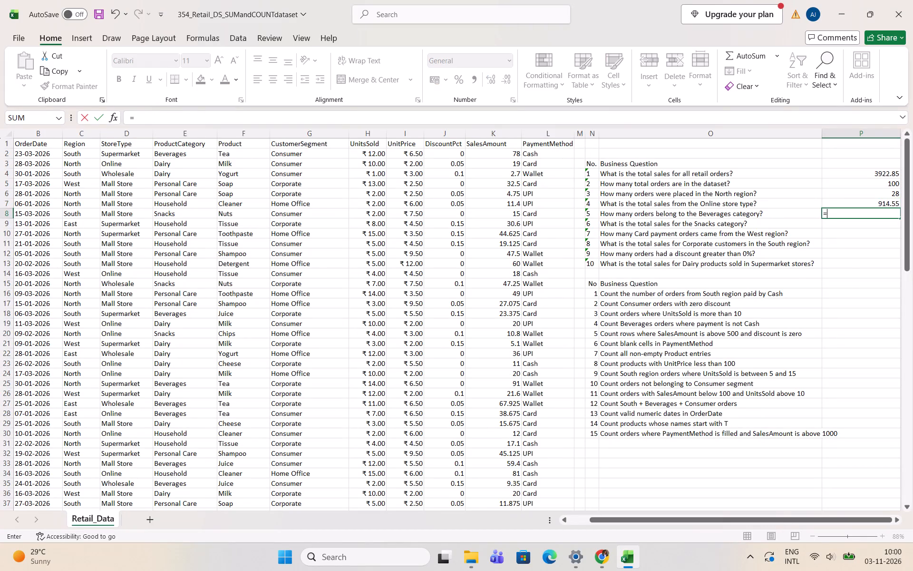
key(c)
key(o)
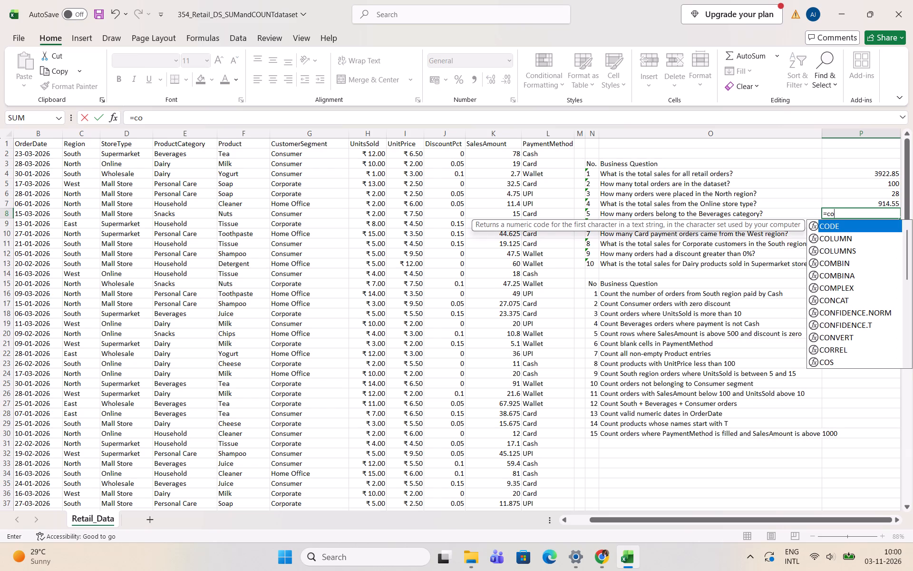
text(unt)
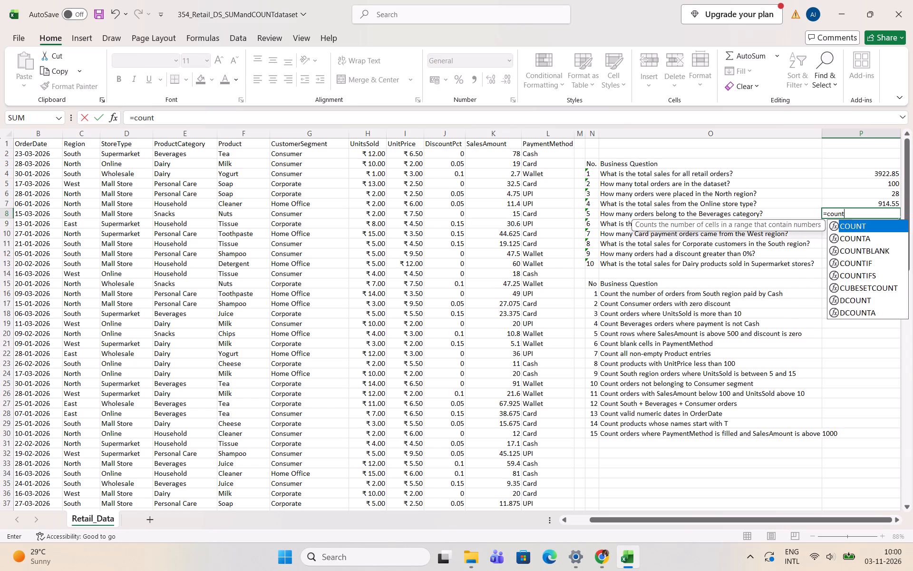
click(872, 261)
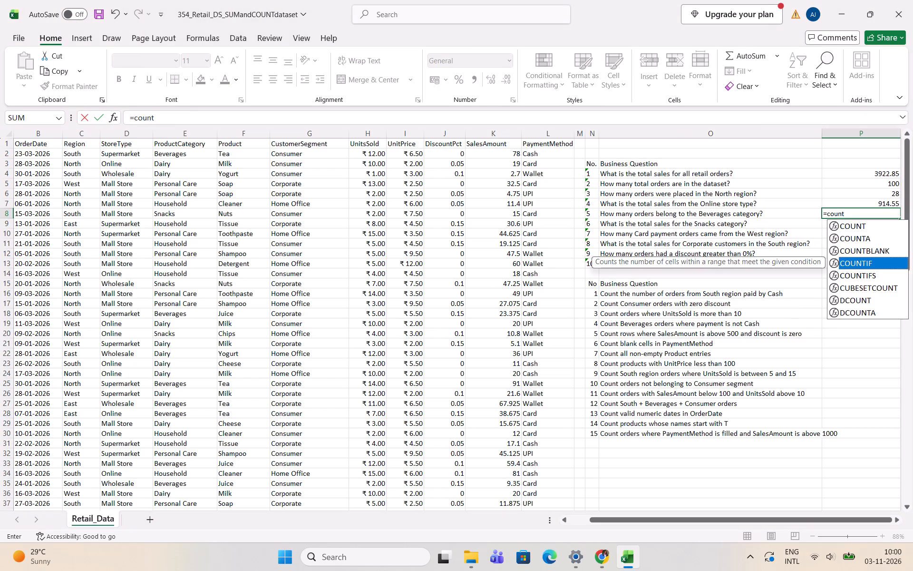
key(i)
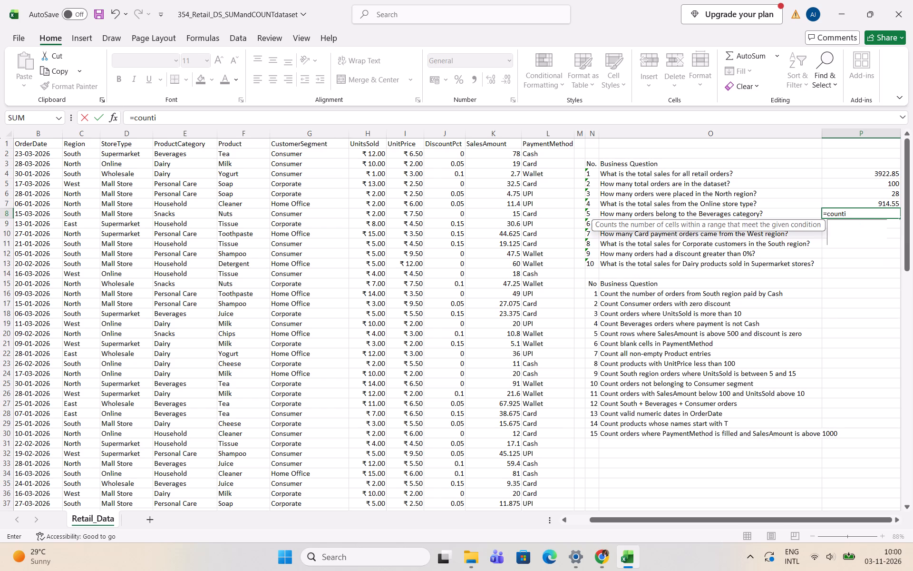
key(f)
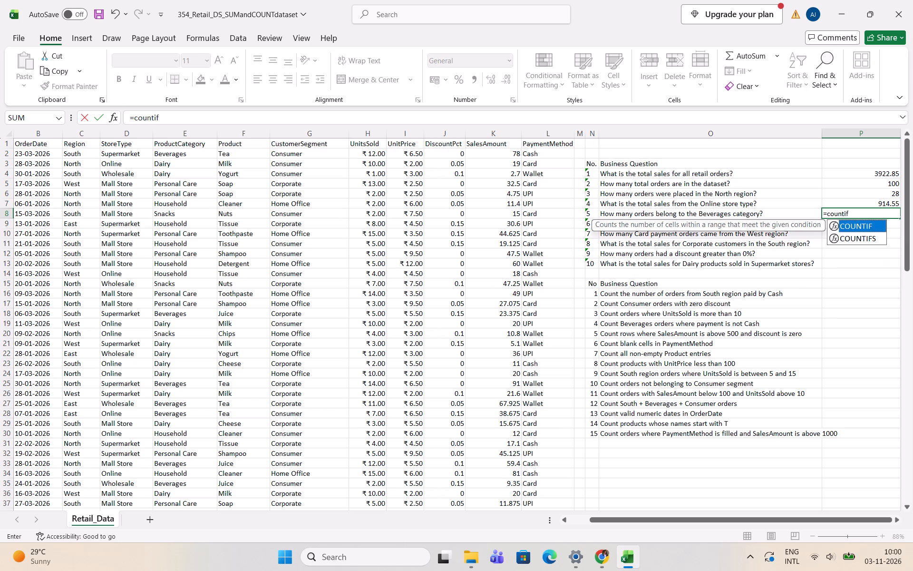
key(shift+parenleft)
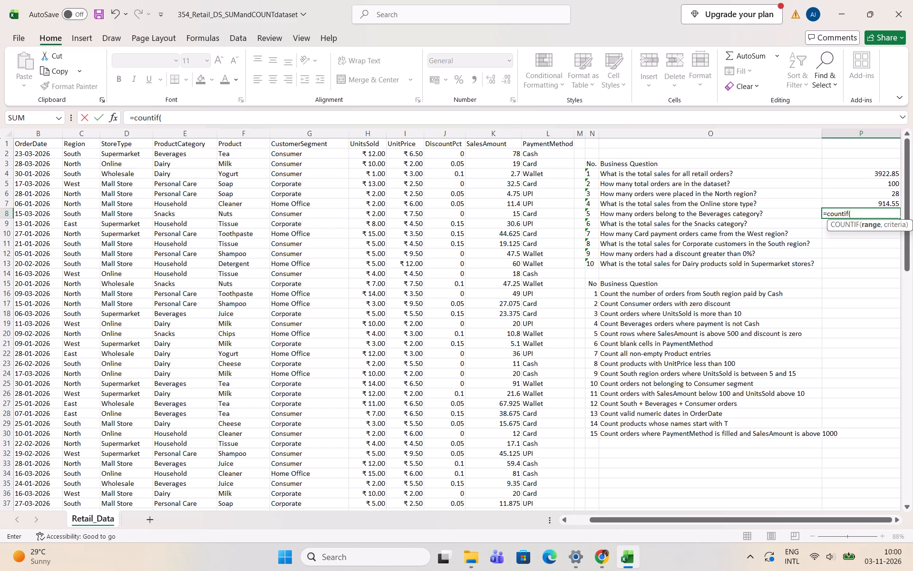
click(186, 133)
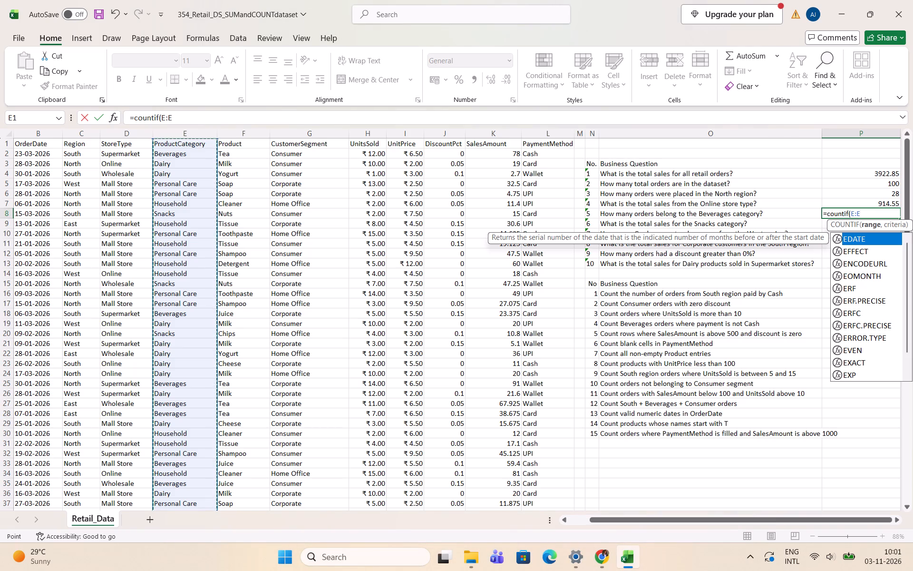
key(comma)
text("')
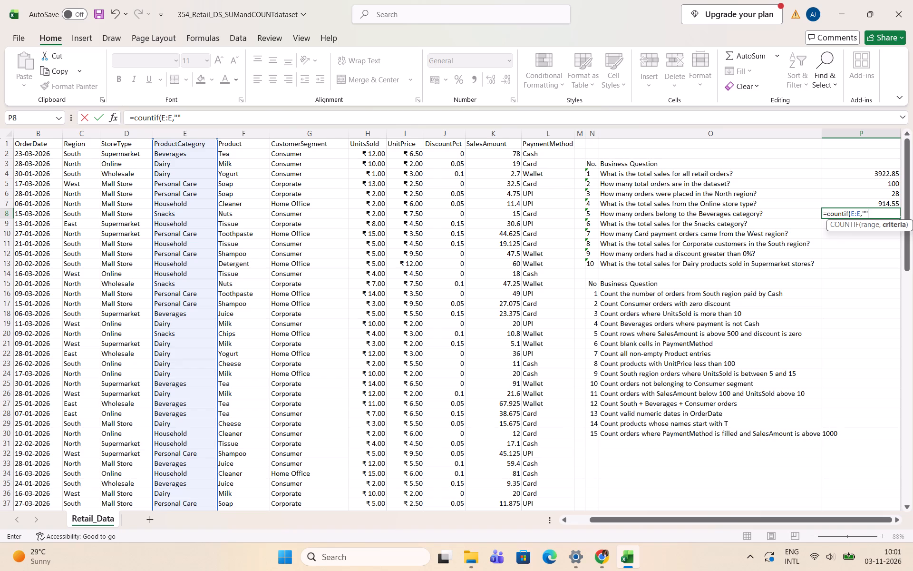
click(865, 211)
text(be)
text(ve)
text(rages)
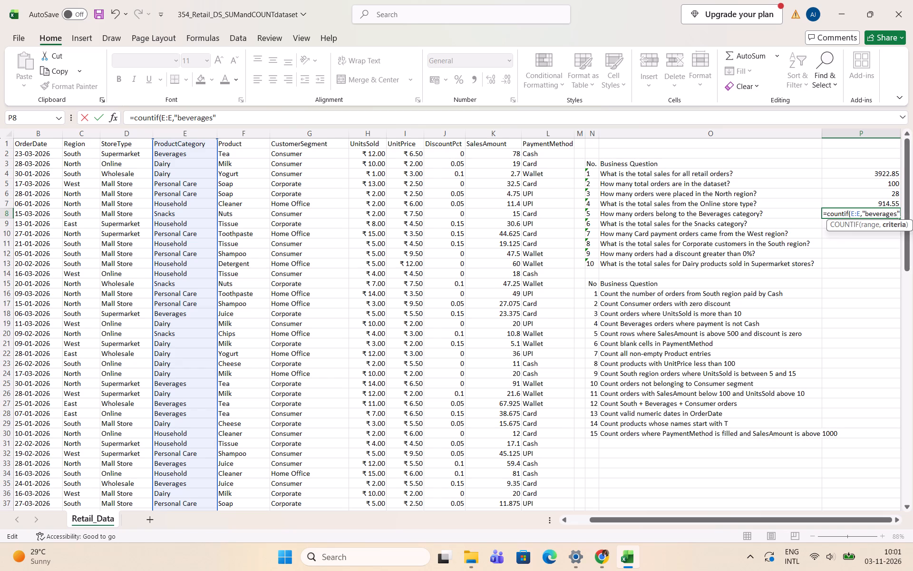
click(898, 209)
click(899, 213)
key(shift+parenright)
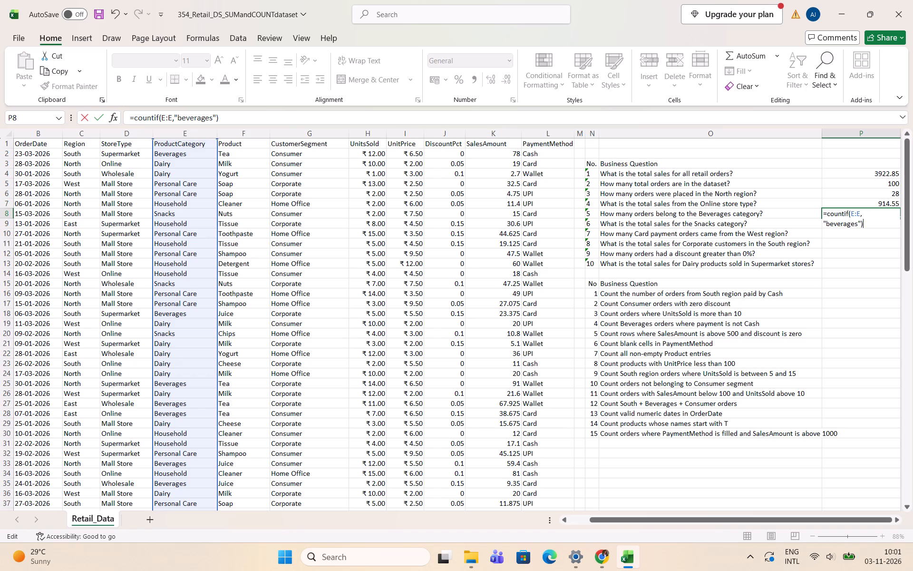
key(Return)
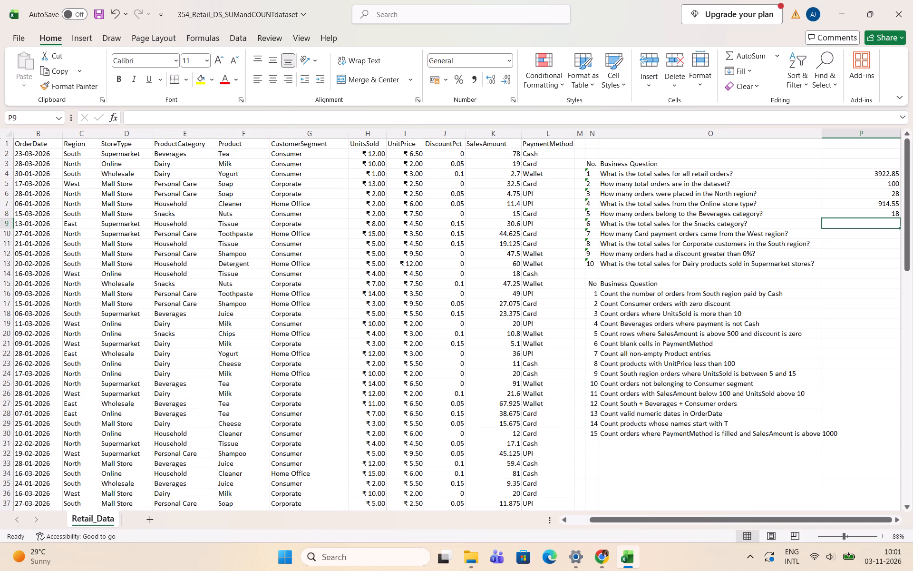
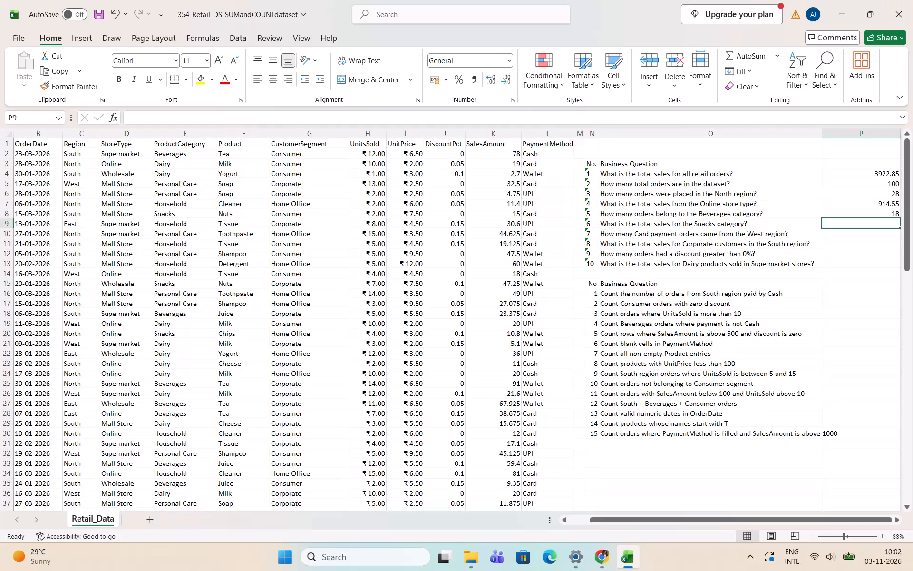
Answer question 6 in cell P9 with =SUMIF(E:E,"snacks",K:K), totalling SalesAmount for the Snacks category.
click(847, 225)
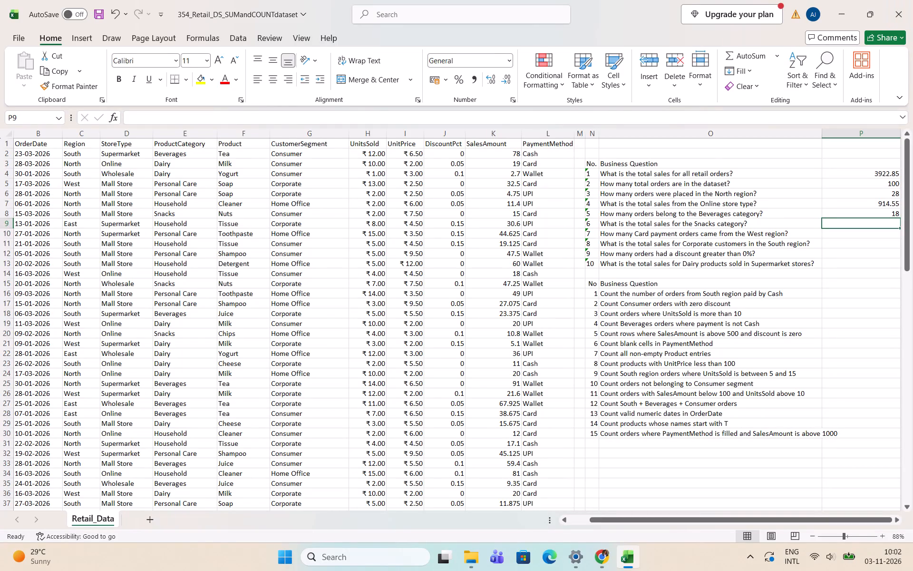
key(equal)
text(sumif)
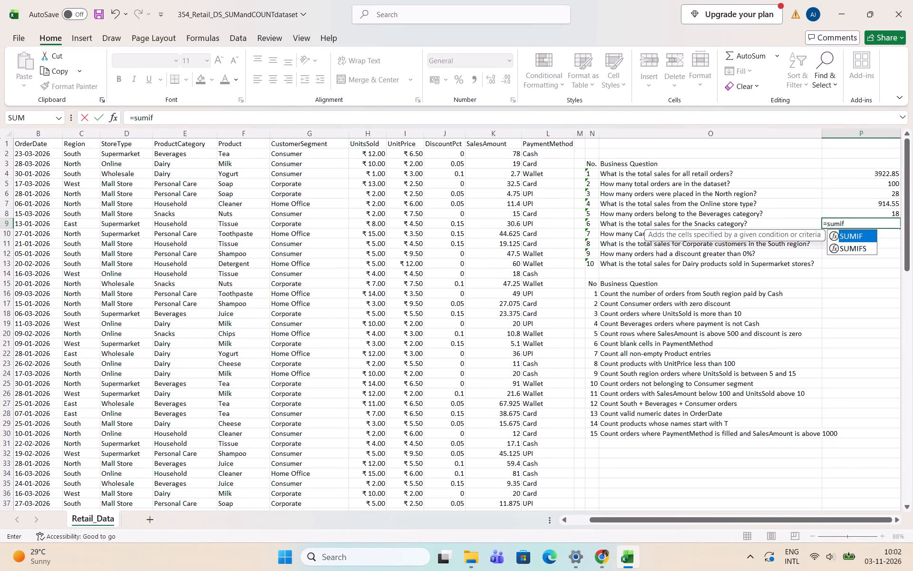
key(shift+parenleft)
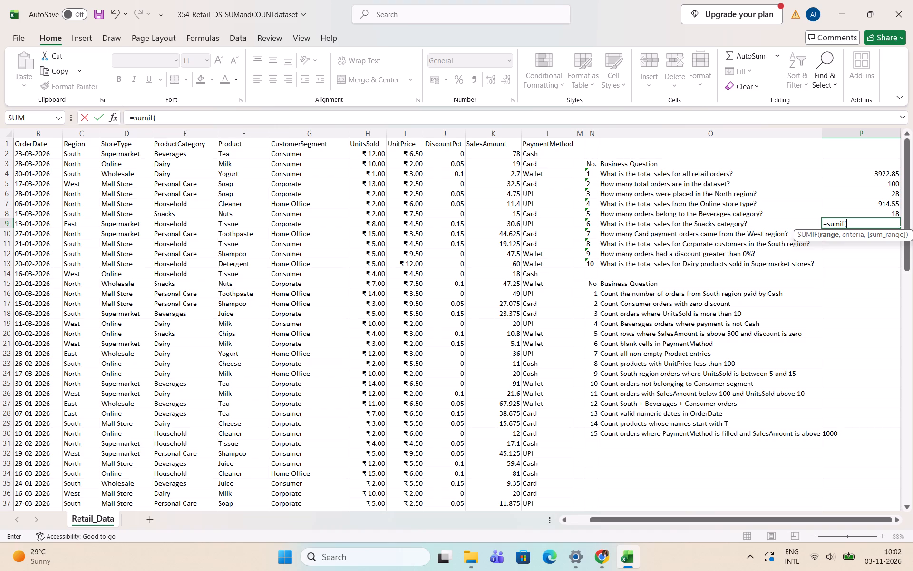
click(185, 133)
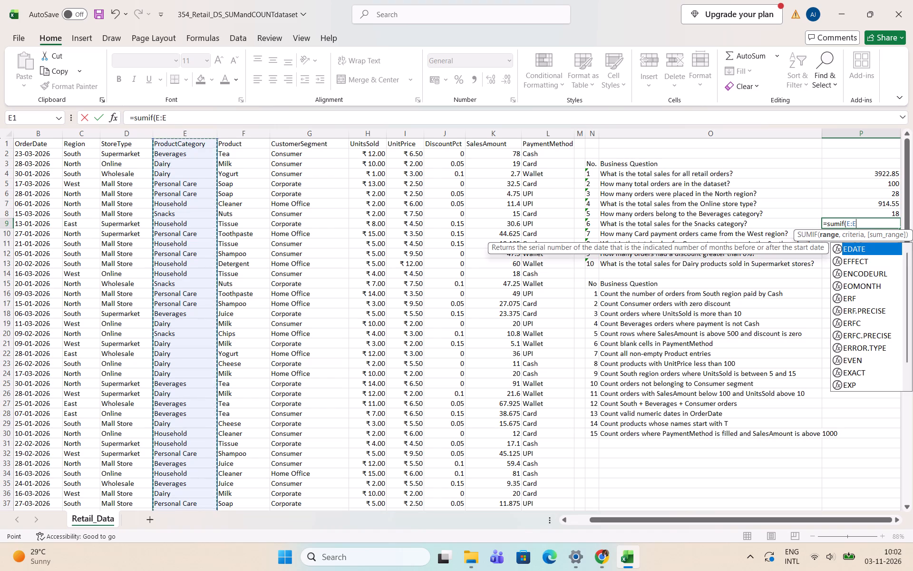
key(comma)
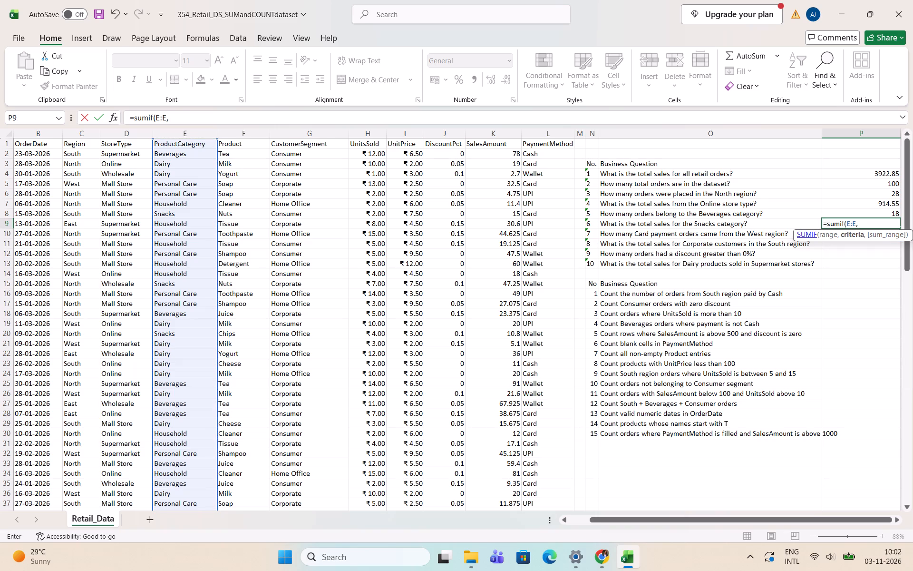
text("')
click(861, 221)
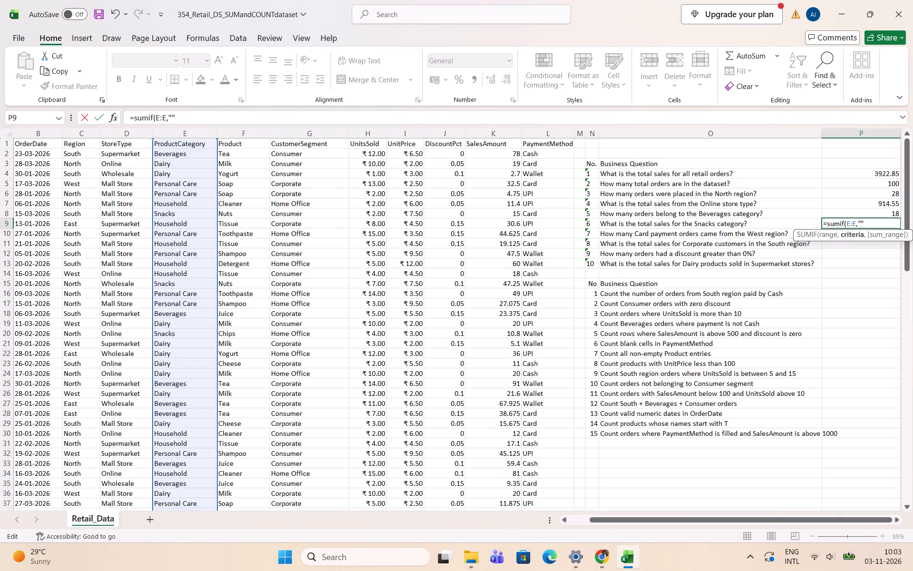
text(snacks)
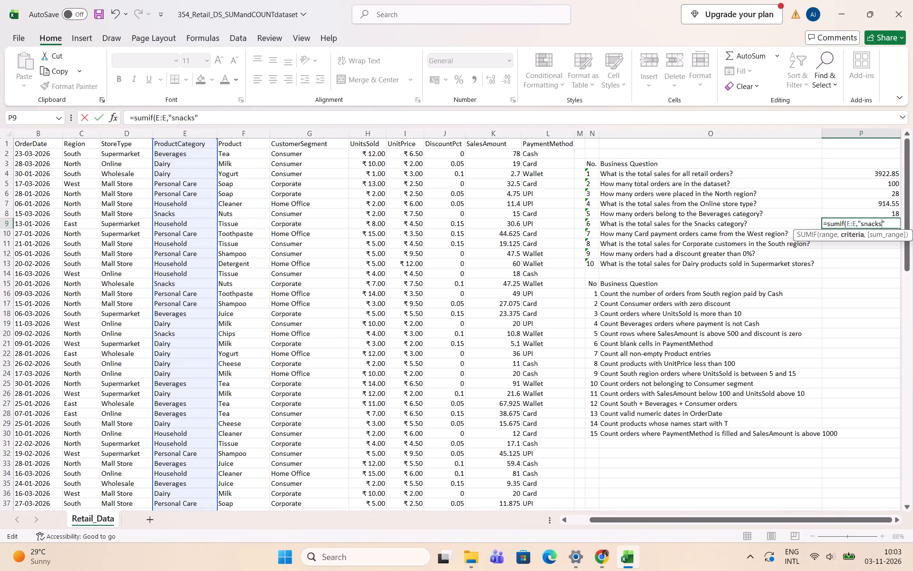
click(886, 226)
key(period)
key(BackSpace)
key(comma)
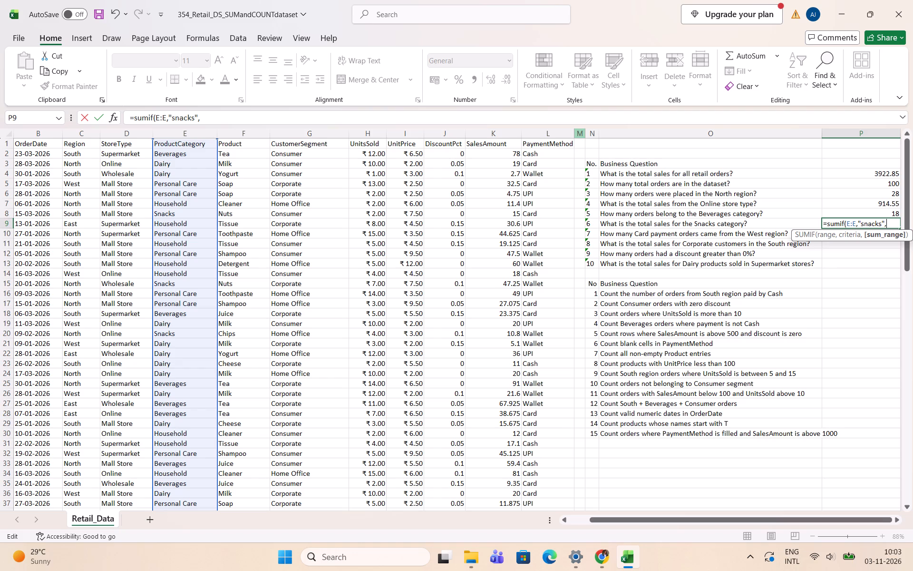
click(498, 134)
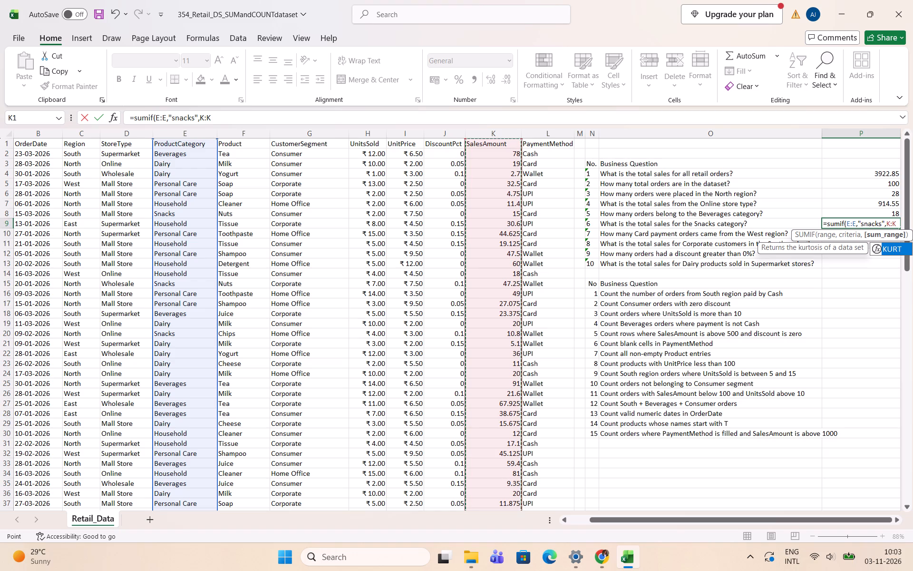
key(shift+parenright)
key(Return)
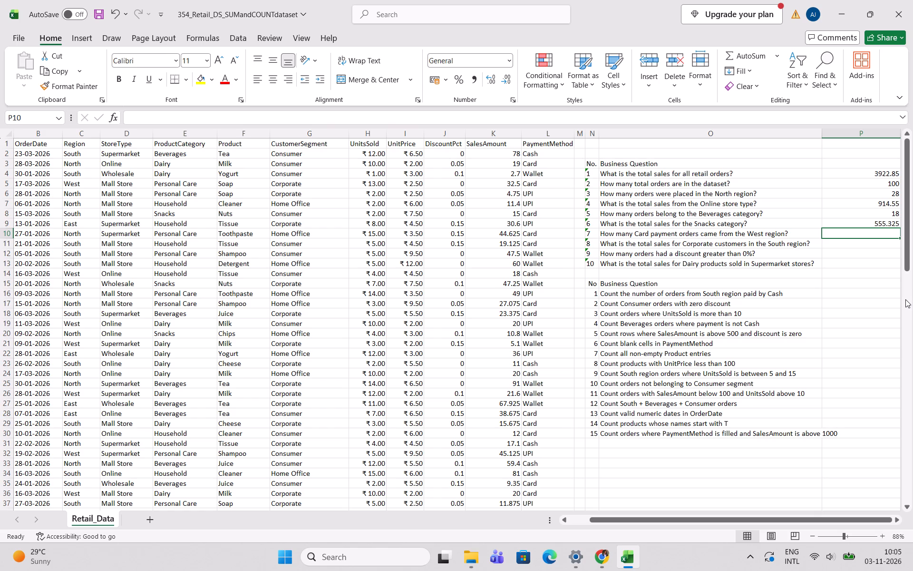
Try to answer question 7 in cell P10 with =COUNTIFS(L:L"card",C:C"west"), counting Card payment orders from the West region.
key(equal)
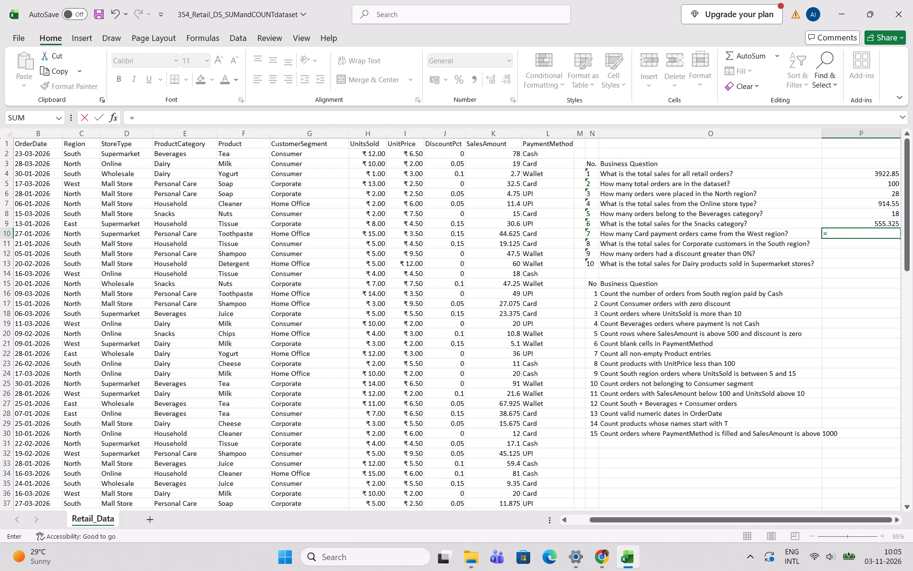
text(counti)
key(s)
key(BackSpace)
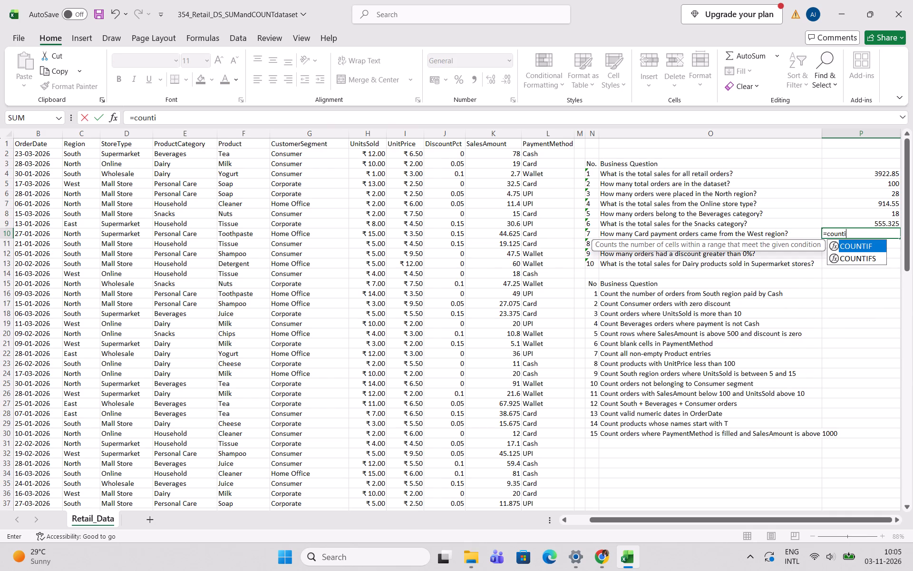
text(fs)
key(shift+parenleft)
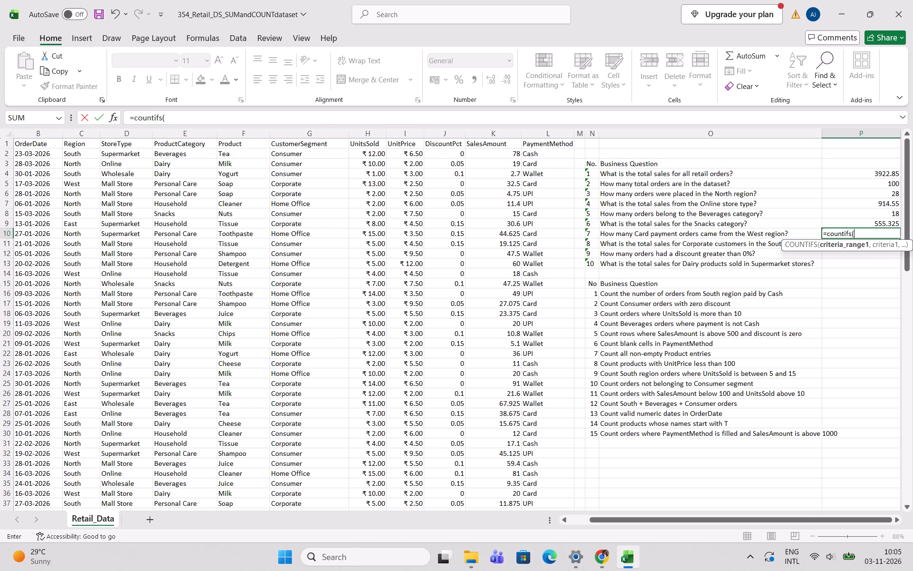
click(542, 131)
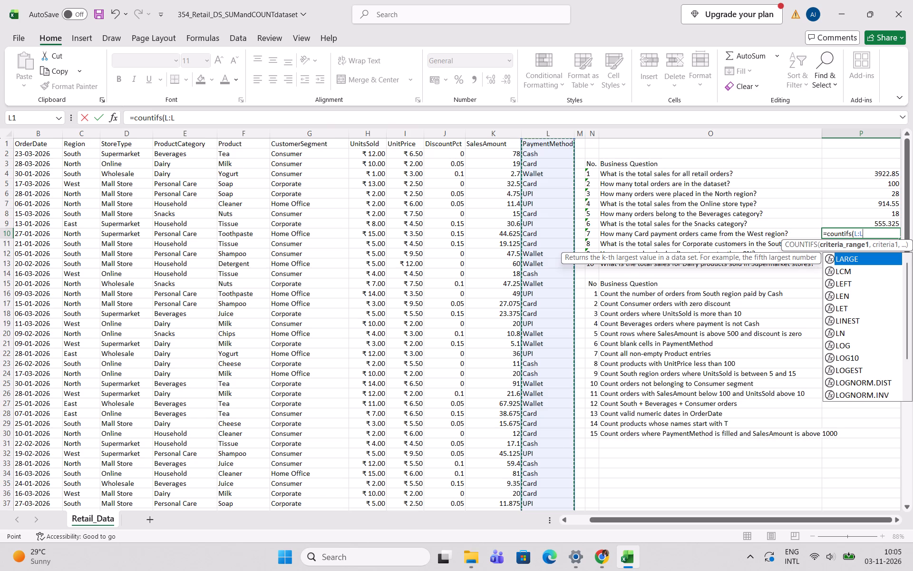
text("')
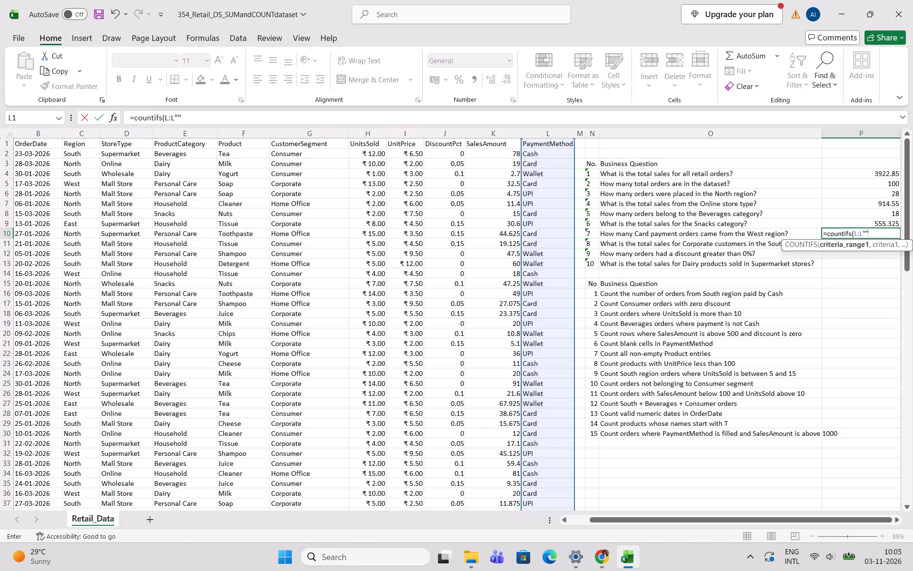
click(866, 232)
text(card)
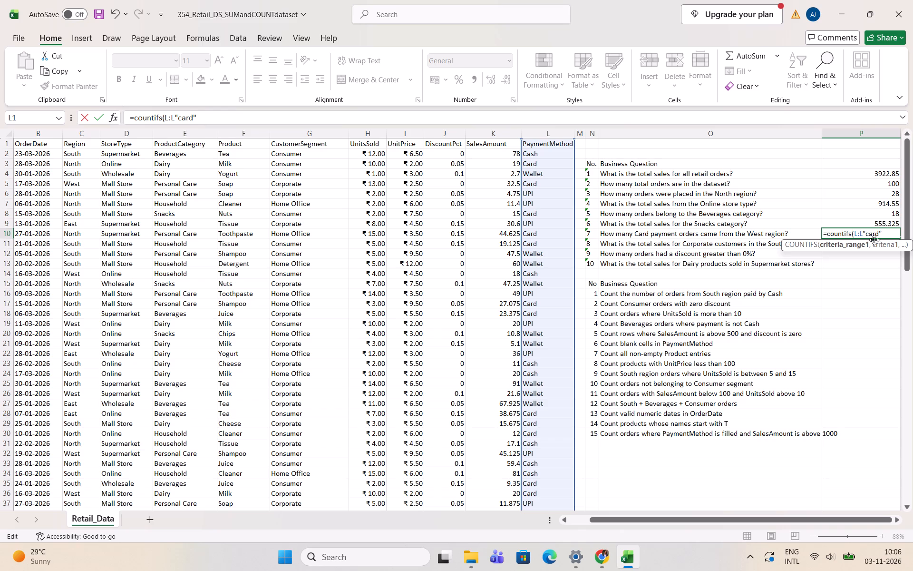
click(884, 235)
key(comma)
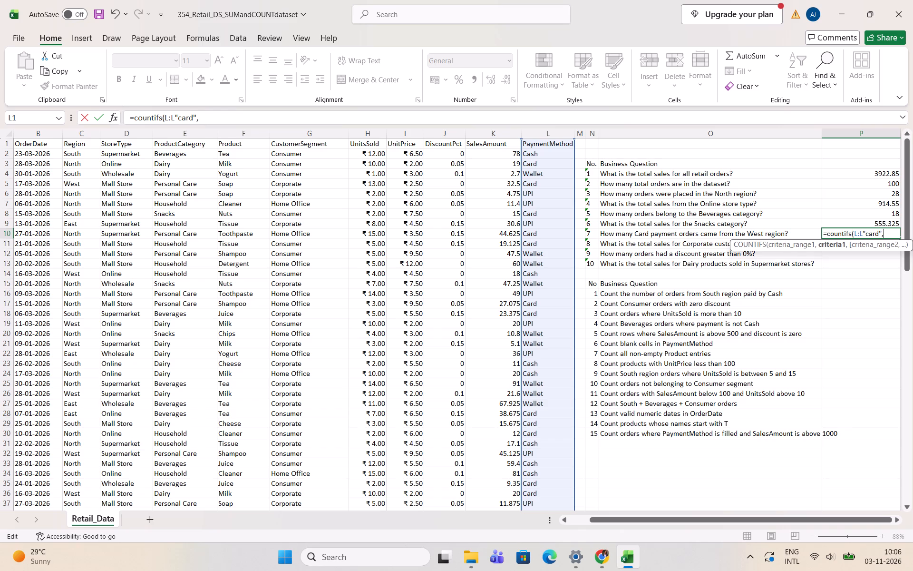
click(82, 133)
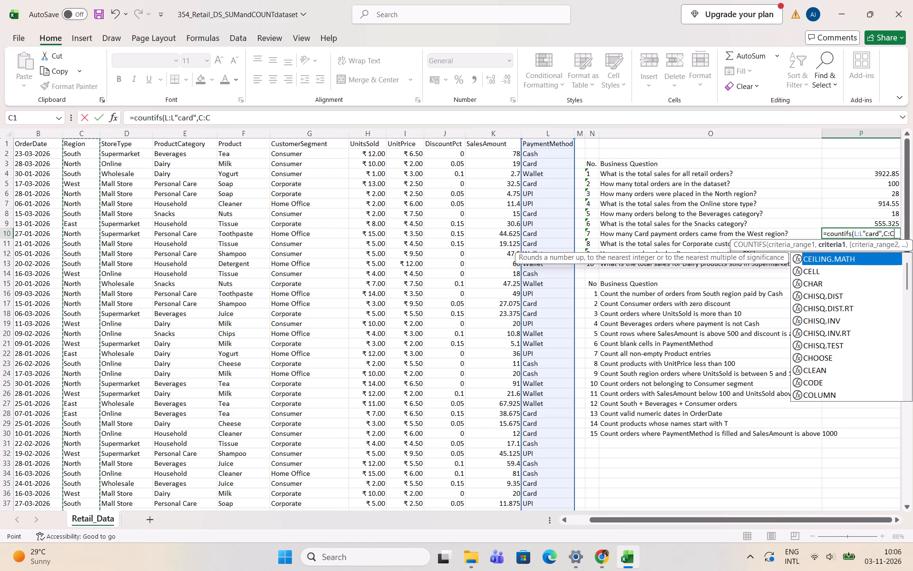
text("')
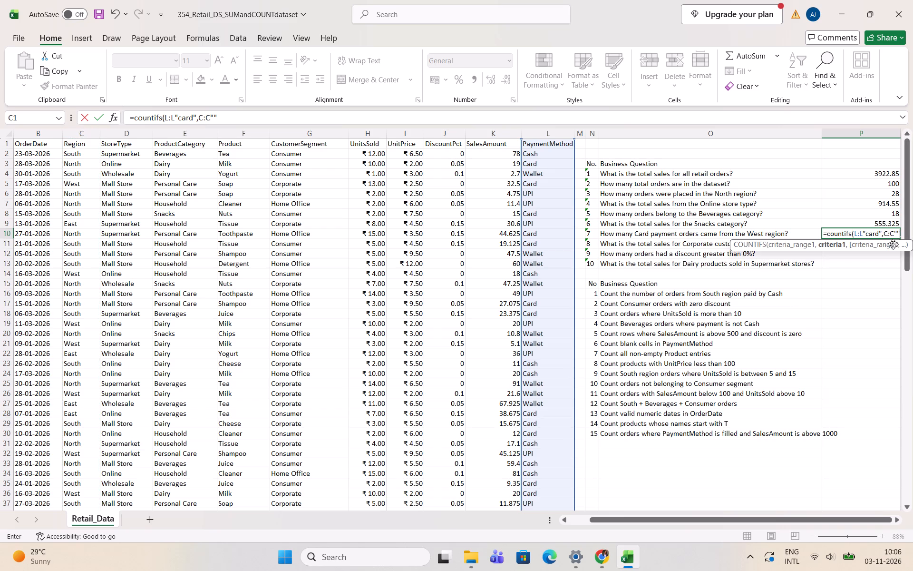
click(896, 234)
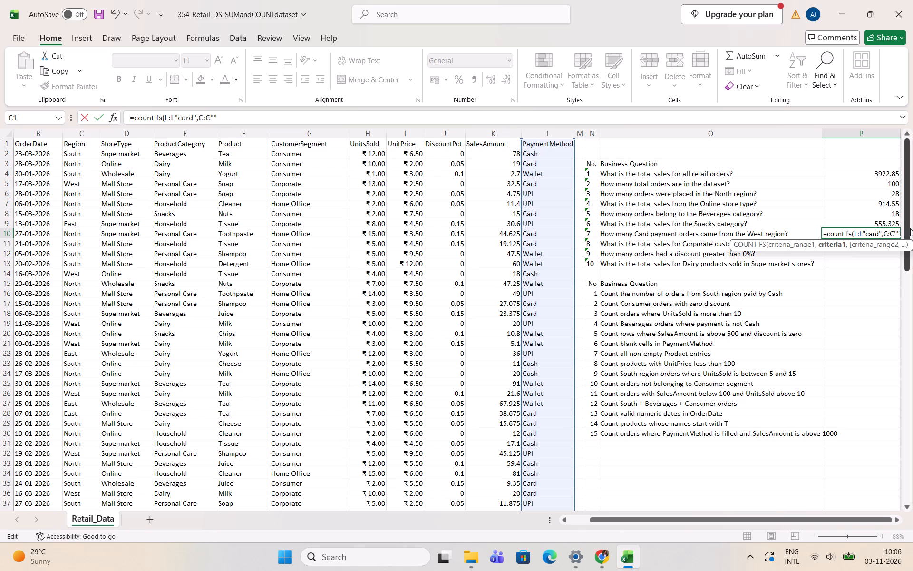
text(west)
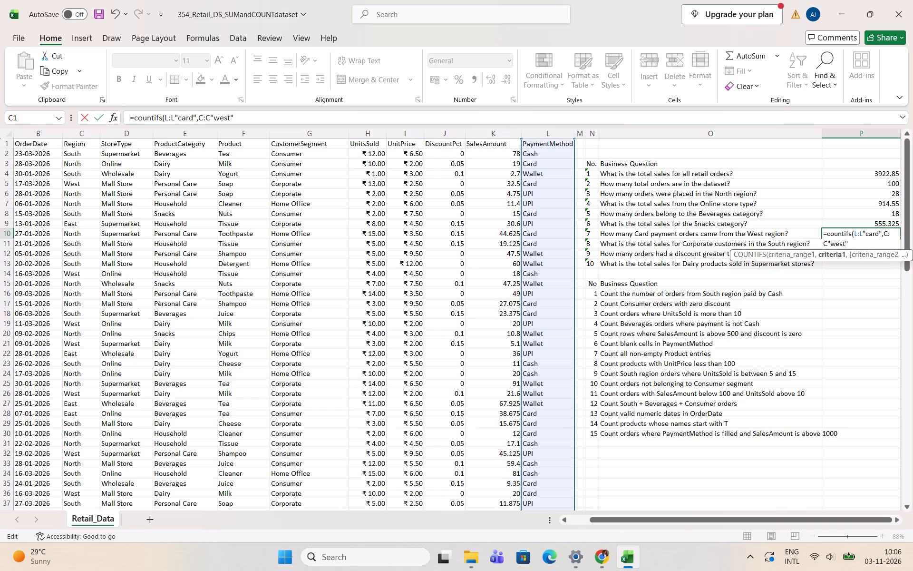
click(852, 243)
key(shift+parenright)
key(Return)
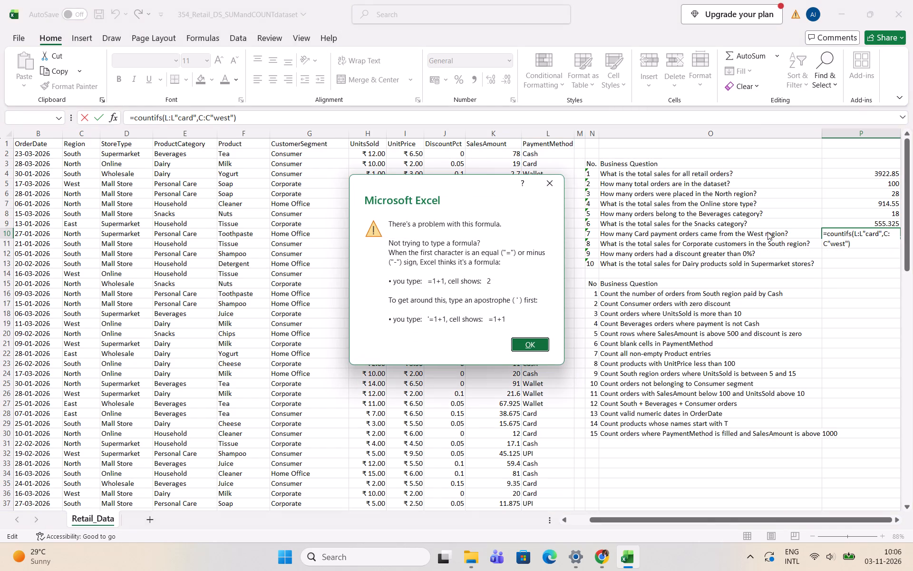
click(552, 188)
click(858, 246)
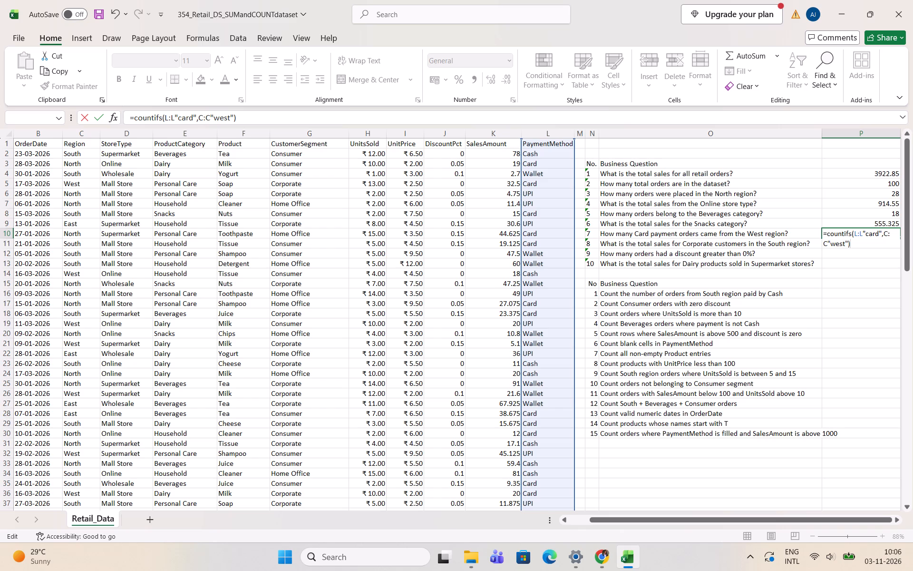
click(857, 245)
key(Return)
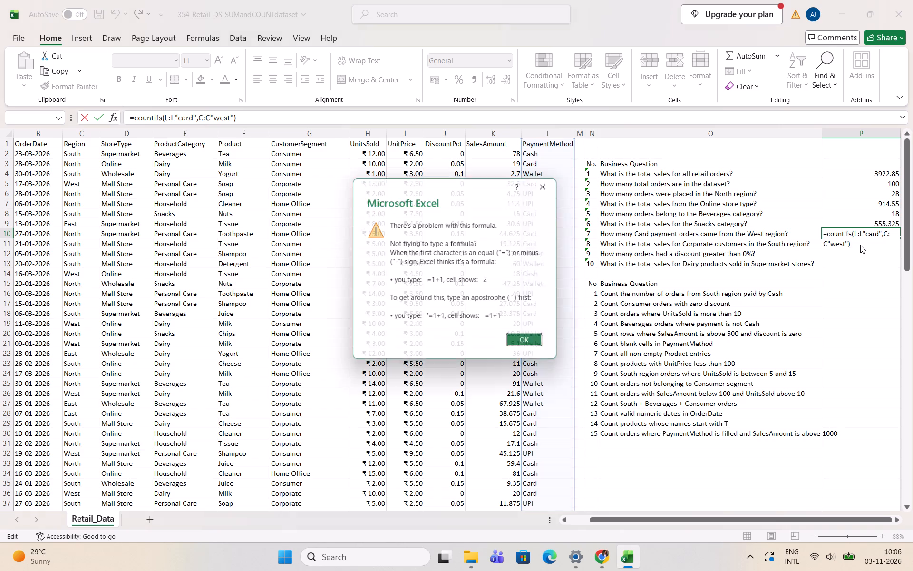
click(545, 181)
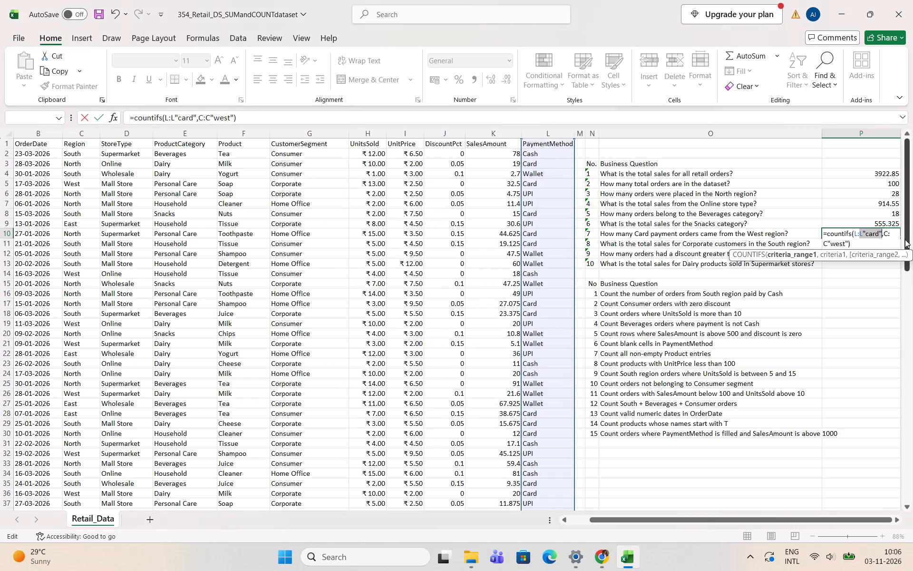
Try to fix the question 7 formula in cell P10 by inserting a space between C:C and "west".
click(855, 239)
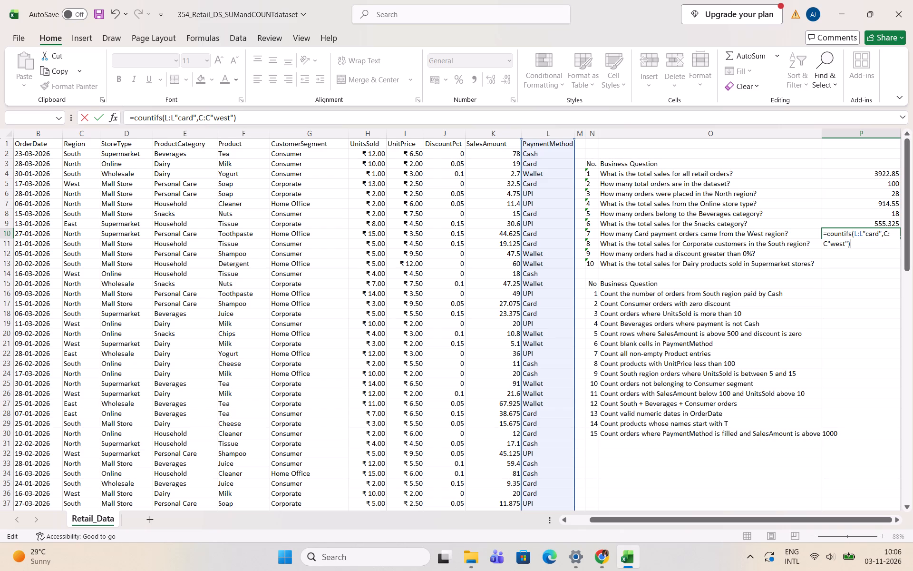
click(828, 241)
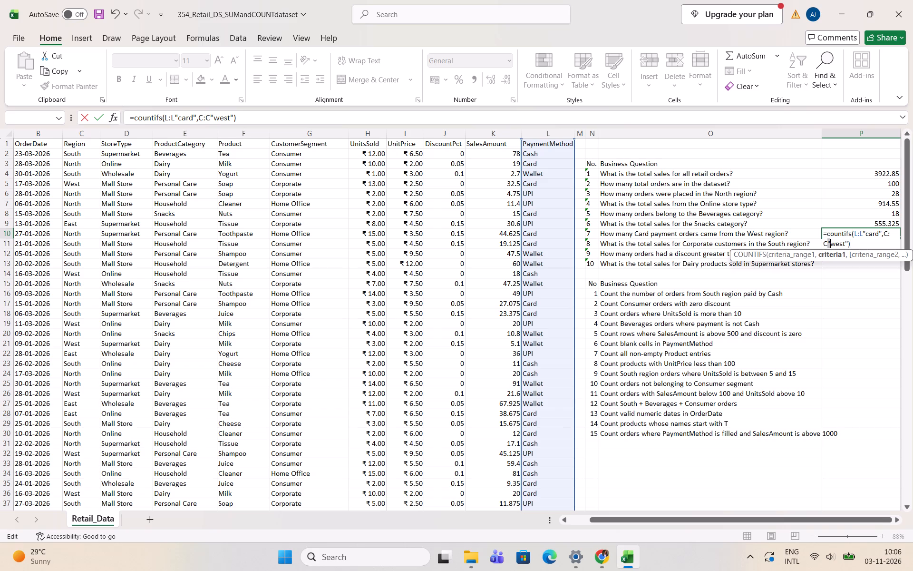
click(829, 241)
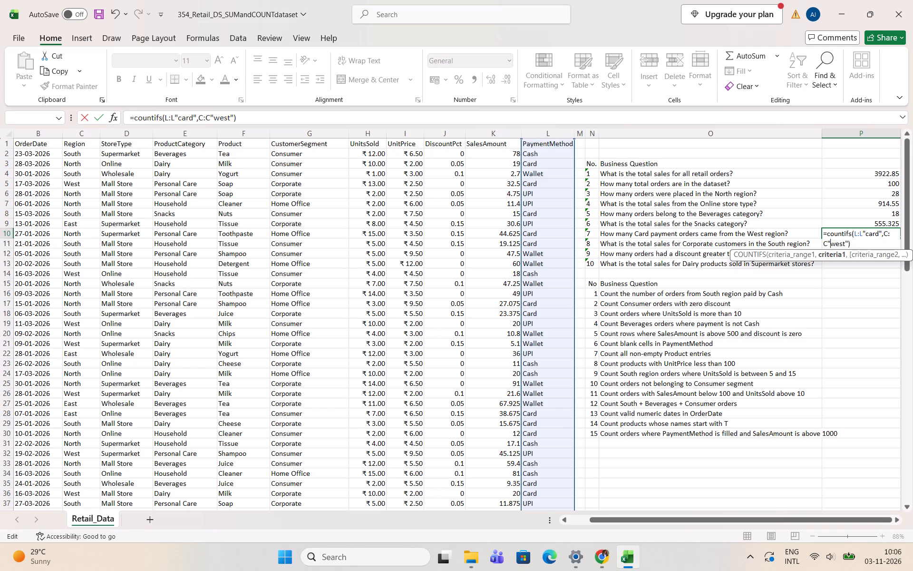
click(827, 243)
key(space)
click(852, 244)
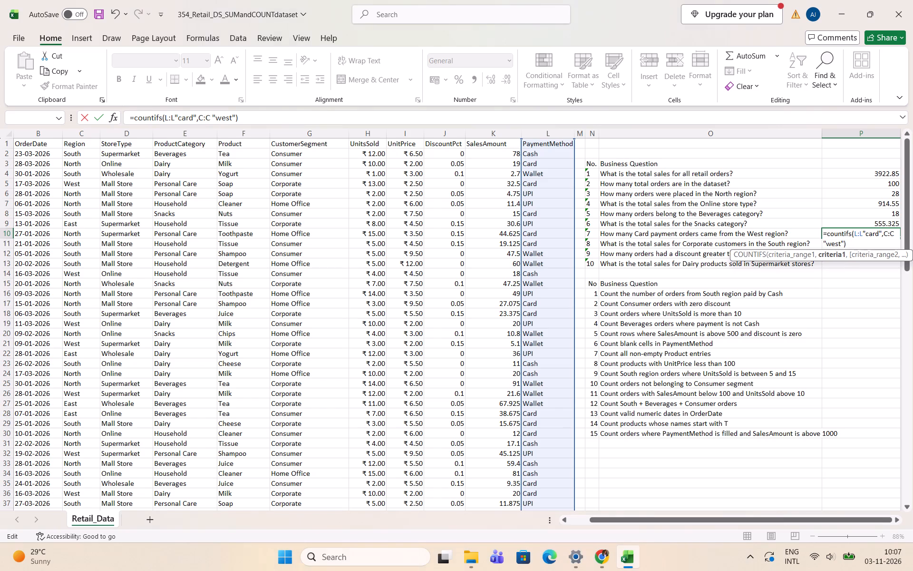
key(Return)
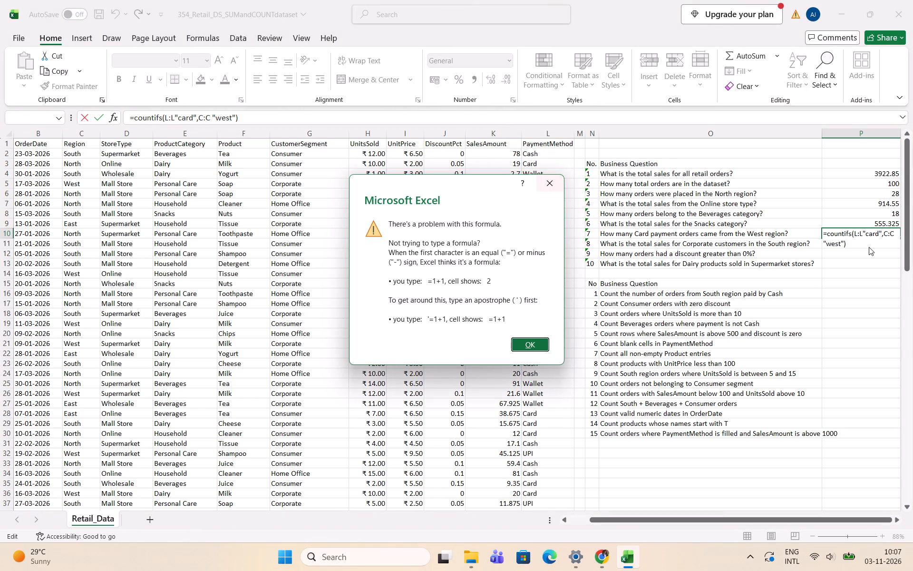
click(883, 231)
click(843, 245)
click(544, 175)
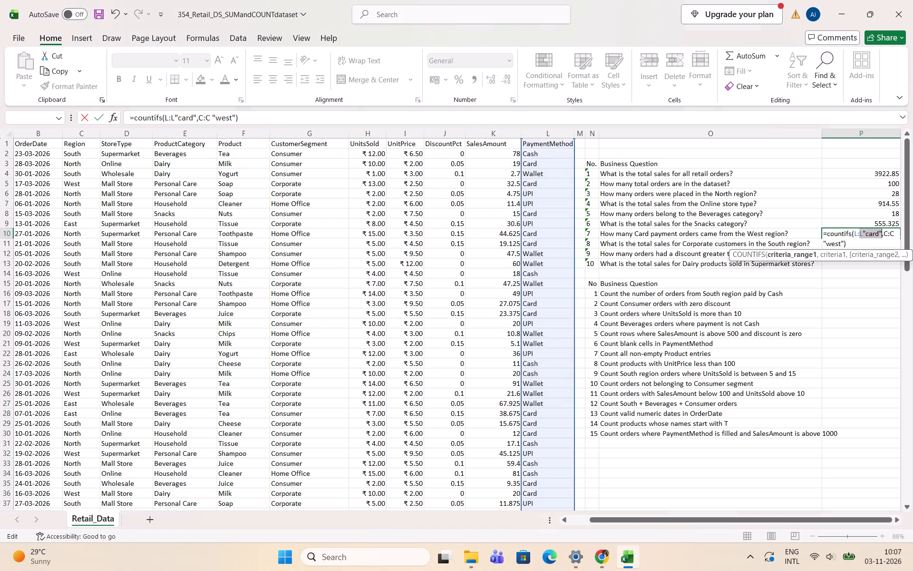
Clear the whole COUNTIFS formula from cell P10.
drag(854, 241, 823, 236)
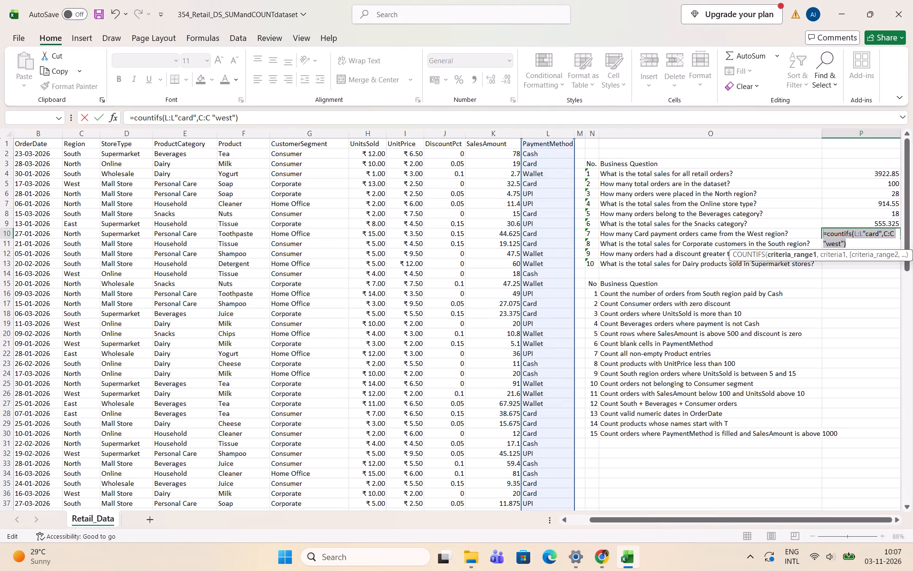
drag(823, 236, 822, 230)
key(BackSpace)
click(822, 230)
key(BackSpace)
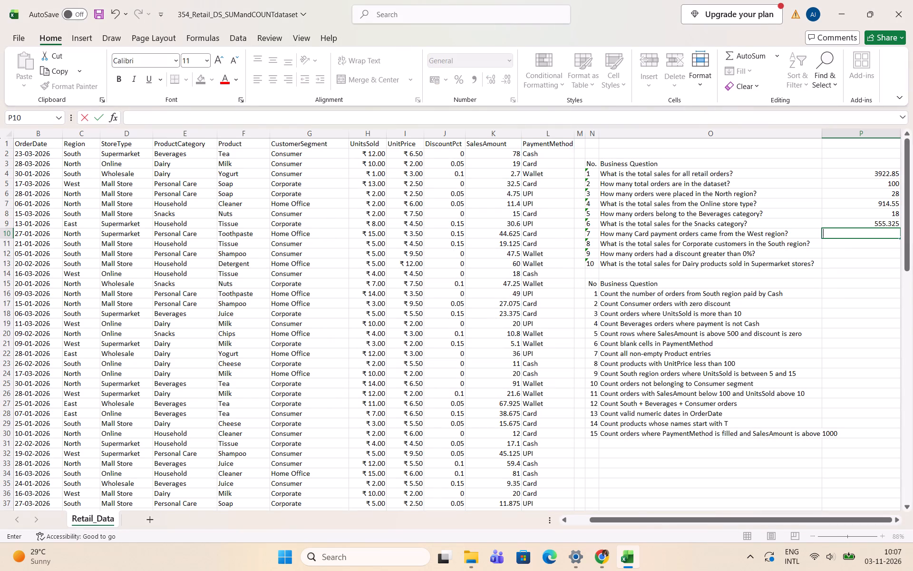
Answer question 7 in cell P10 with =COUNTIFS(L:L,"card",C:C,"west"), counting Card payment orders from the West region.
key(equal)
key(c)
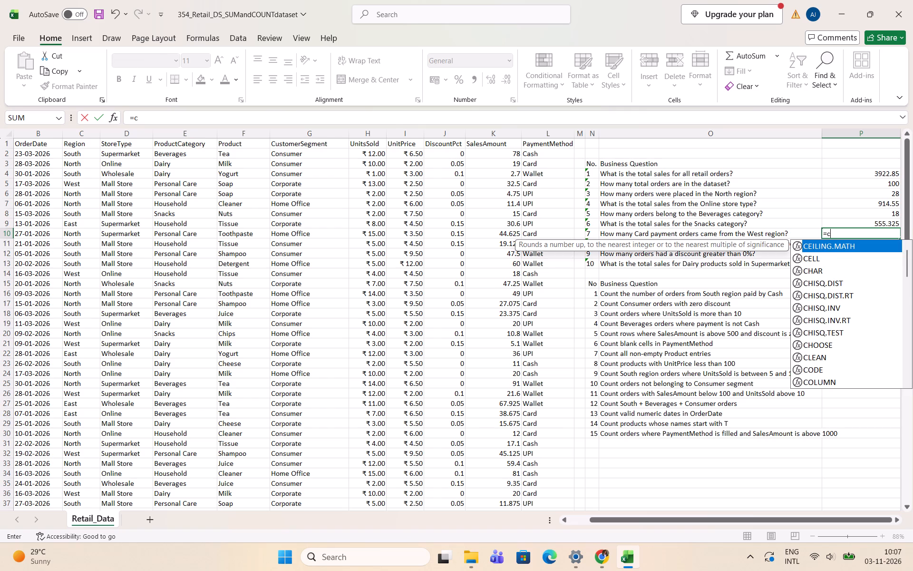
text(ounti)
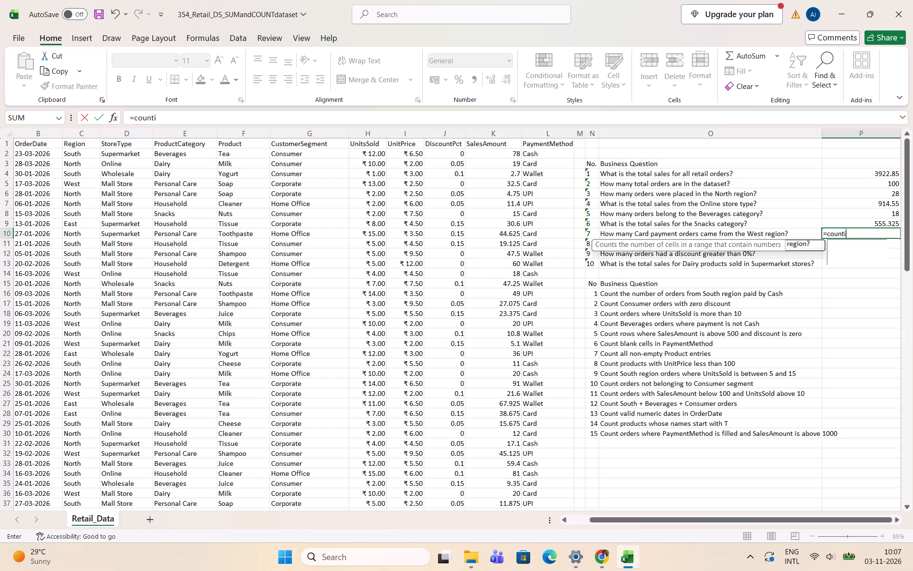
text(fs)
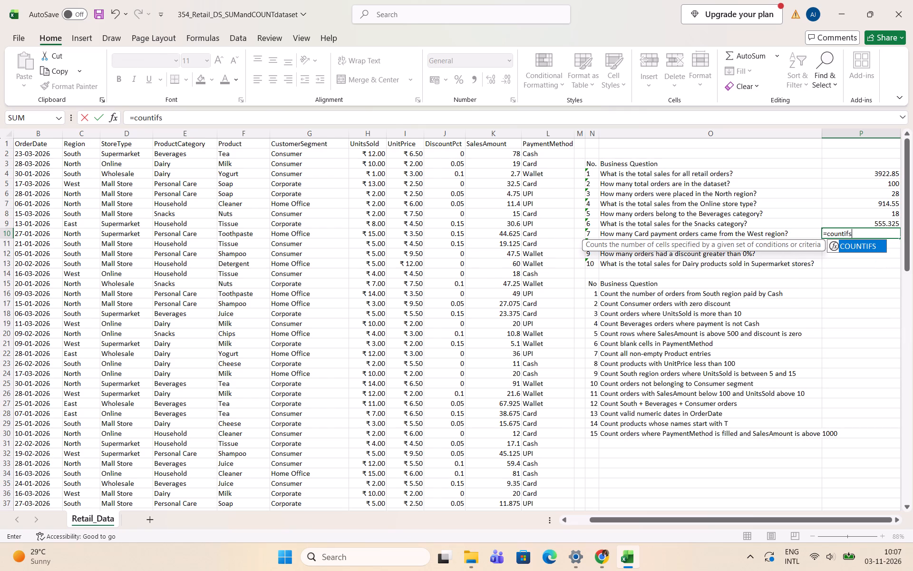
key(shift+parenleft)
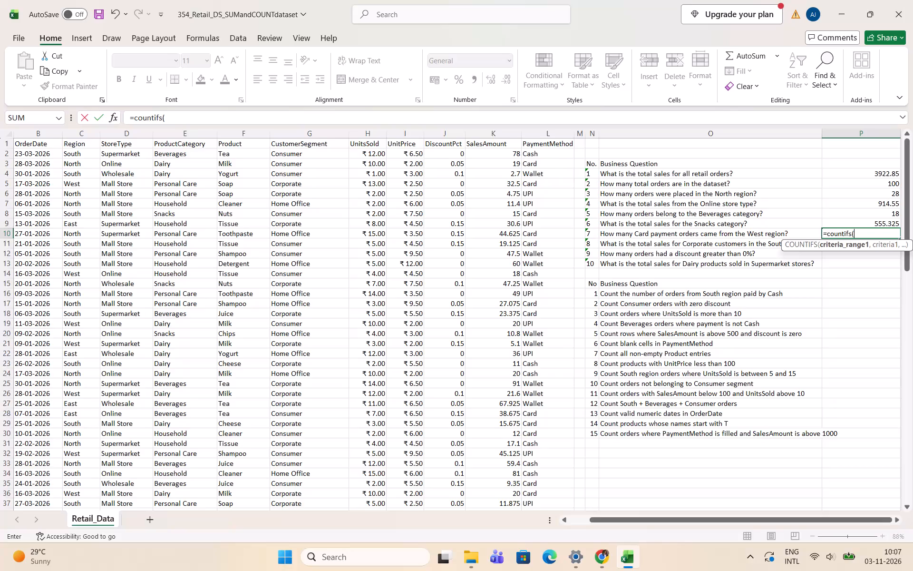
click(548, 136)
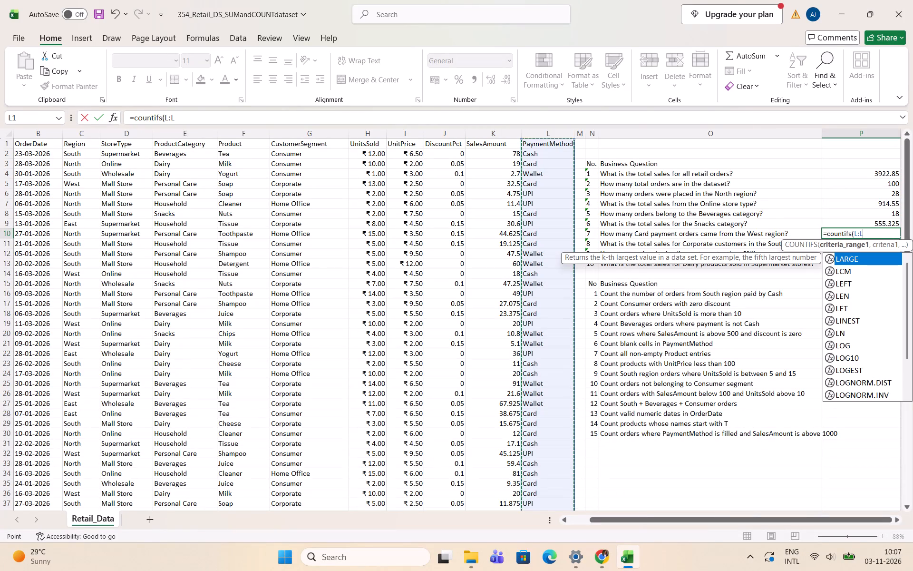
key(comma)
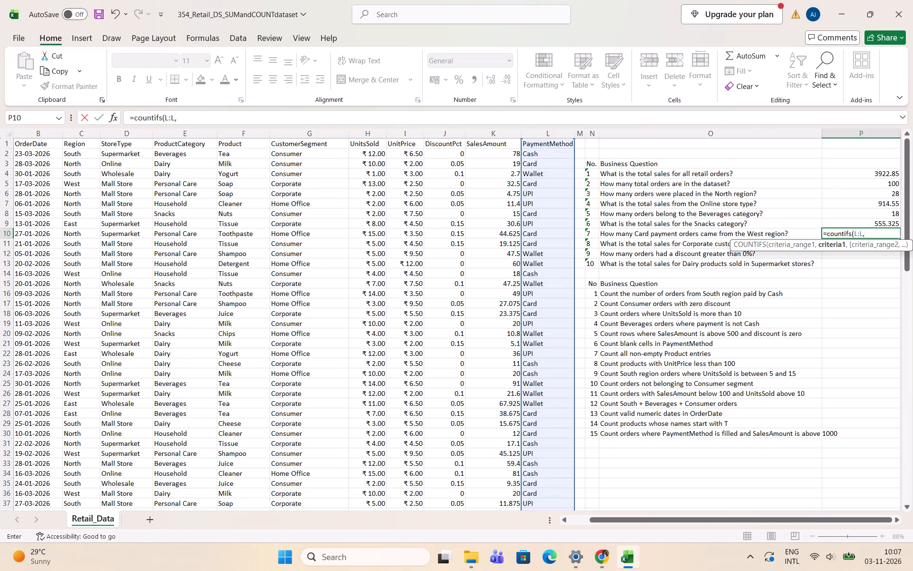
text("')
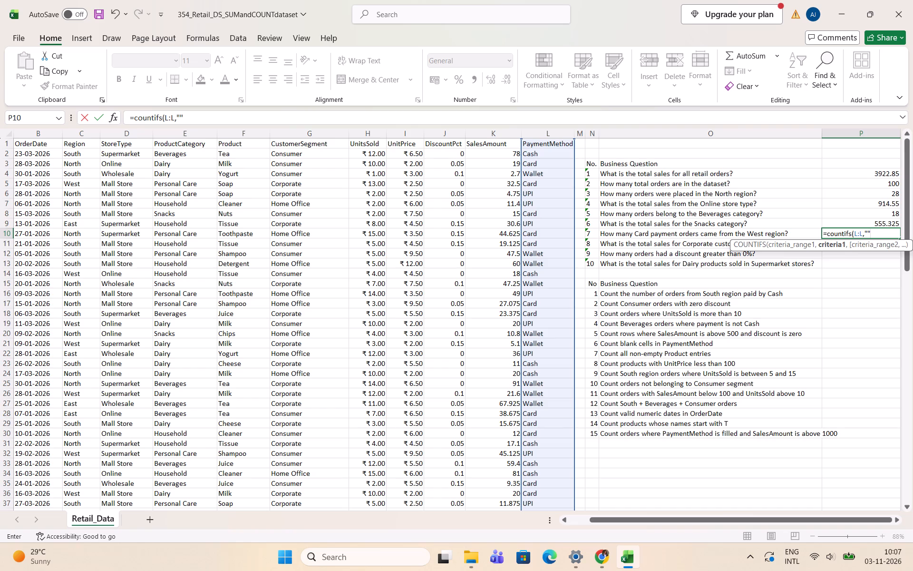
click(868, 233)
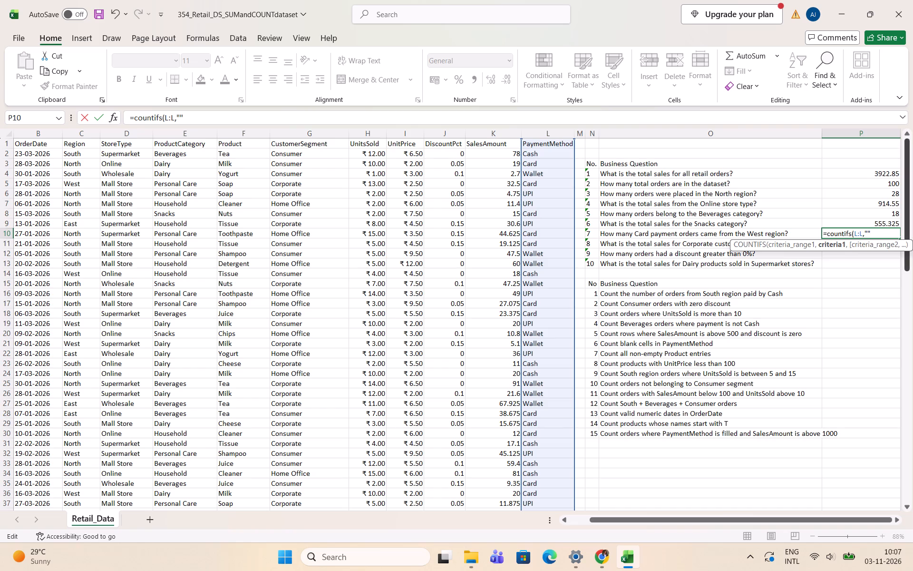
key(c)
text(ard)
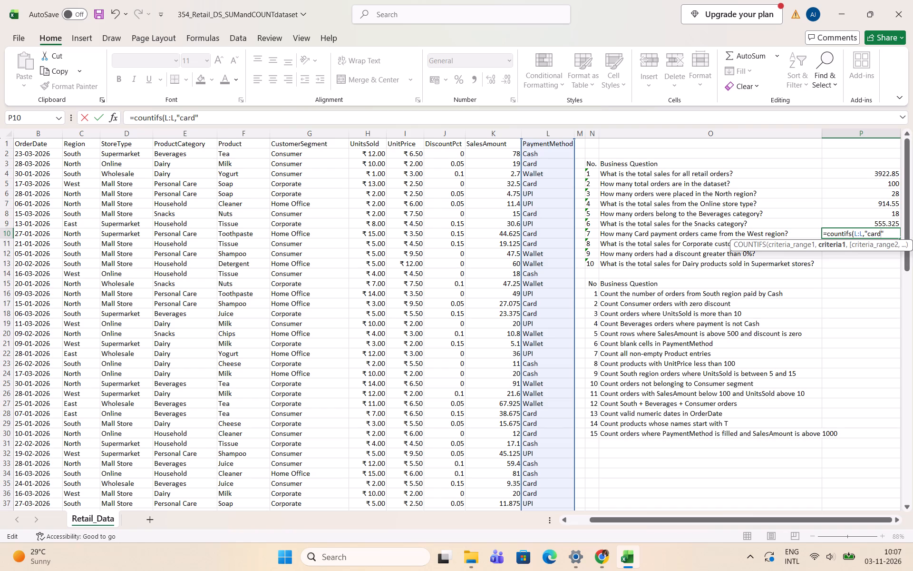
click(893, 234)
click(890, 234)
key(comma)
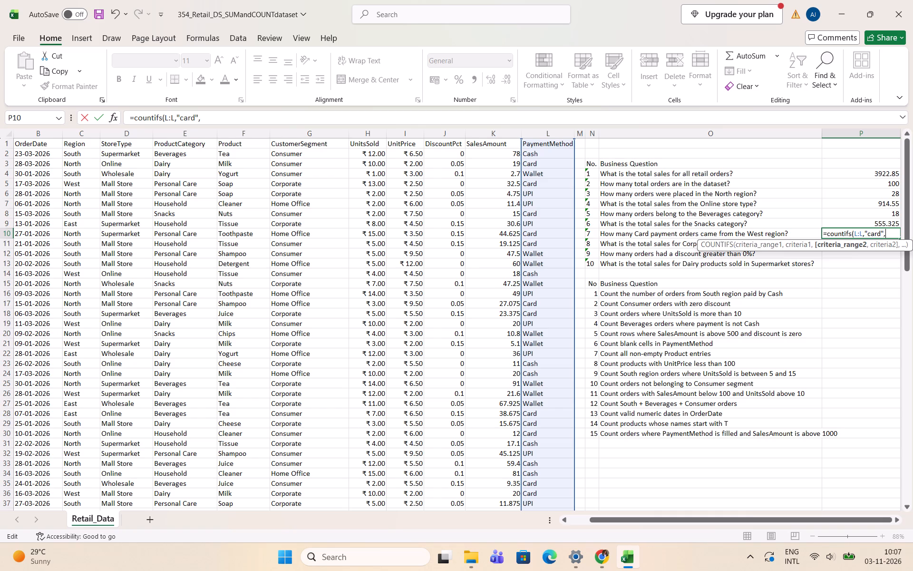
click(78, 129)
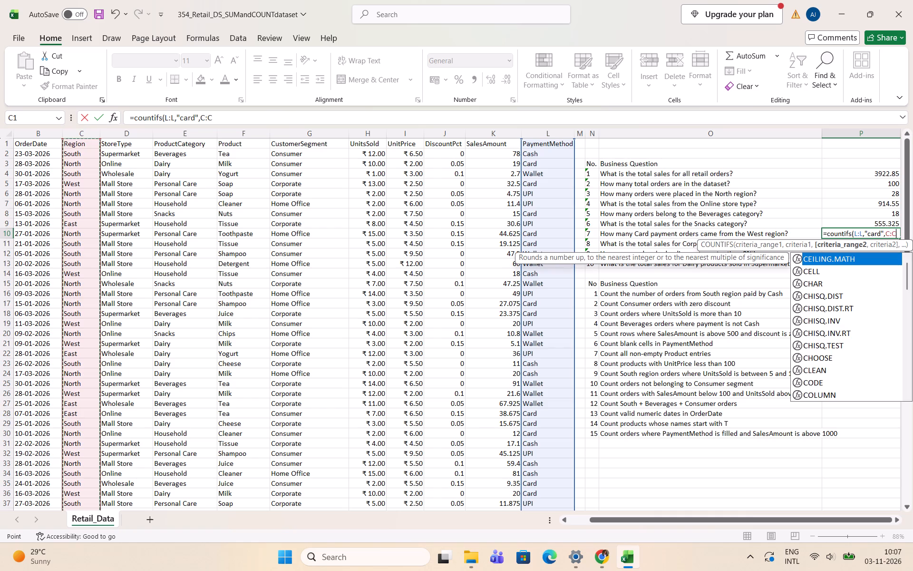
key(comma)
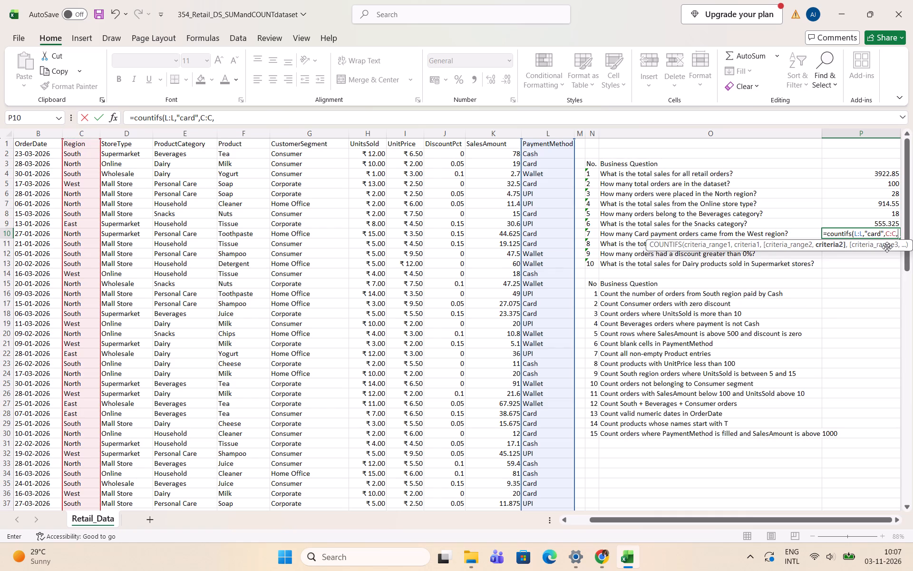
text("')
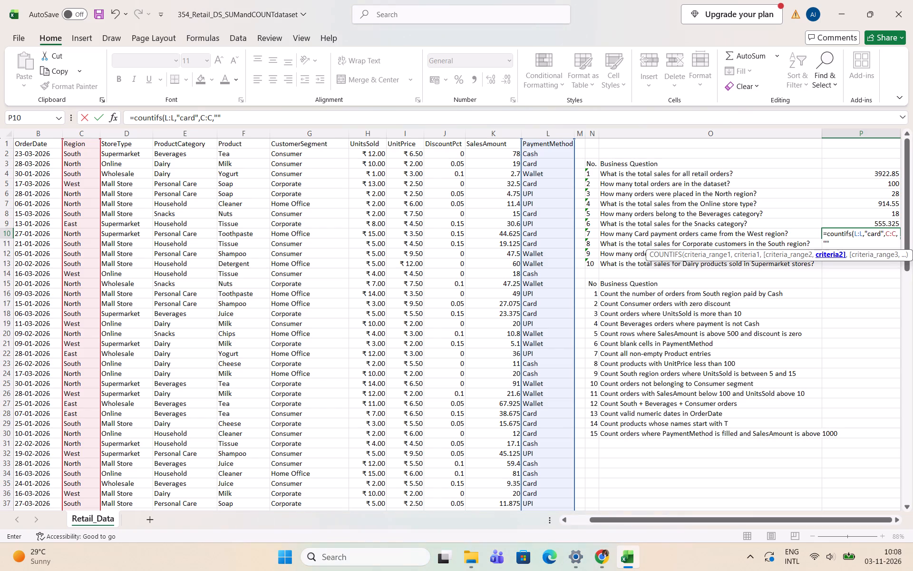
click(826, 239)
text(wesr)
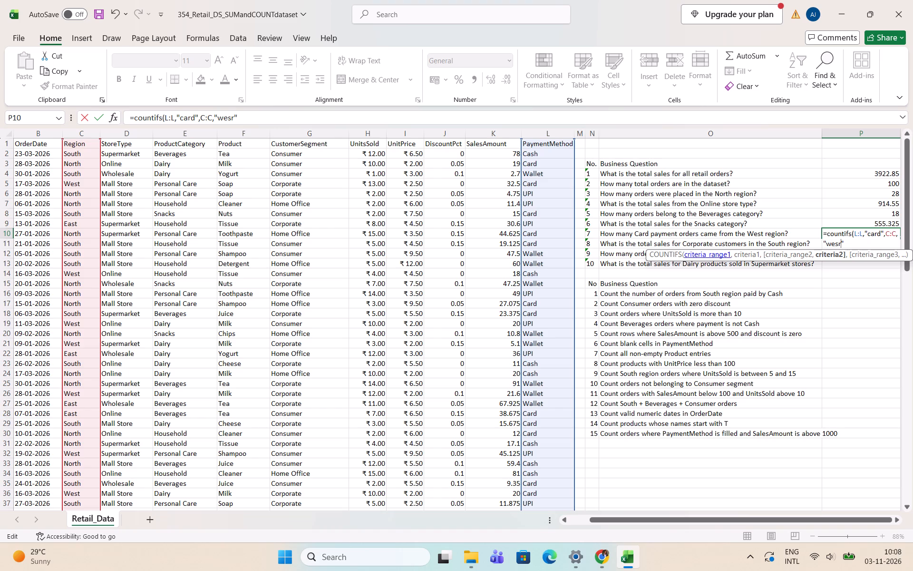
key(BackSpace)
key(t)
click(850, 244)
key(shift+parenright)
key(Return)
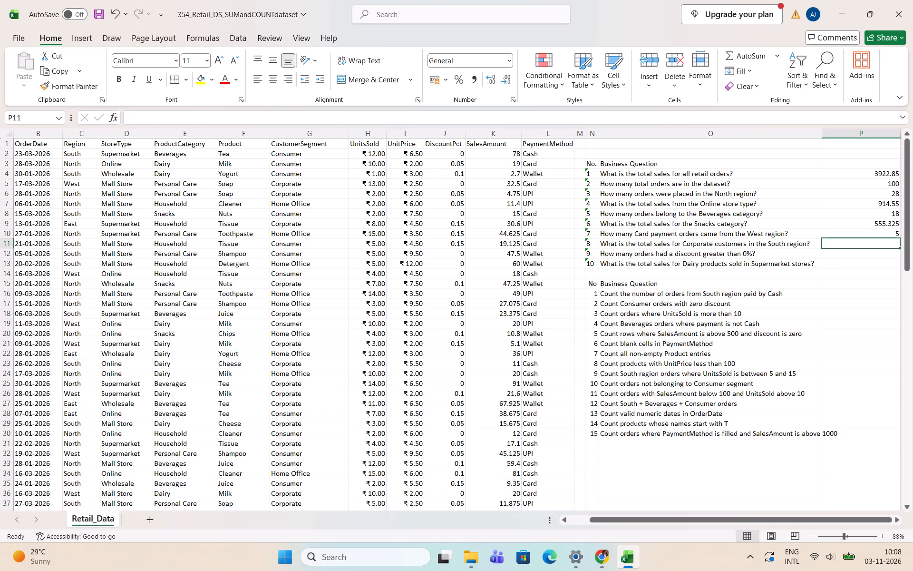
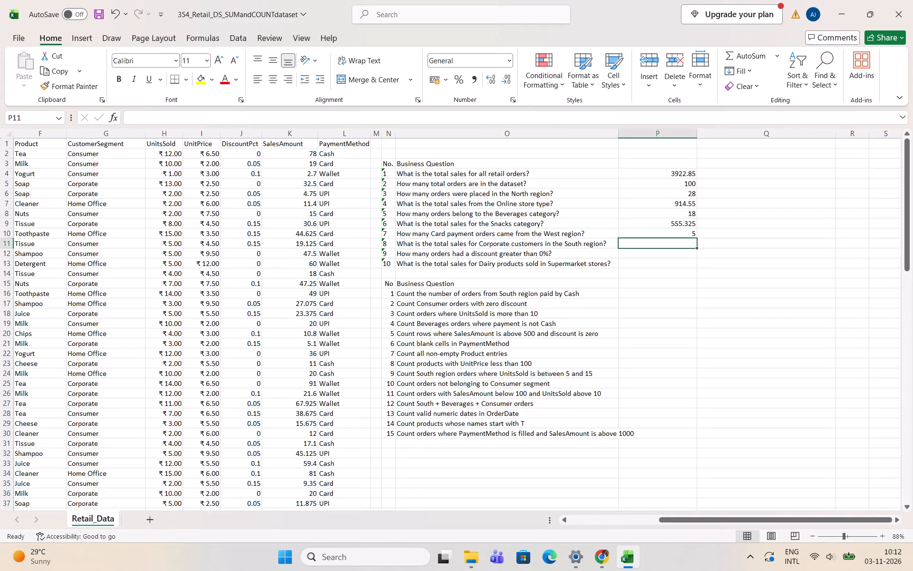
Begin the question 8 formula in cell P11 as =sumifs(G:G,"corparate", using the CustomerSegment column for Corporate customers.
key(equal)
text(sumif)
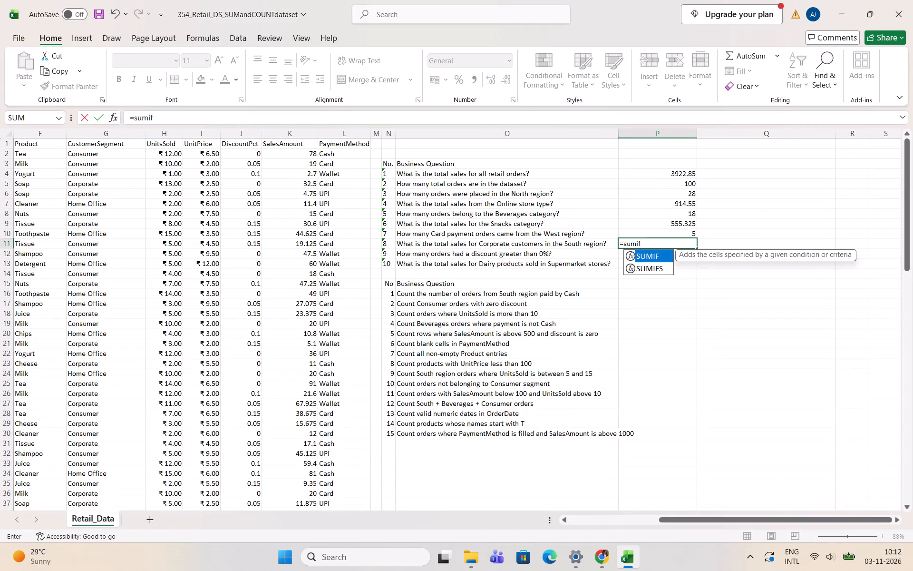
key(s)
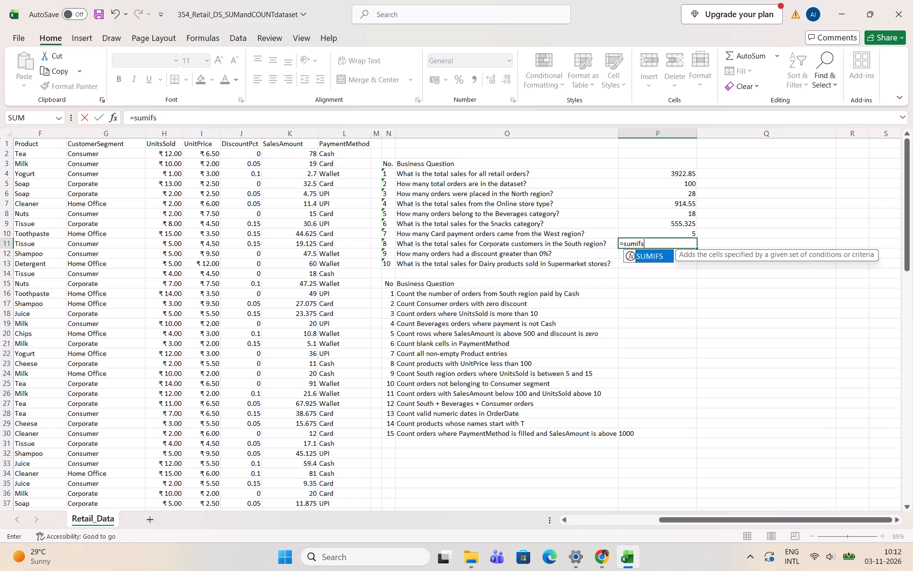
key(shift+parenleft)
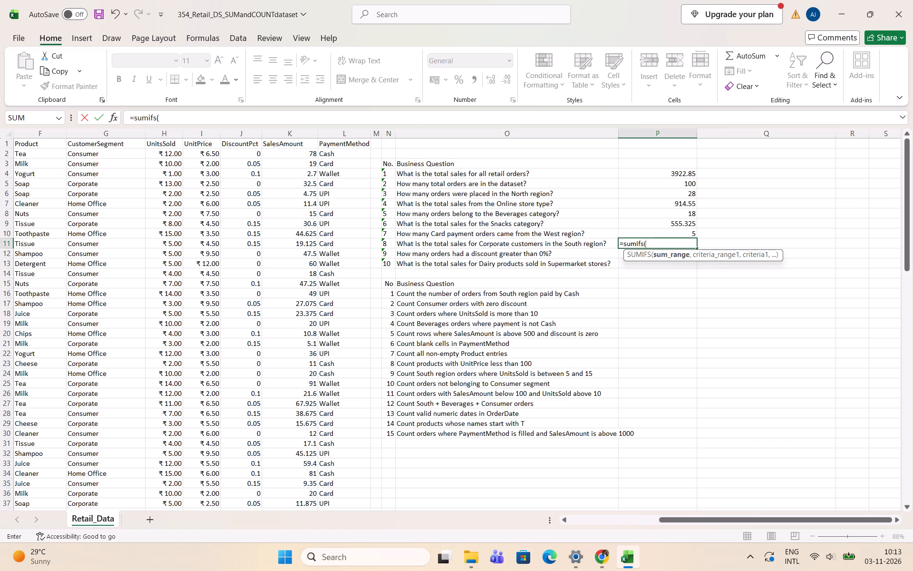
double_click(98, 136)
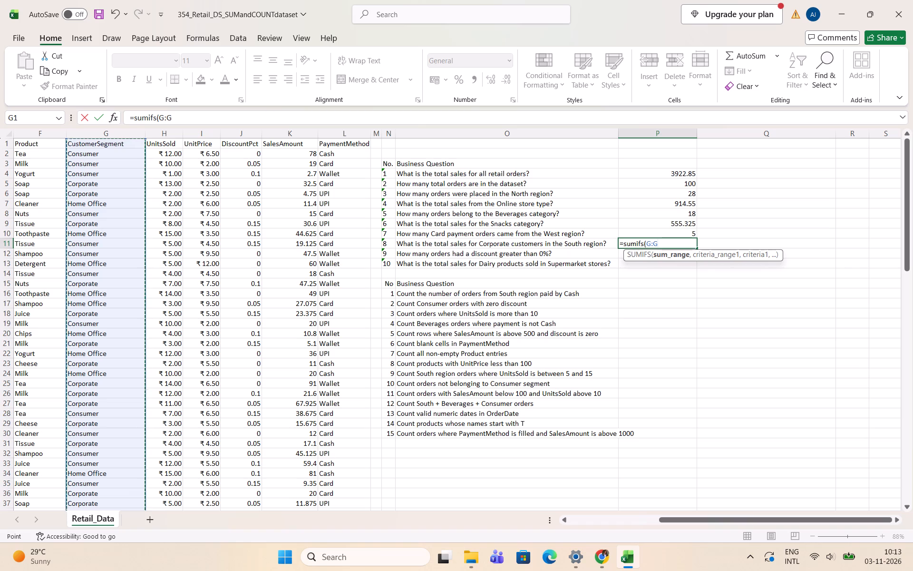
key(comma)
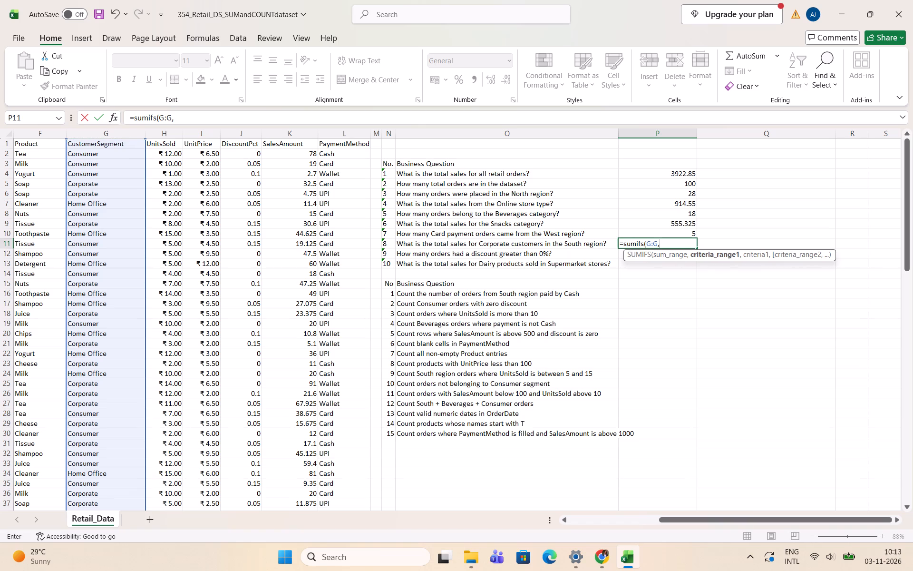
text("')
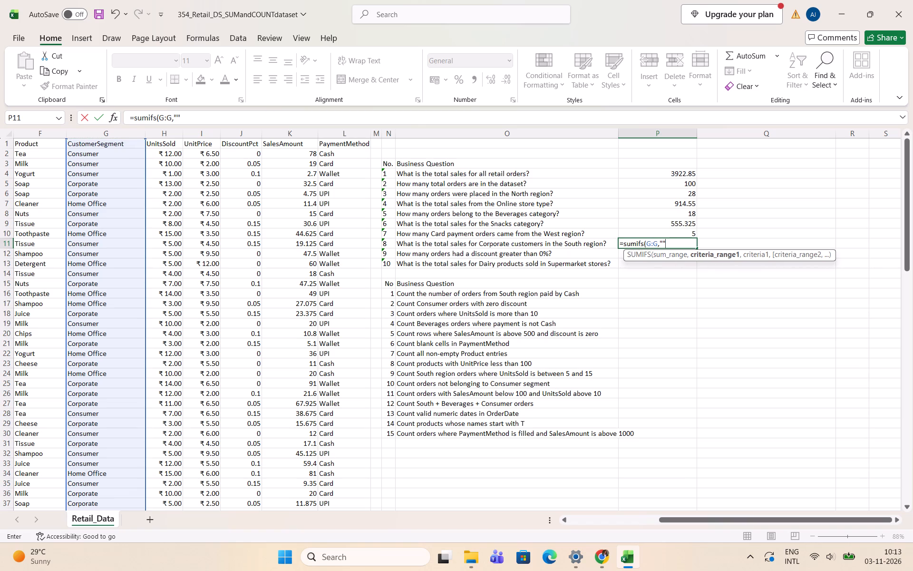
click(663, 242)
text(cor)
text(parate)
drag(697, 126, 701, 125)
drag(702, 208, 696, 241)
click(555, 226)
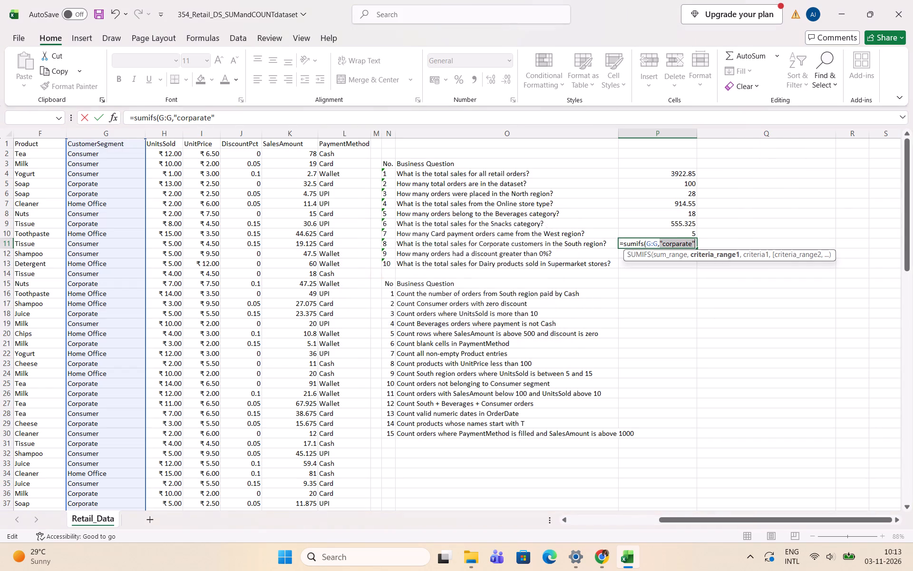
click(691, 245)
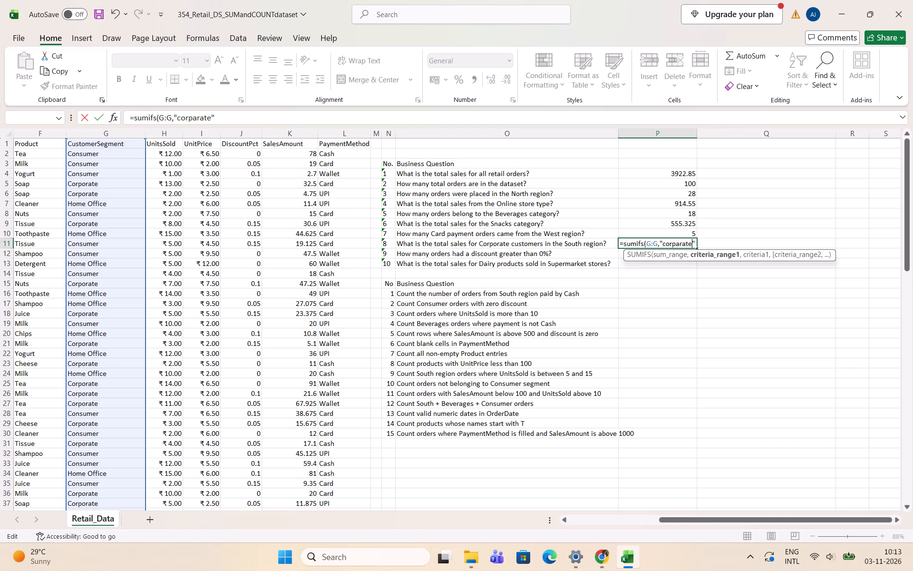
click(695, 242)
key(comma)
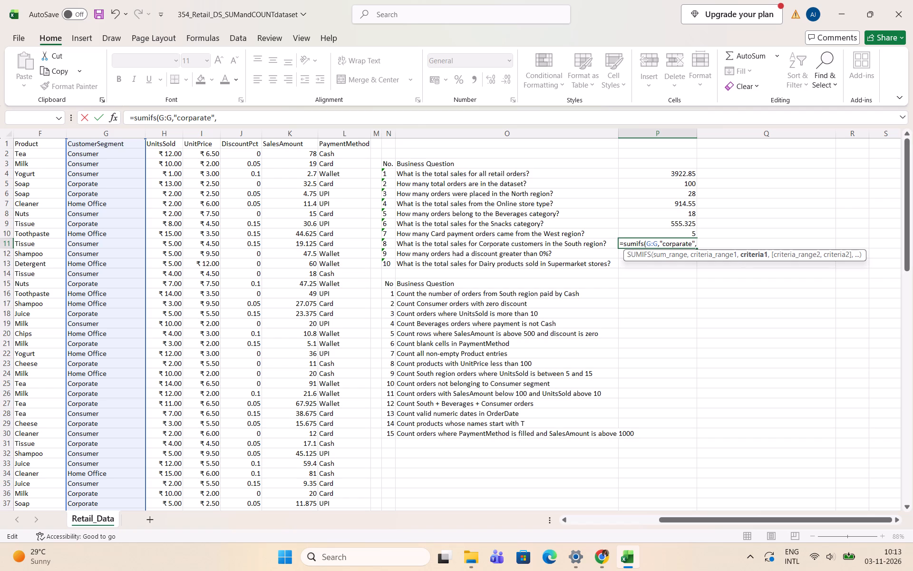
Add the Region condition C:C,"south" to the question 8 formula and try to enter =sumifs(G:G,"corparate",C:C,"south") in cell P11.
scroll(26, 173, up, 1)
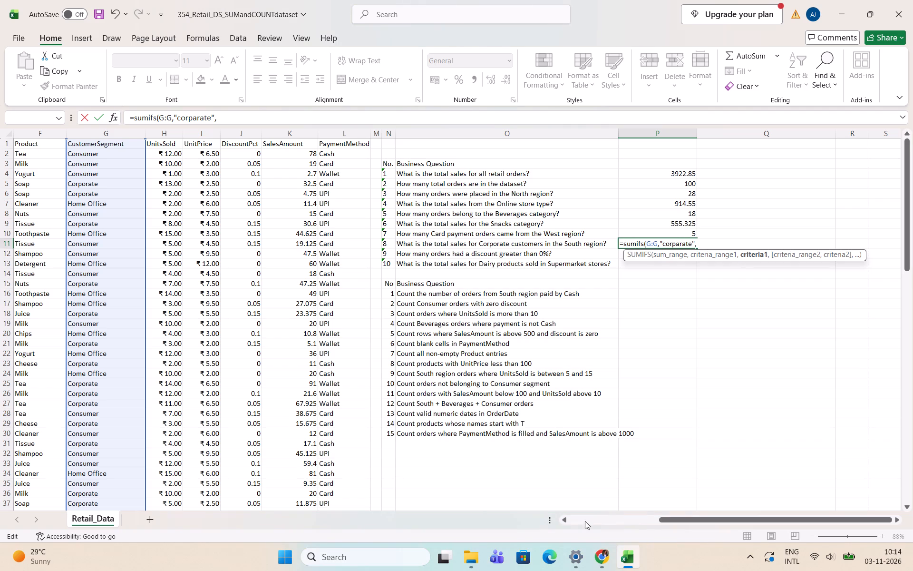
drag(675, 522, 584, 502)
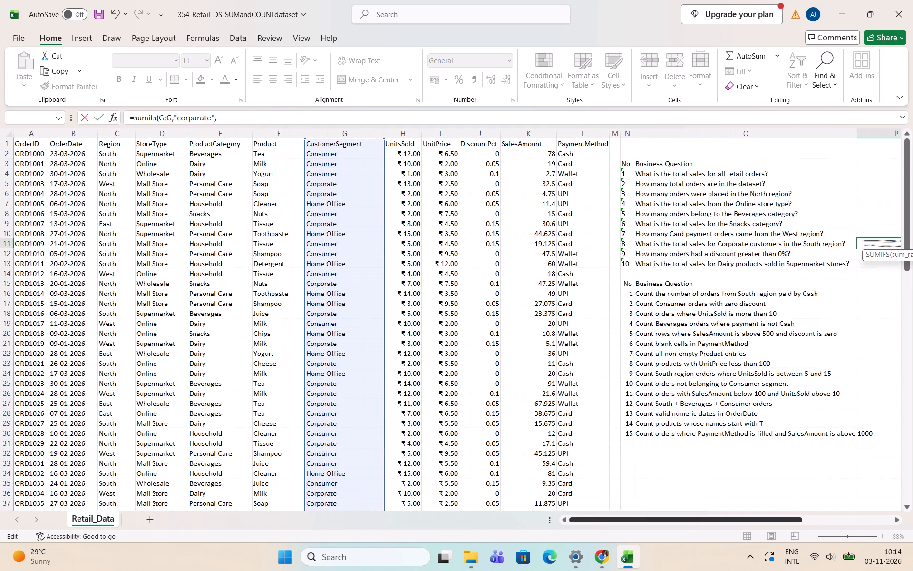
click(116, 137)
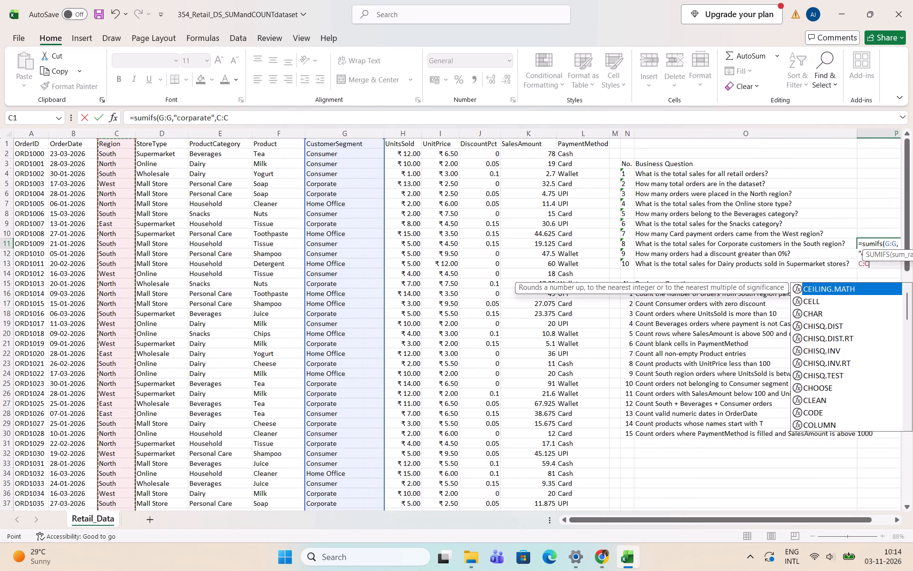
click(122, 131)
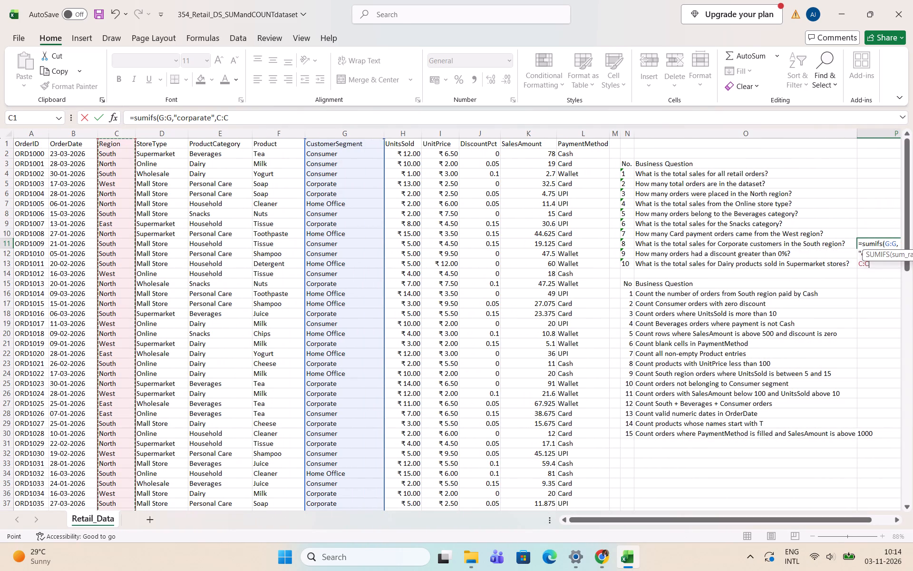
drag(801, 519, 830, 519)
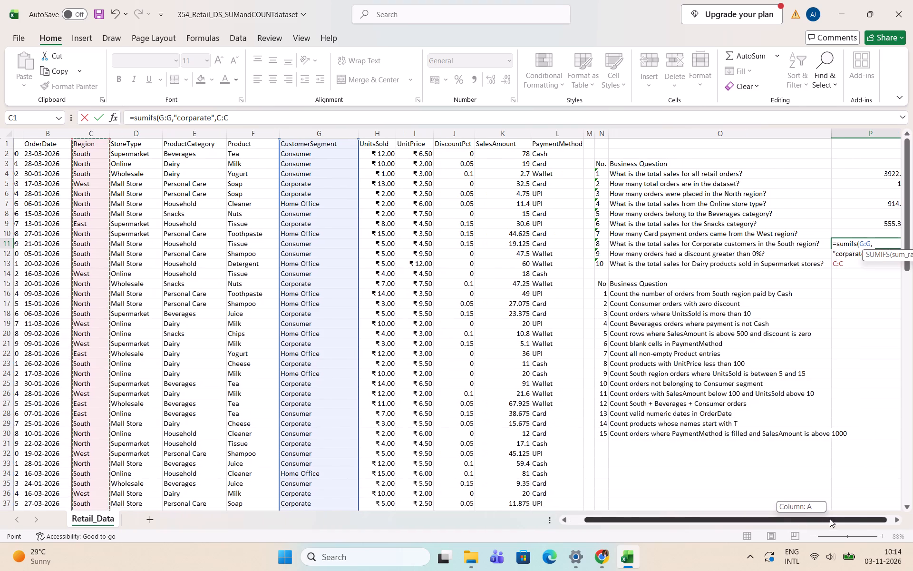
drag(830, 519, 863, 521)
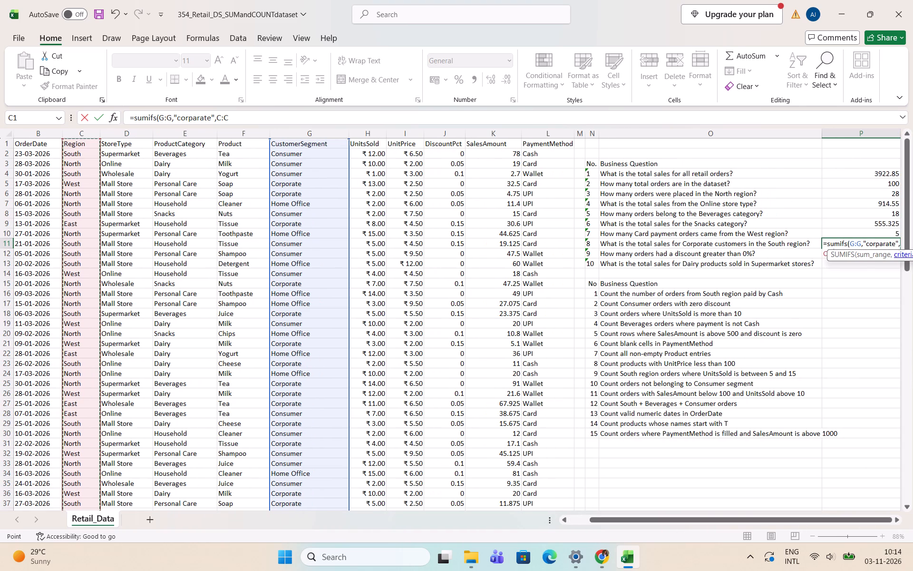
click(899, 245)
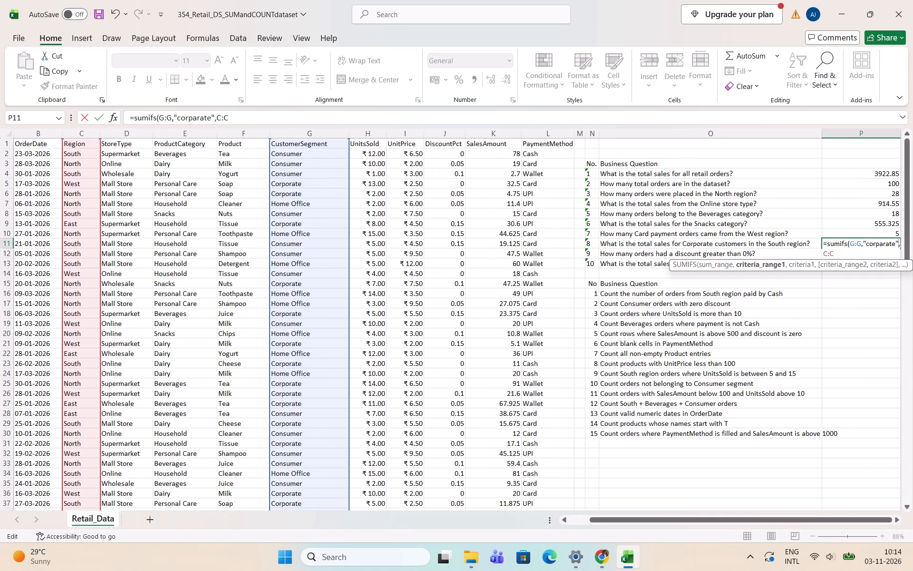
key(Right)
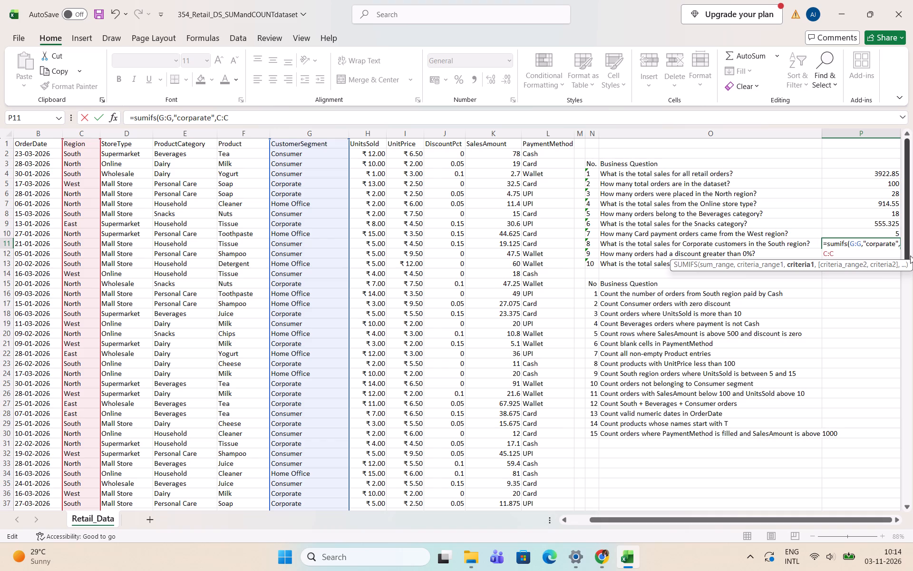
click(844, 253)
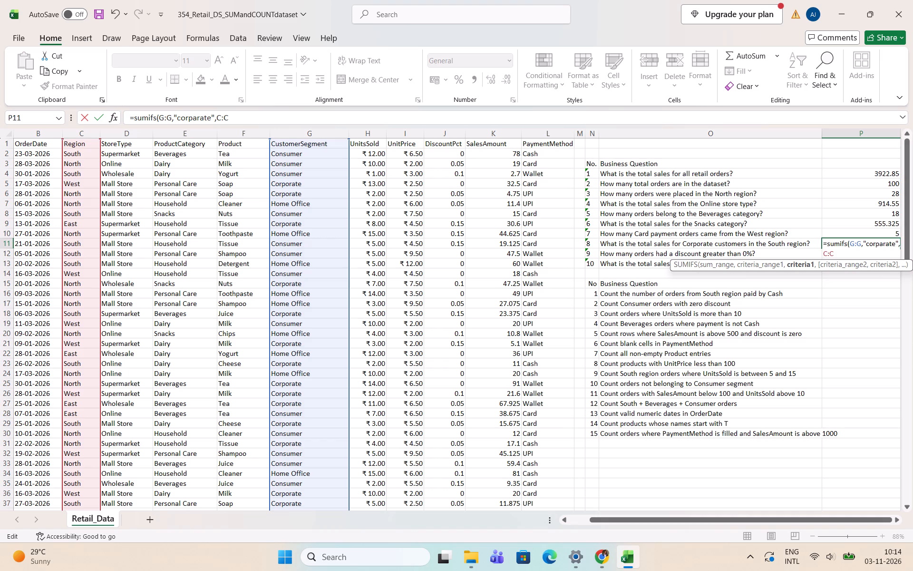
click(839, 253)
key(comma)
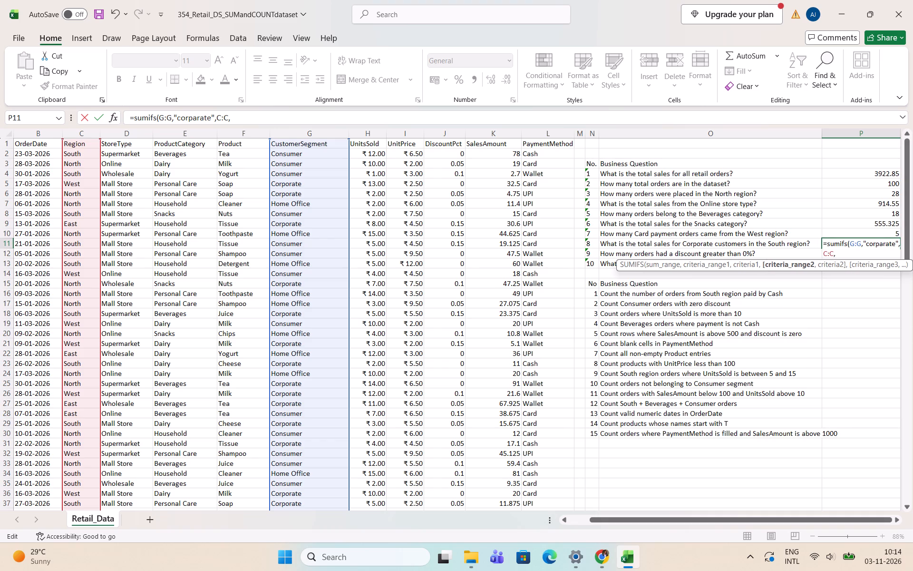
text("')
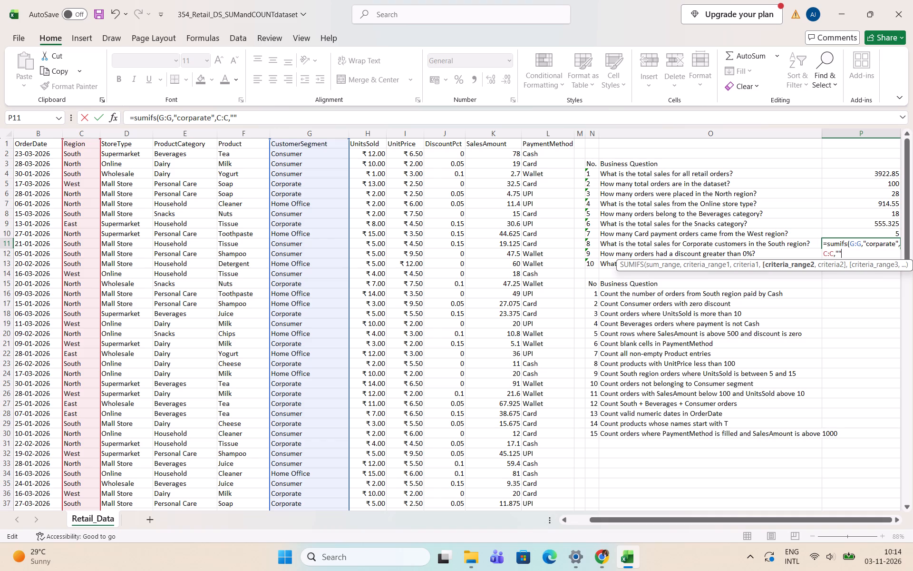
click(838, 251)
text(south)
click(865, 255)
key(shift+parenright)
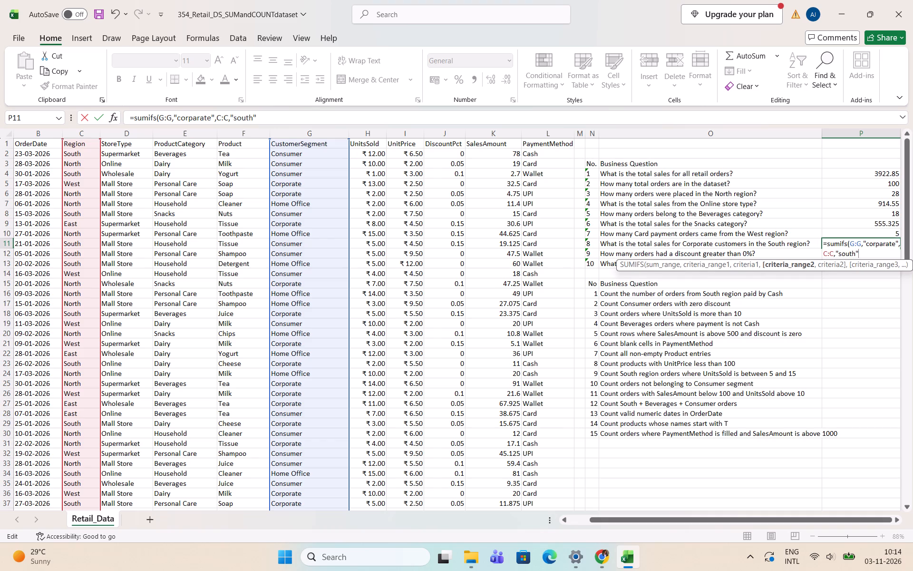
key(Return)
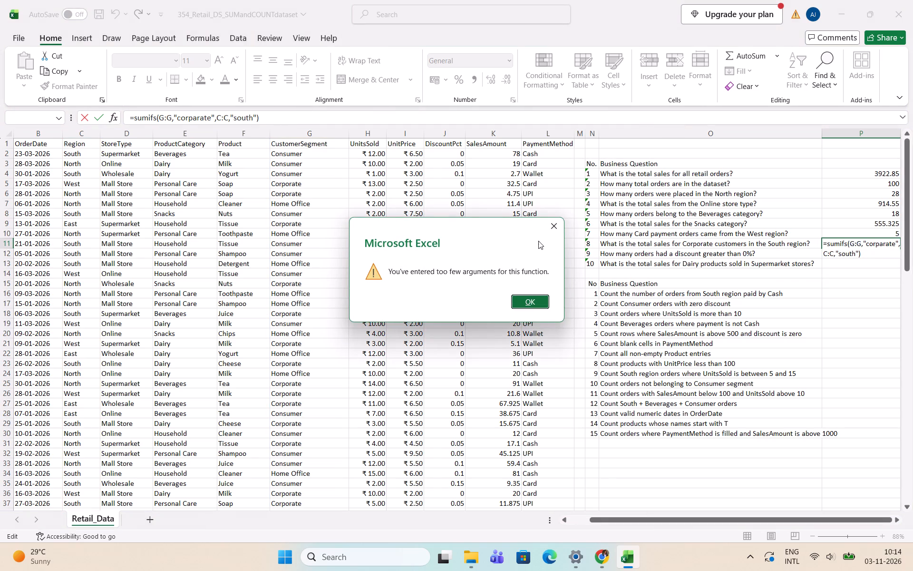
click(549, 226)
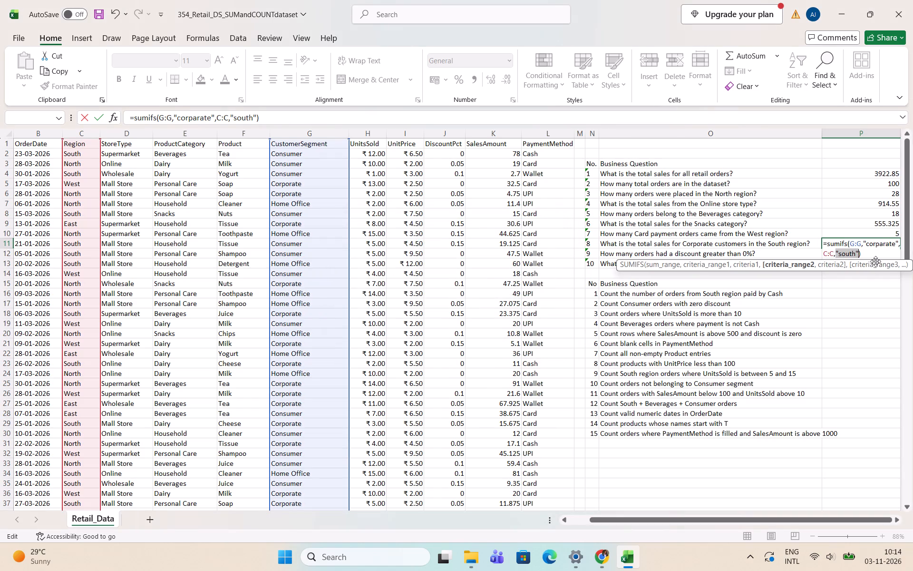
Clear the whole SUMIFS formula from cell P11.
click(872, 257)
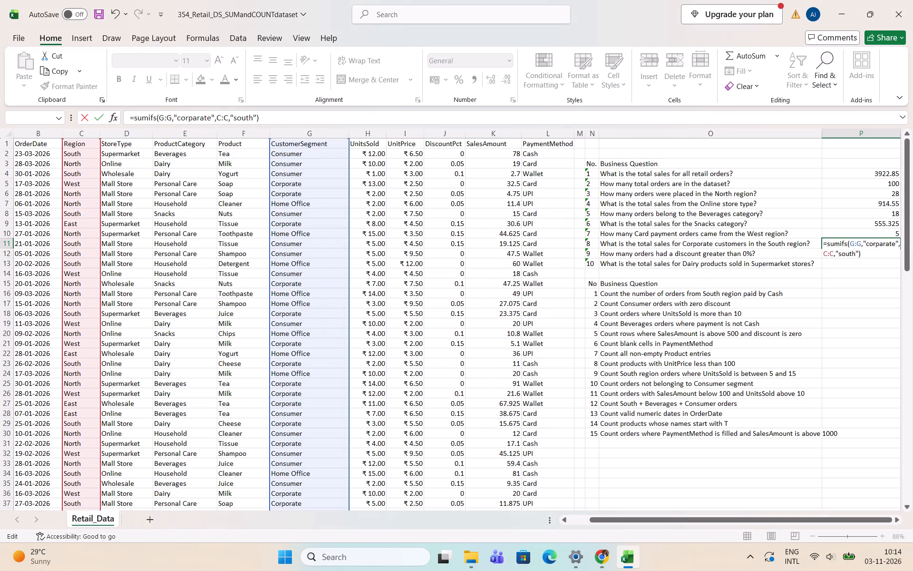
click(867, 254)
click(834, 254)
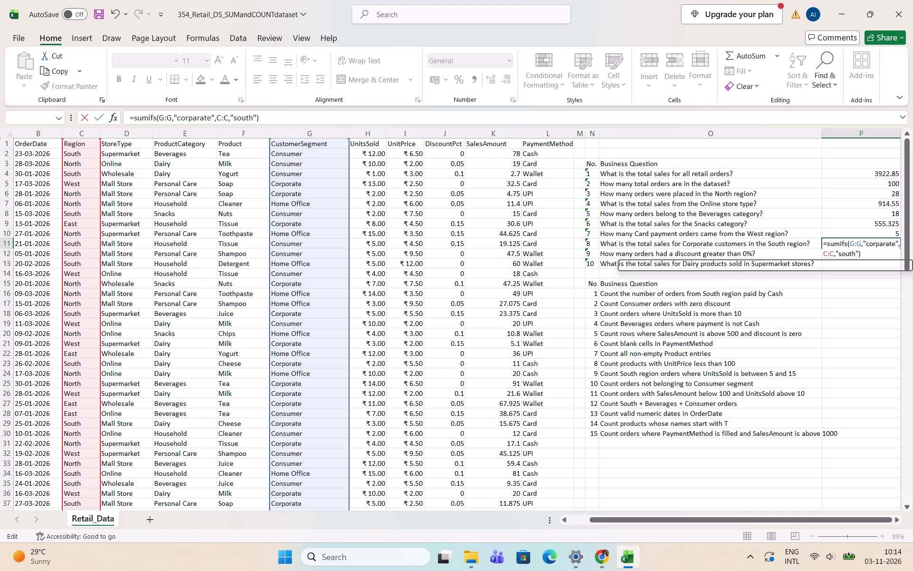
drag(869, 257, 866, 256)
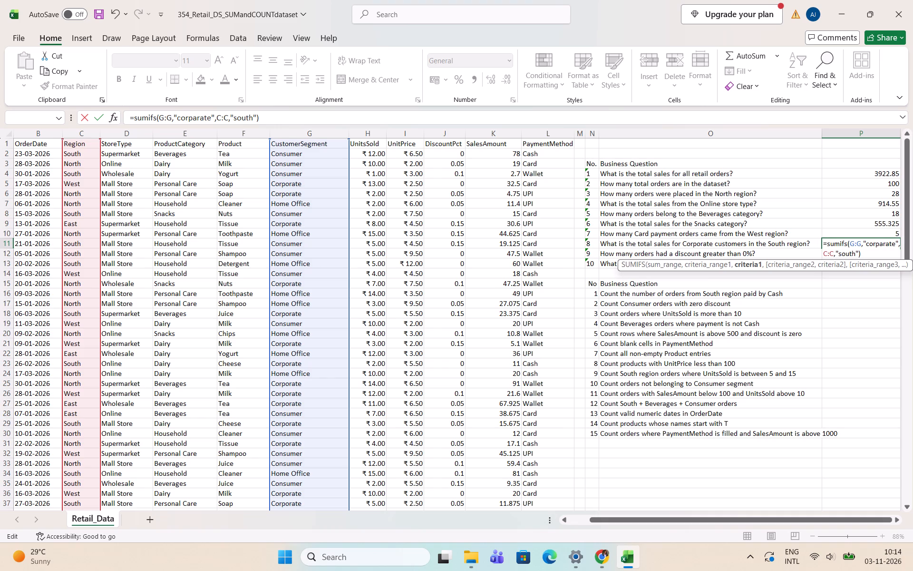
drag(866, 256, 825, 242)
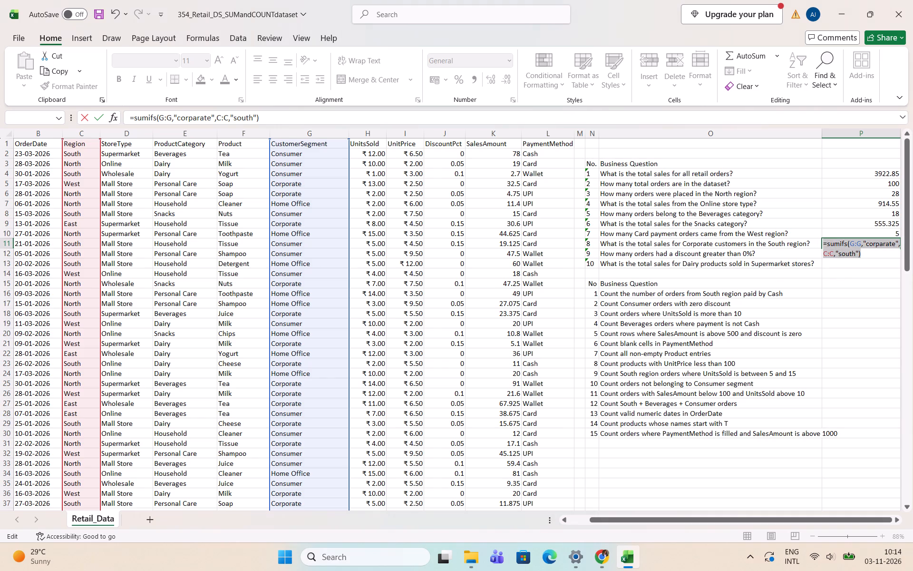
key(BackSpace)
Restart the question 8 formula in cell P11 as =sumifs(G:G,"corporate", using the CustomerSegment column and the corrected spelling of corporate.
key(equal)
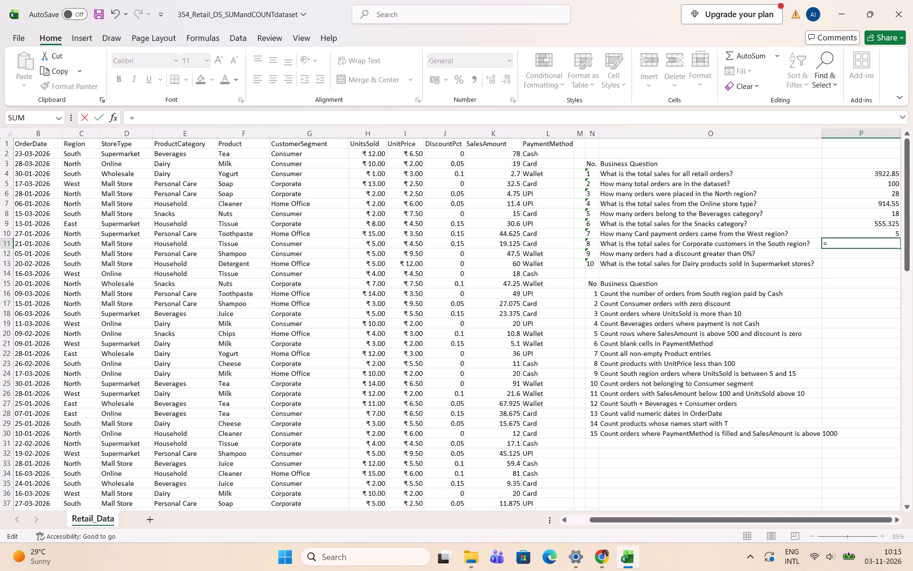
text(sumifs)
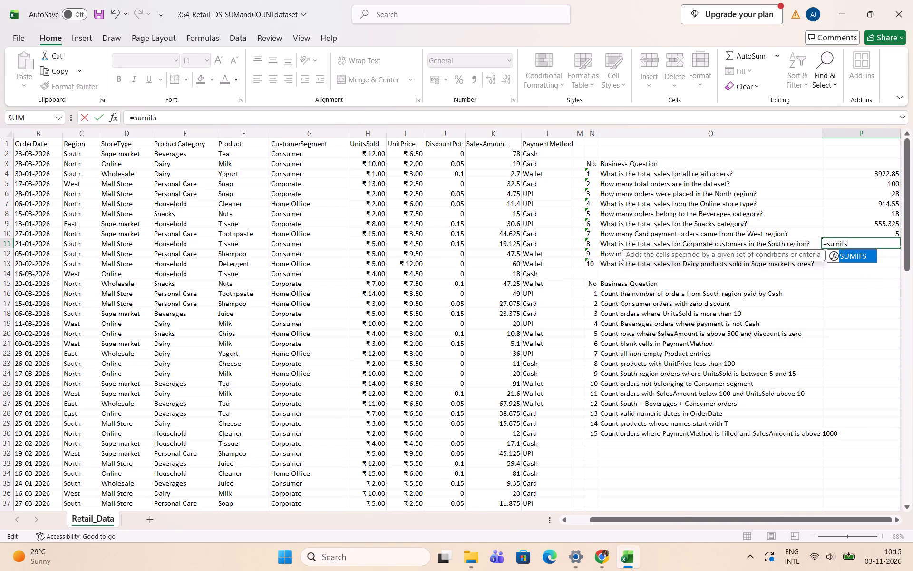
key(shift+parenleft)
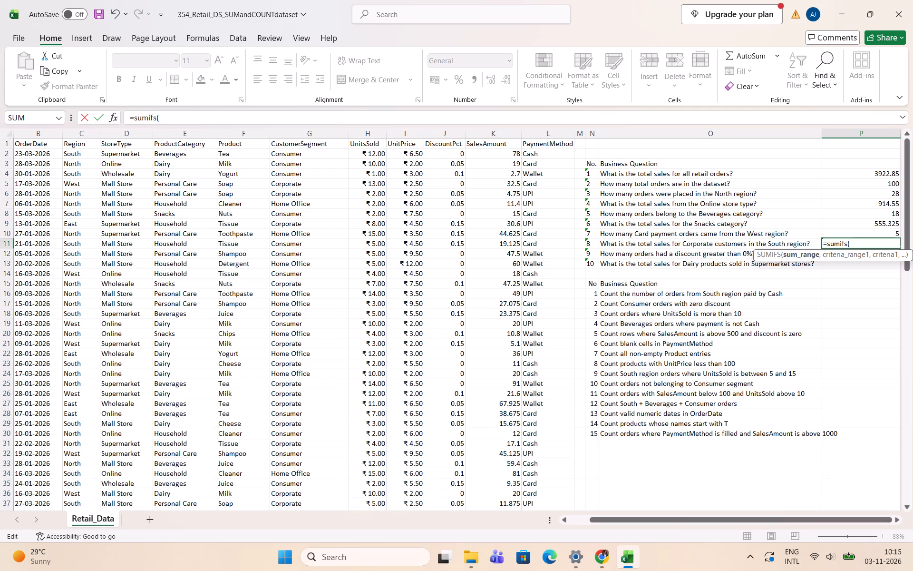
click(305, 136)
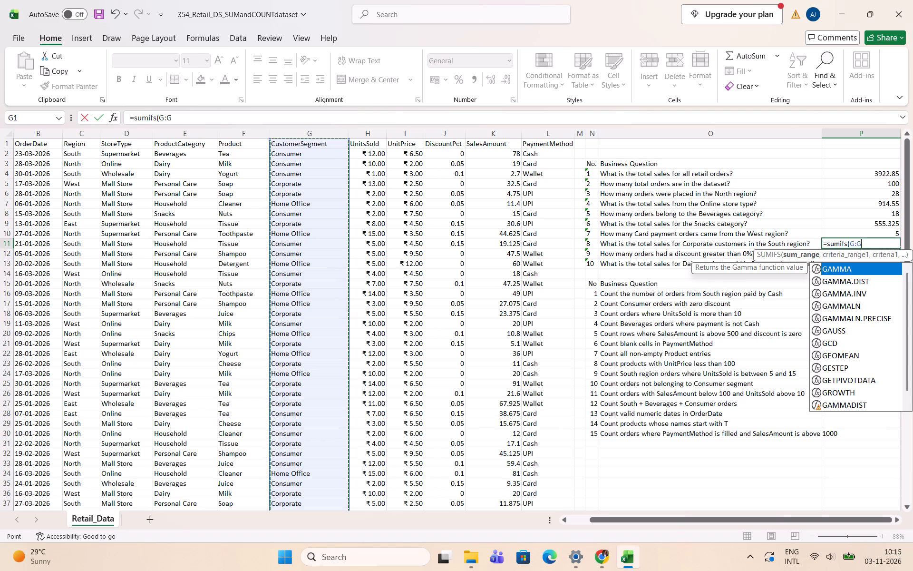
key(comma)
text("')
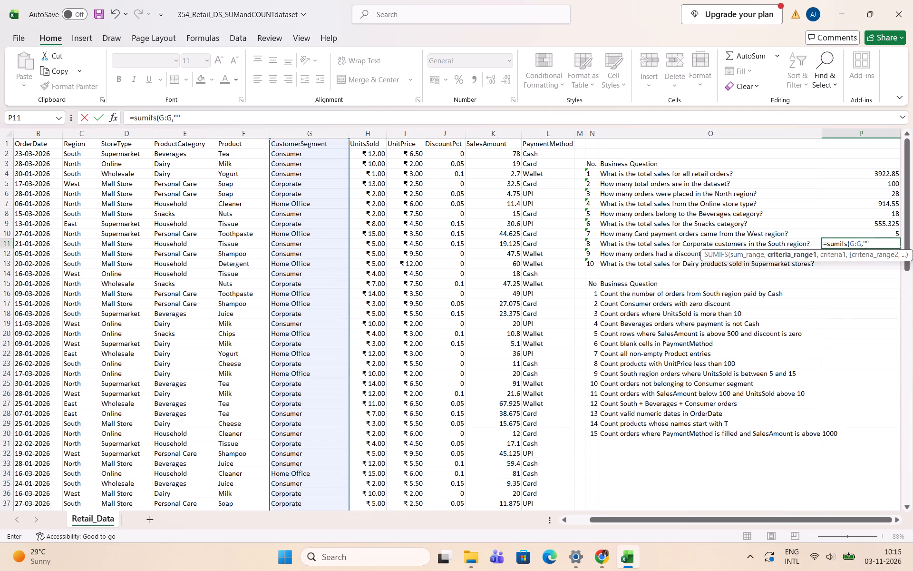
click(865, 245)
text(co)
text(rparate)
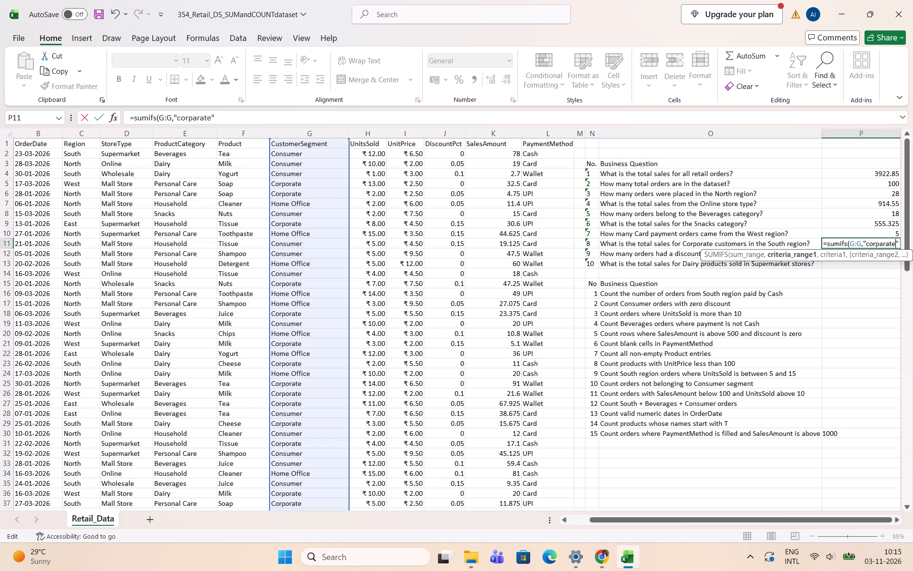
click(882, 244)
key(BackSpace)
key(o)
click(898, 244)
key(comma)
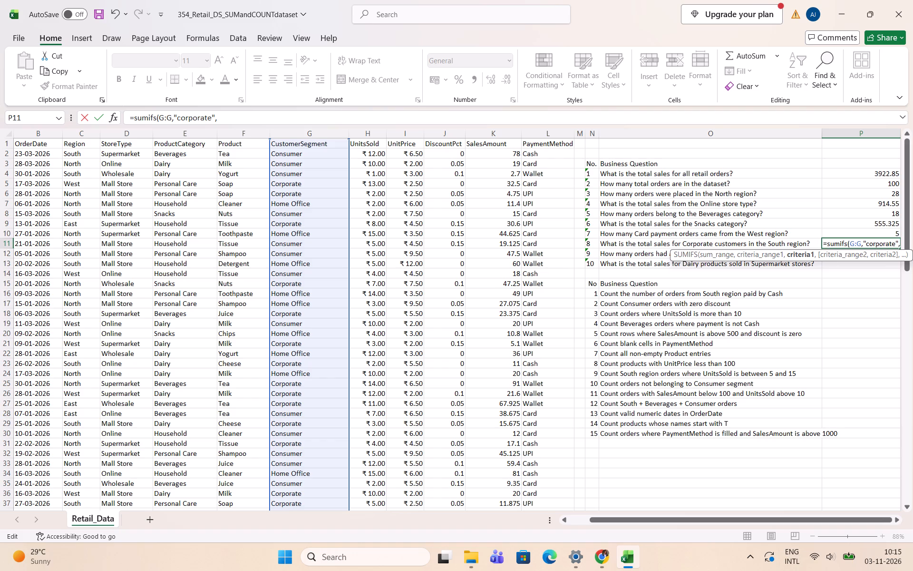
Add the Region column C:C and the south criterion, and try to enter =sumifs(G:G,"corporate",C:C,"south) in cell P11.
click(83, 133)
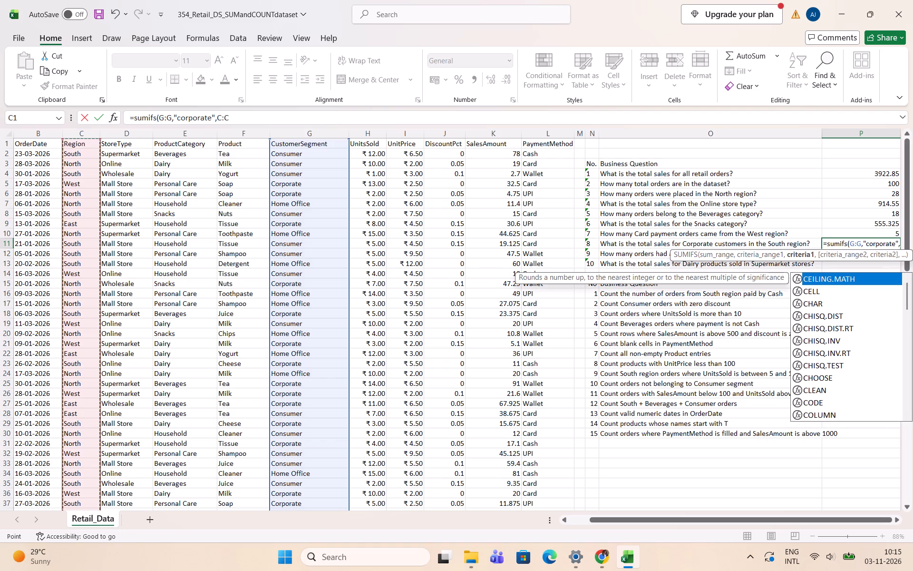
drag(795, 517, 819, 522)
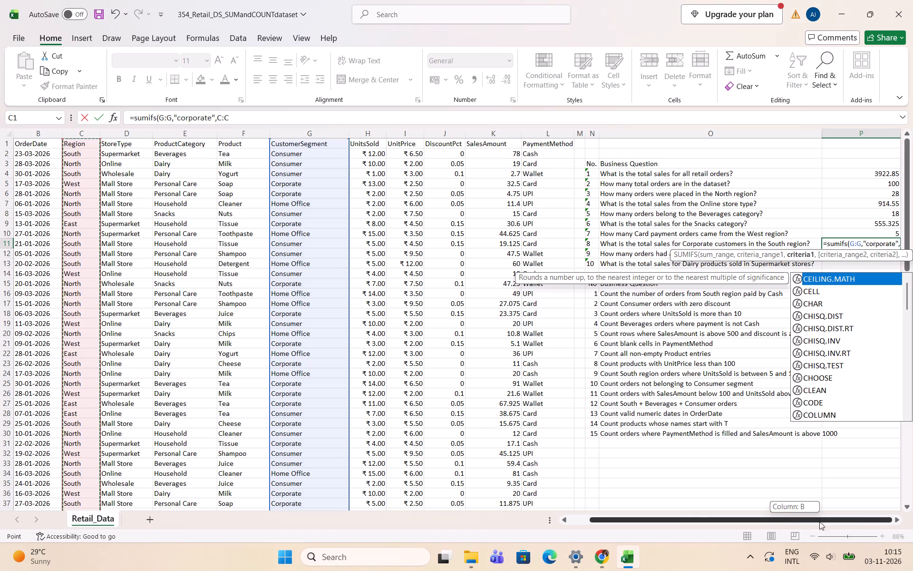
drag(819, 522, 862, 526)
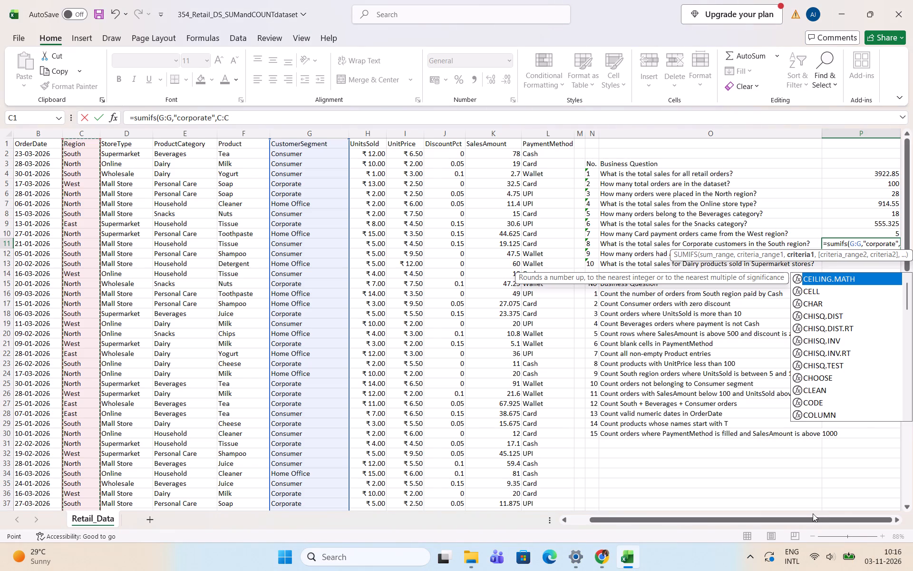
click(814, 521)
click(902, 246)
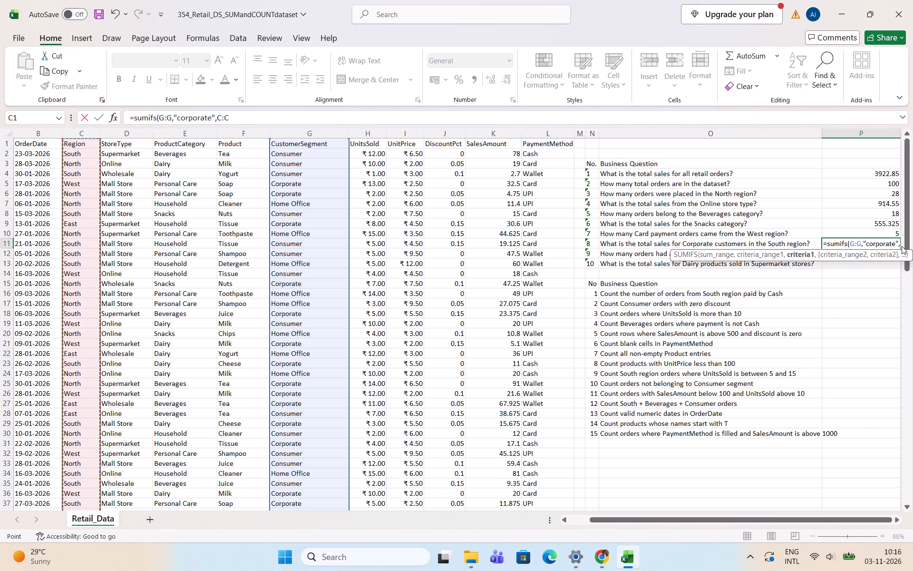
click(894, 246)
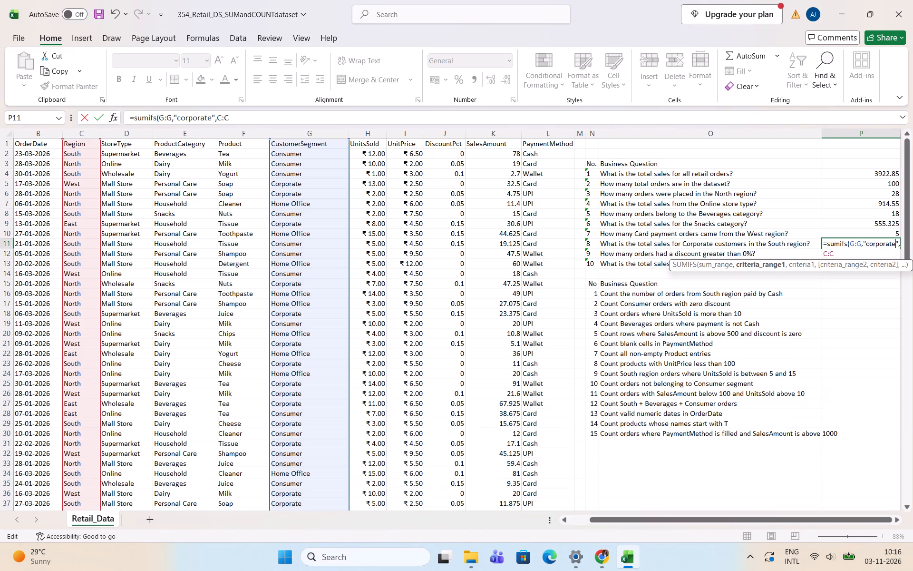
click(855, 255)
key(comma)
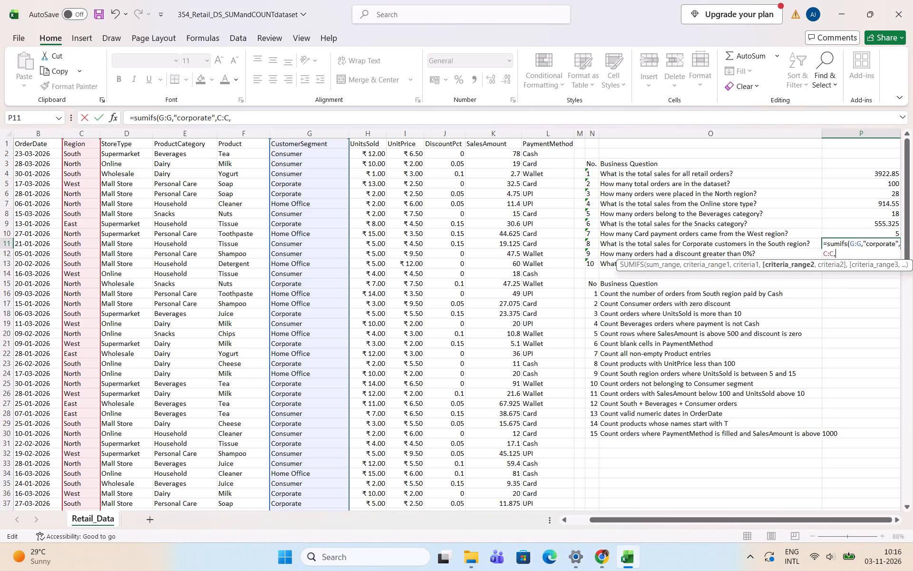
text("')
click(838, 250)
text(soutj)
key(Right)
key(BackSpace)
key(BackSpace)
key(h)
key(shift+parenright)
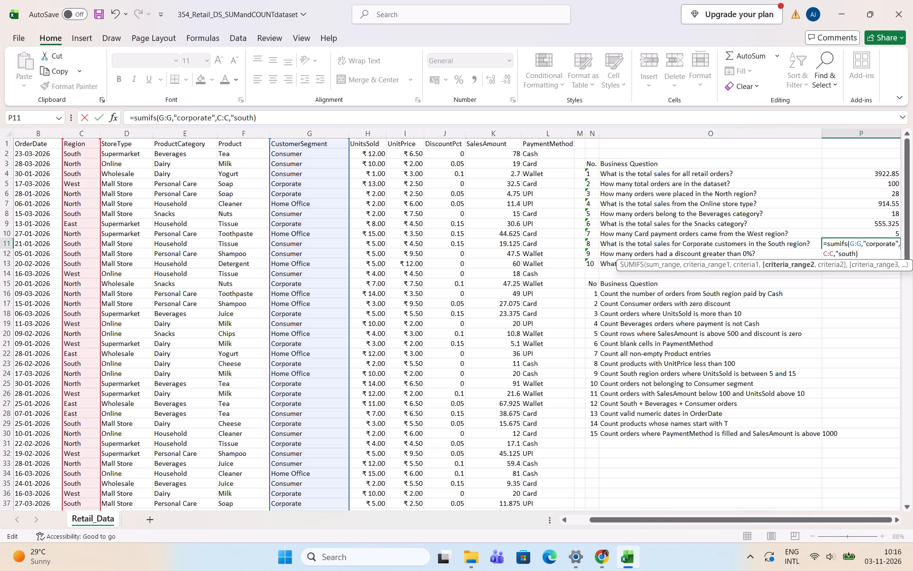
key(Return)
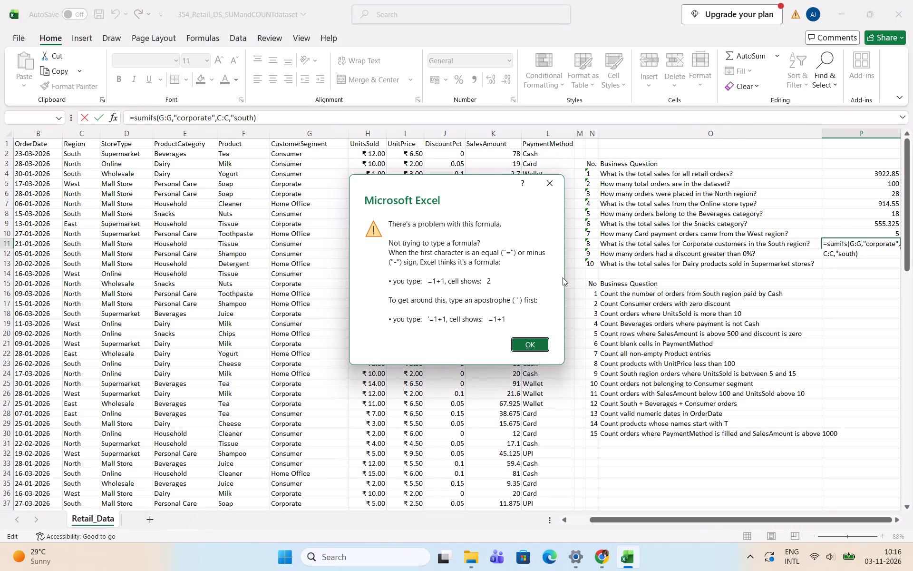
click(549, 187)
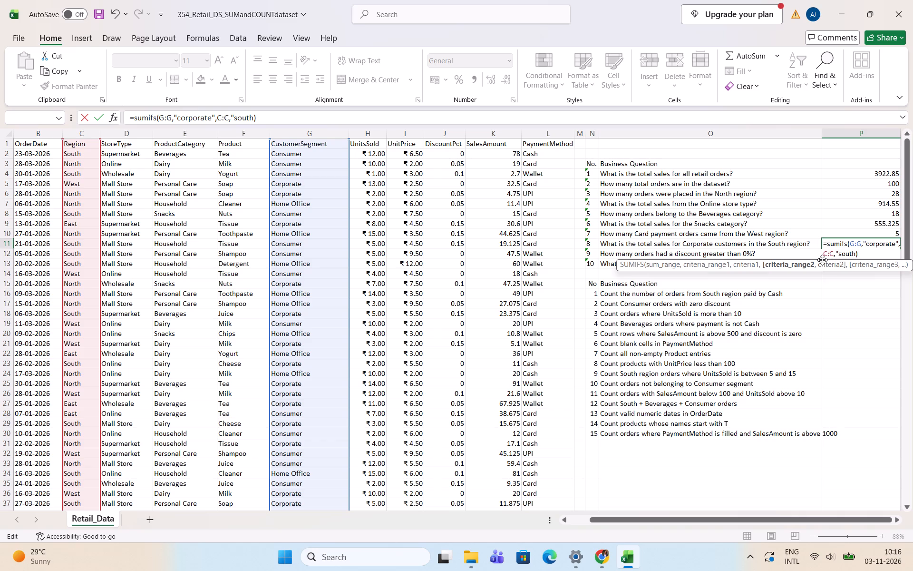
Examine the question 8 SUMIFS formula in cell P11 alongside the Region, CustomerSegment and SalesAmount columns.
click(865, 253)
drag(859, 244, 794, 278)
click(874, 257)
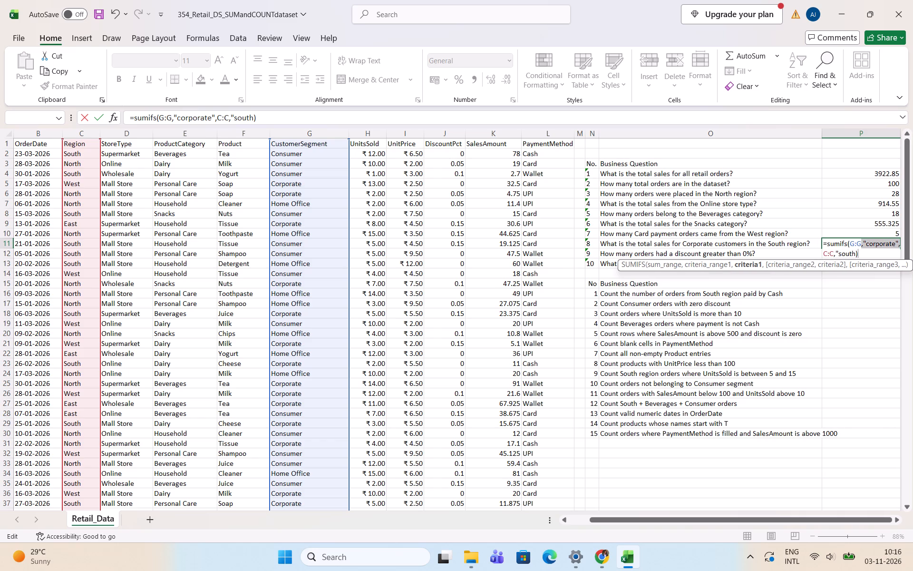
ctrl+scroll(851, 251, up, 9)
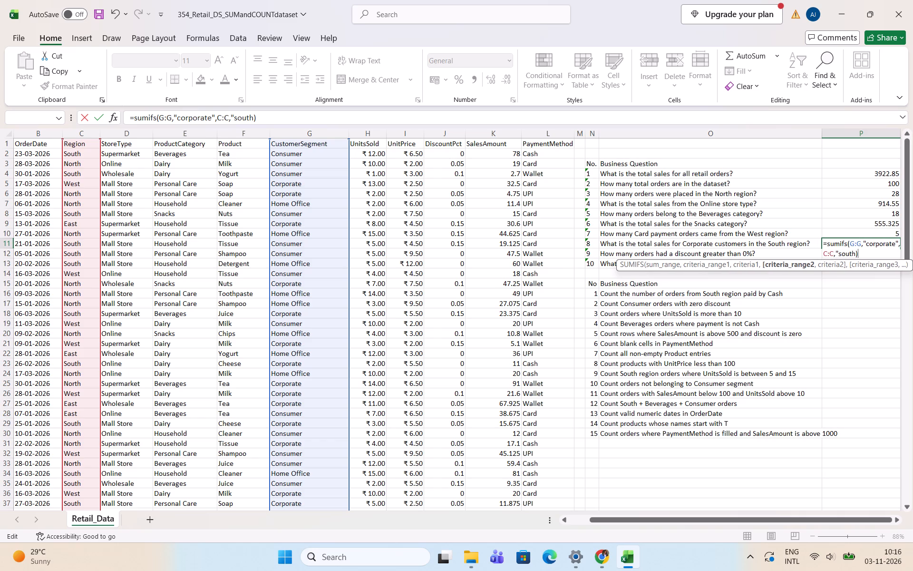
scroll(800, 244, left, 2)
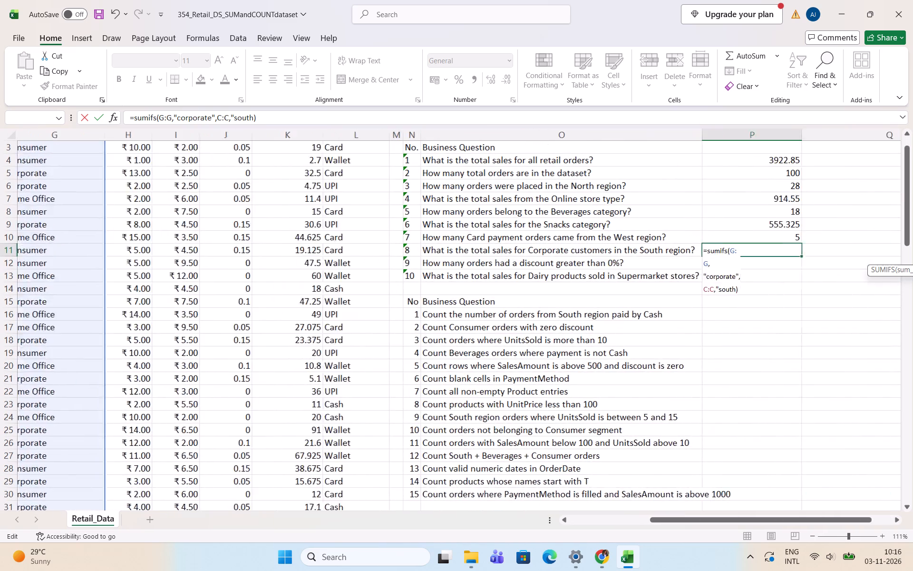
scroll(800, 244, left, 3)
scroll(800, 244, right, 1)
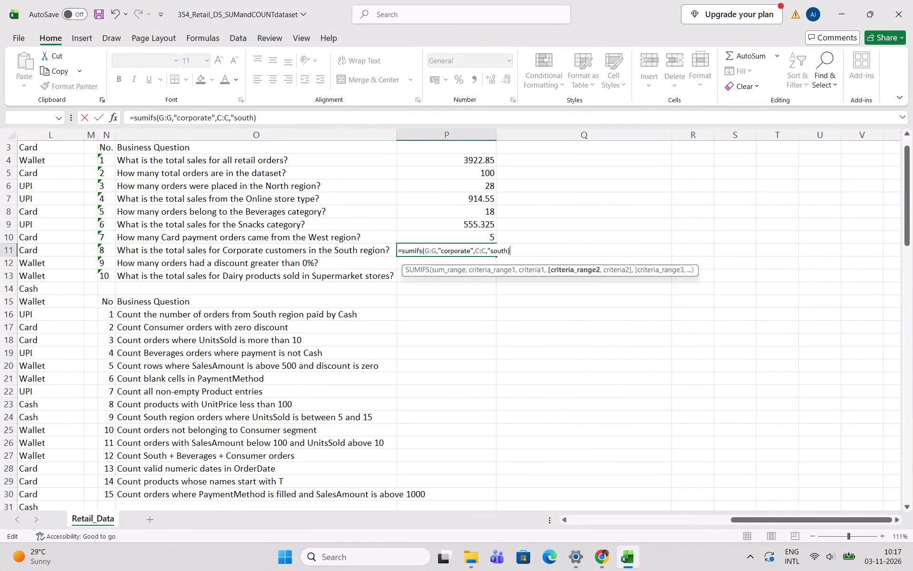
scroll(216, 334, right, 11)
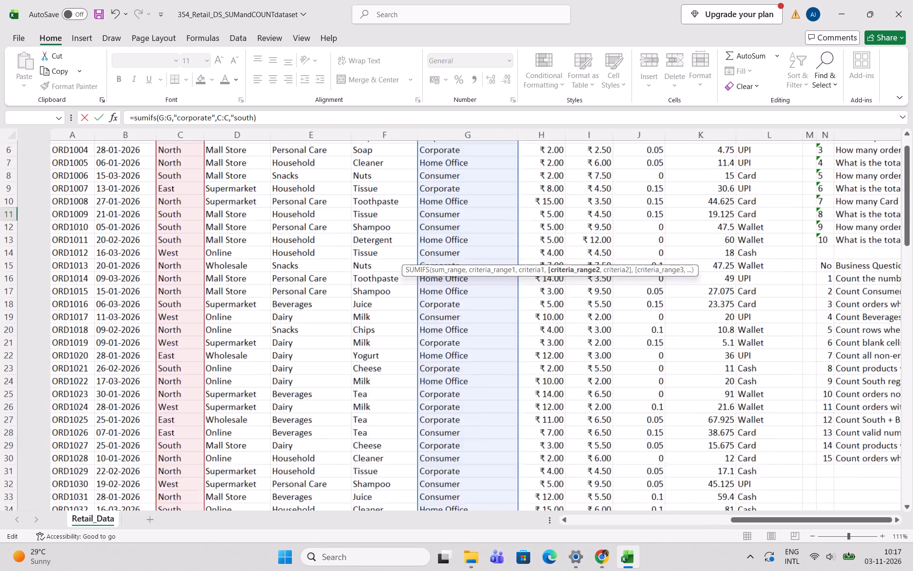
Clear the whole SUMIFS formula from cell P11 beside question 8.
scroll(216, 334, up, 3)
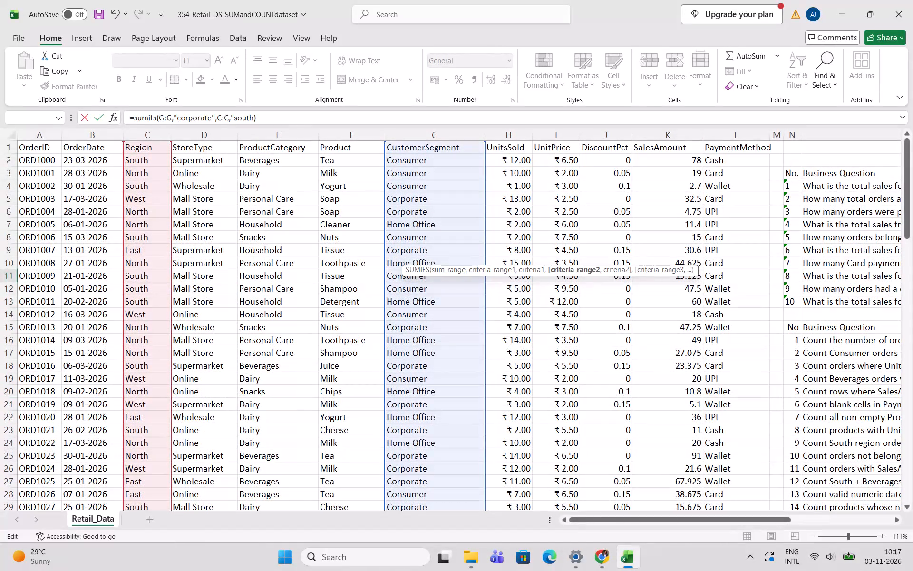
scroll(557, 305, left, 6)
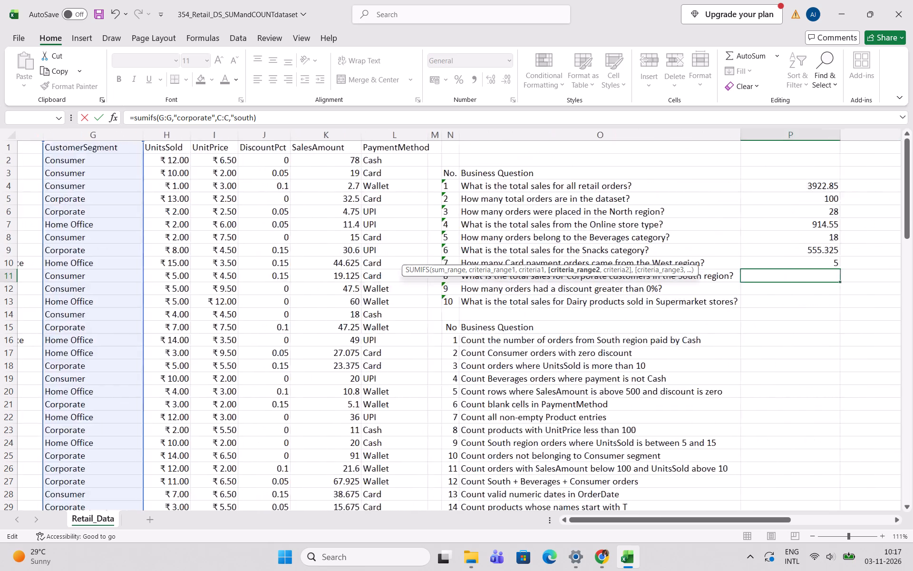
scroll(105, 361, right, 7)
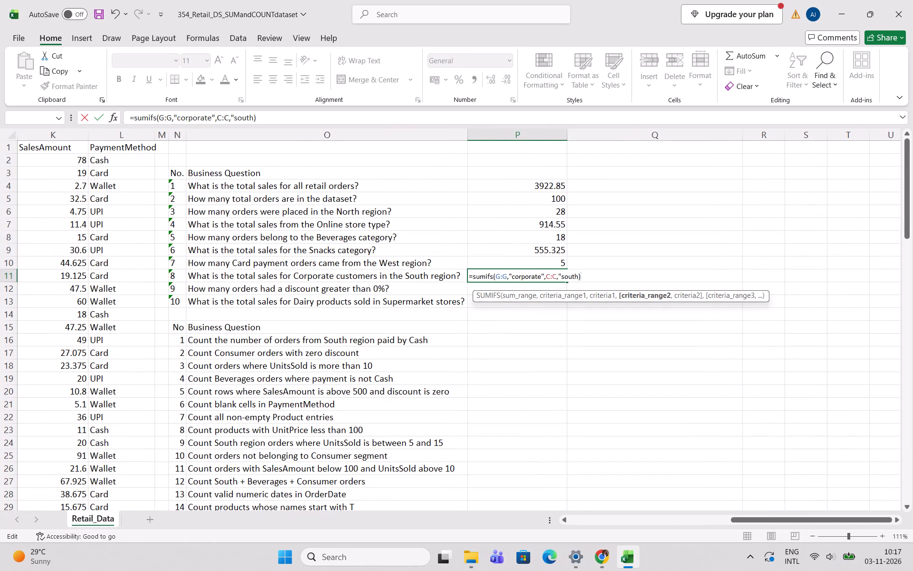
drag(584, 276, 472, 281)
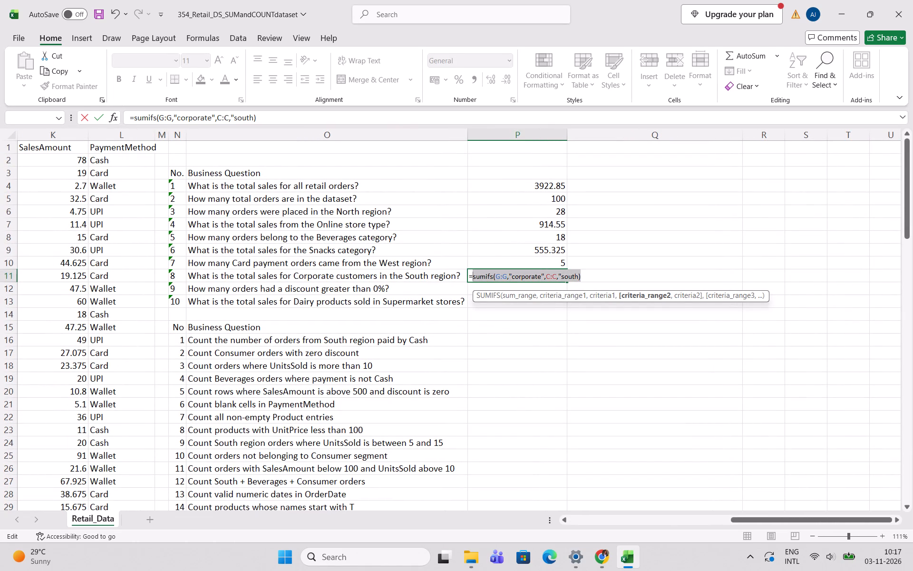
drag(472, 281, 464, 278)
key(BackSpace)
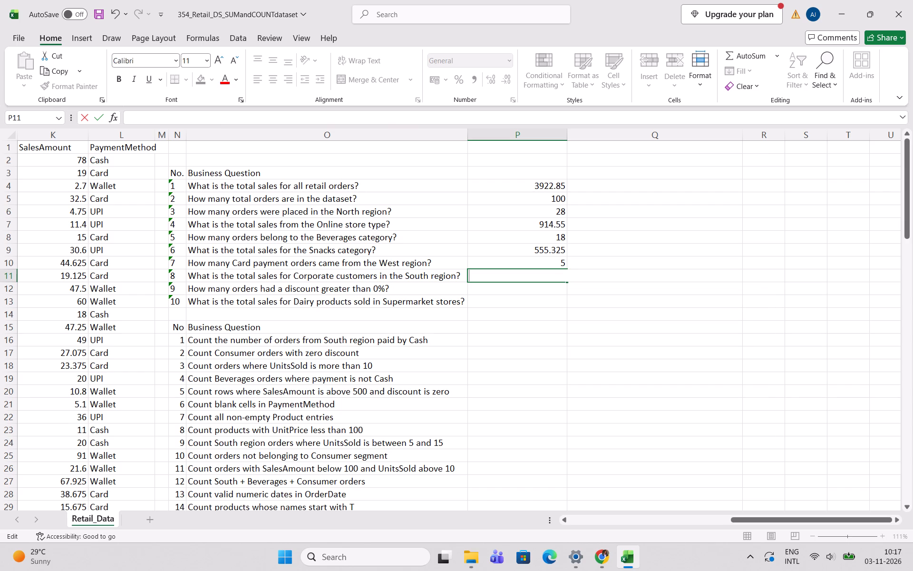
Start the question 8 formula again in cell P11 as =sumifs(G:G, using the CustomerSegment column as the first argument.
key(equal)
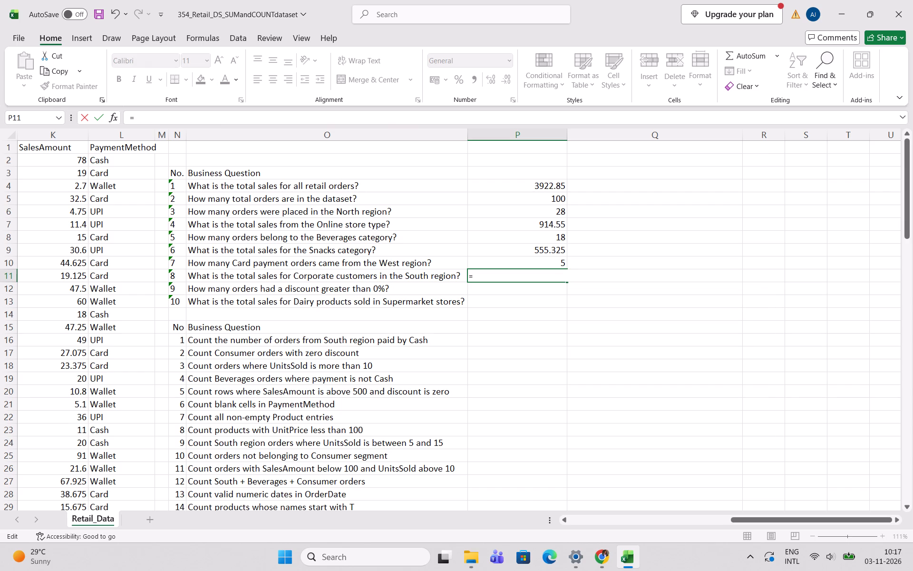
text(sum)
key(BackSpace)
key(BackSpace)
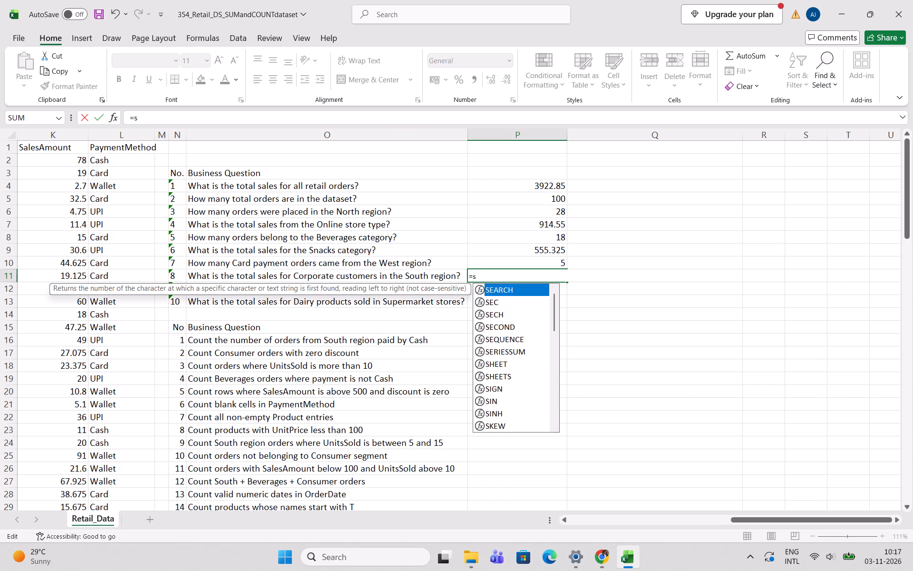
key(u)
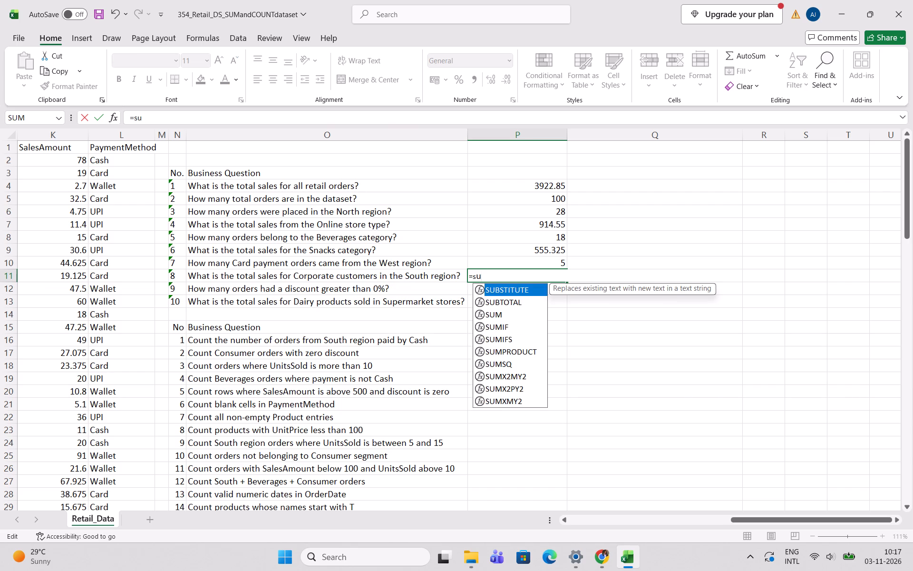
text(mi)
text(fs)
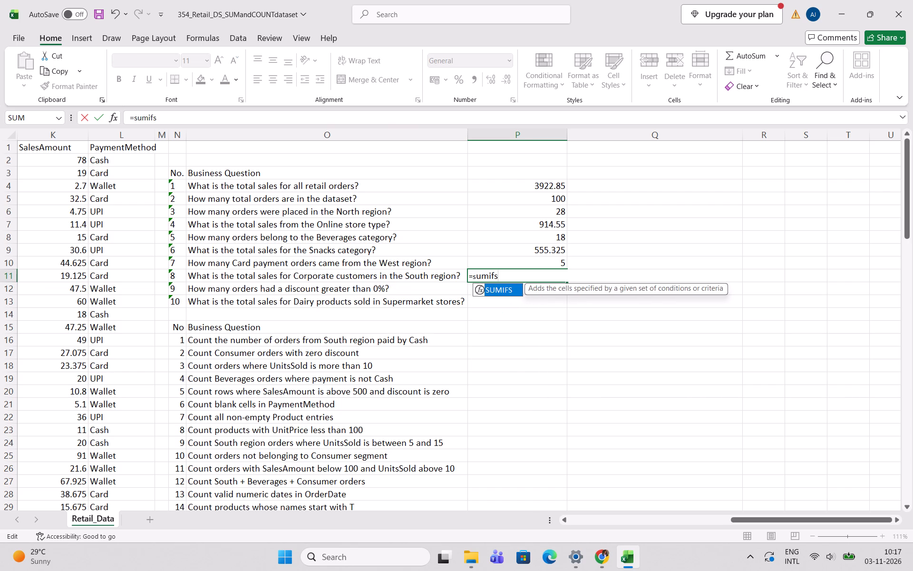
key(shift+parenleft)
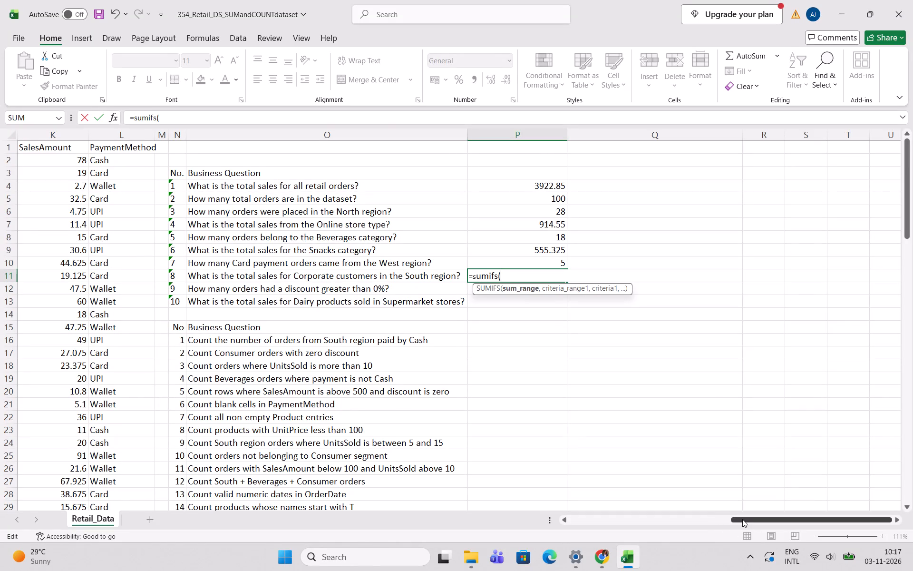
drag(742, 519, 724, 516)
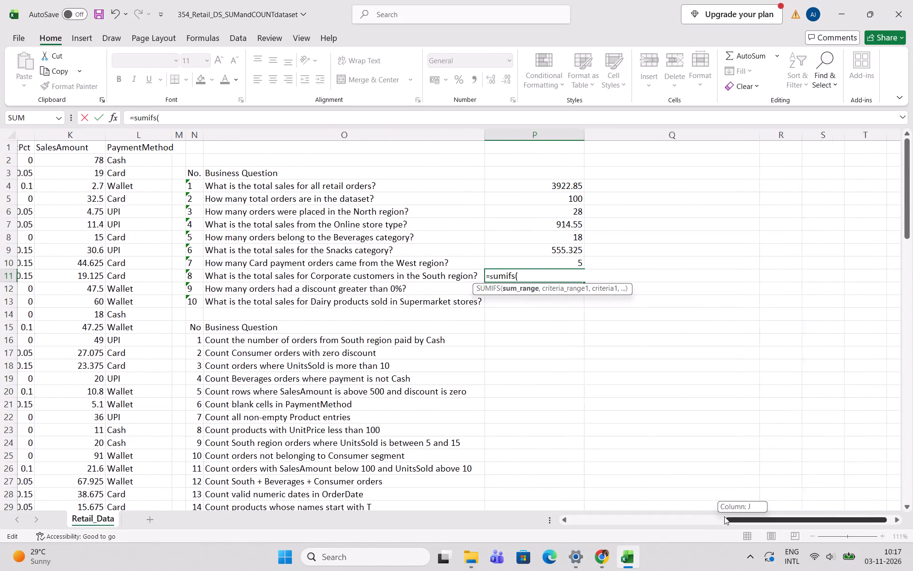
drag(724, 516, 372, 459)
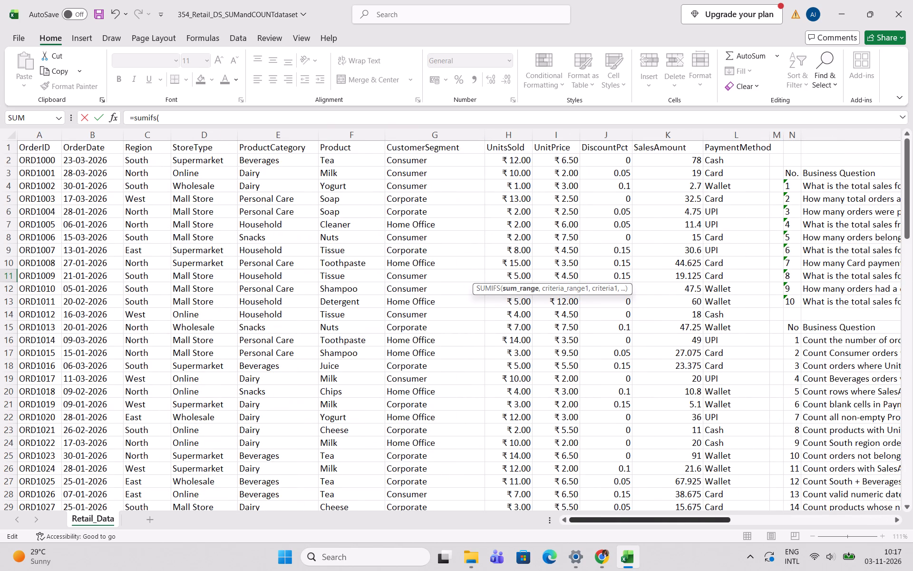
click(432, 136)
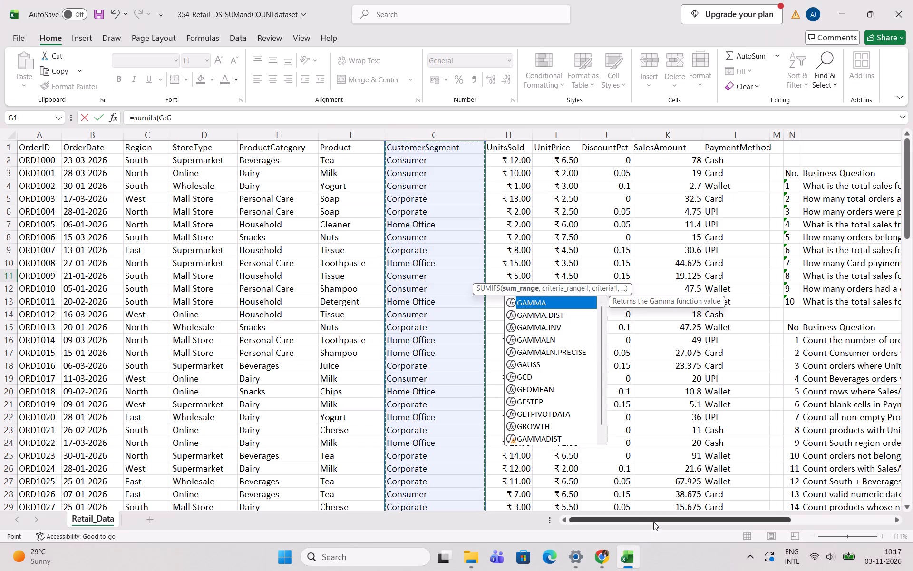
drag(654, 521, 823, 520)
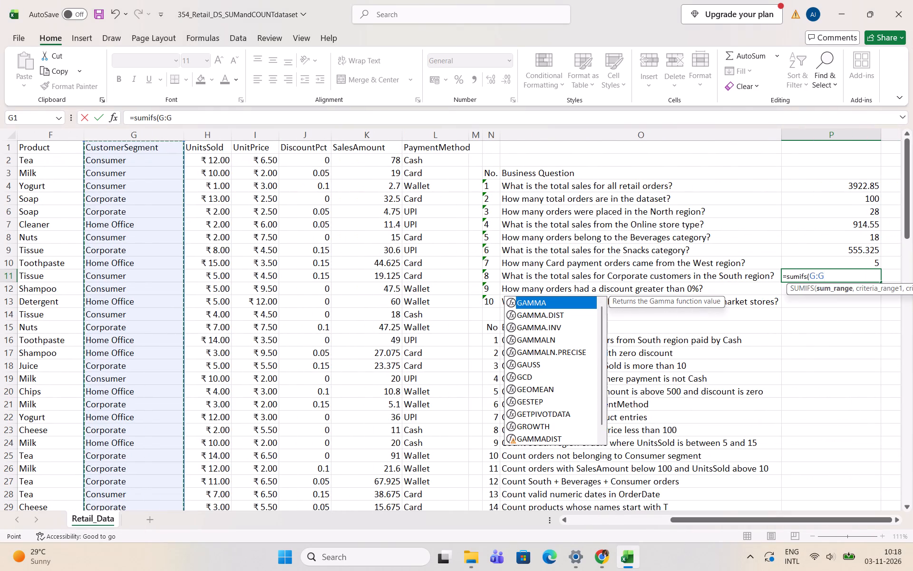
key(comma)
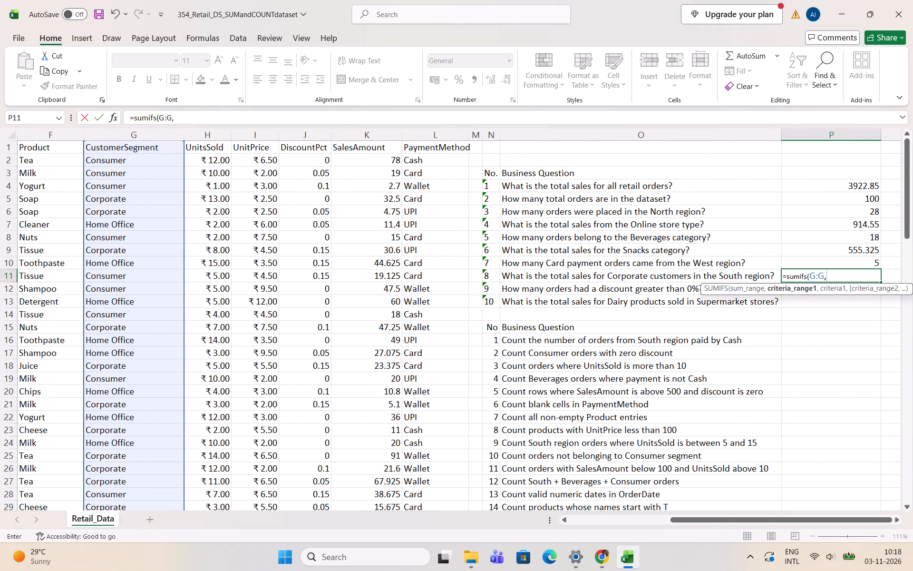
Add "corporate" in quotes as the argument after G:G in the question 8 SUMIFS formula.
text("')
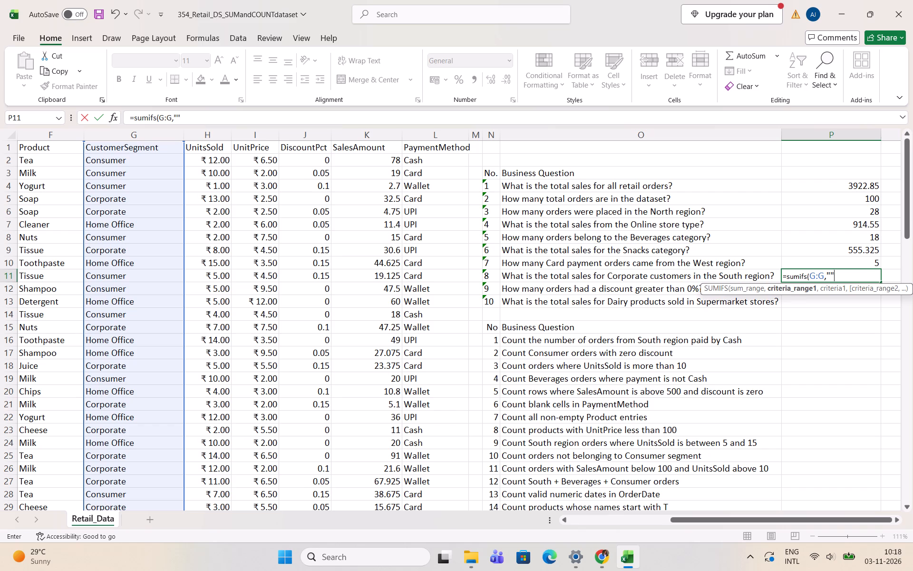
click(830, 274)
text(co)
key(r)
key(p)
text(orate)
right_click(873, 276)
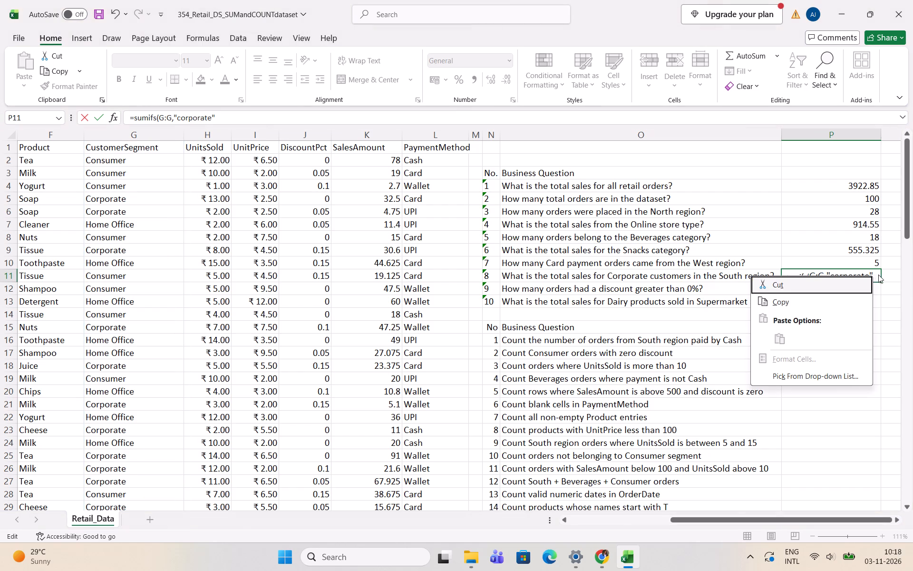
right_click(878, 275)
double_click(883, 274)
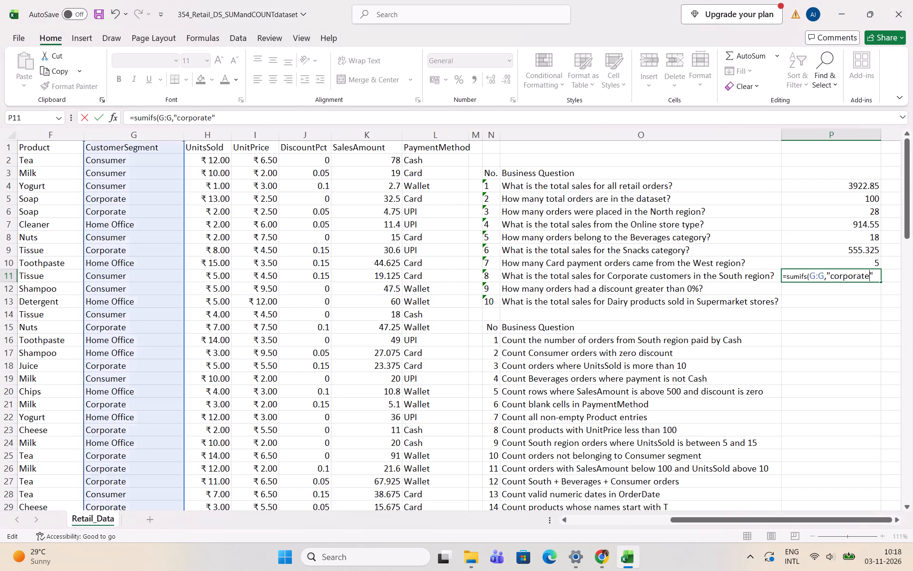
click(875, 271)
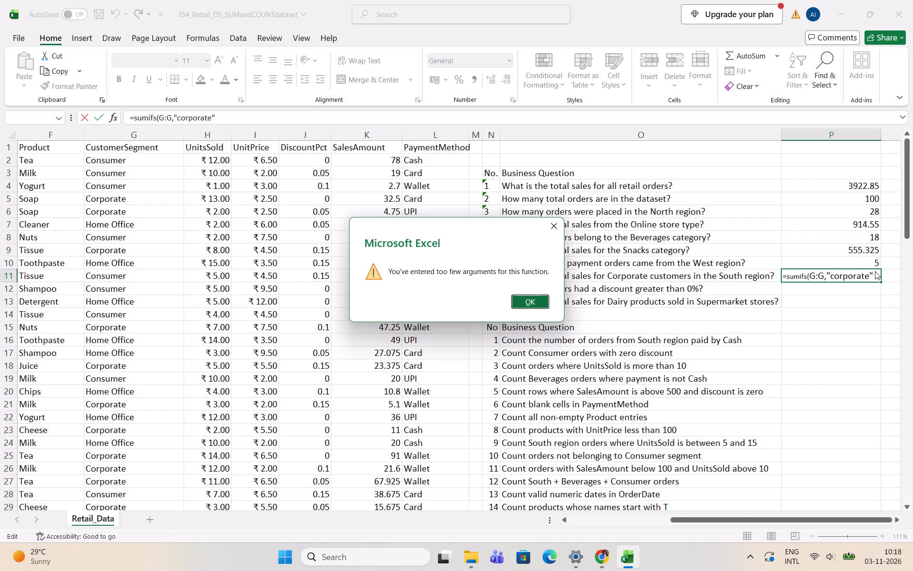
click(527, 300)
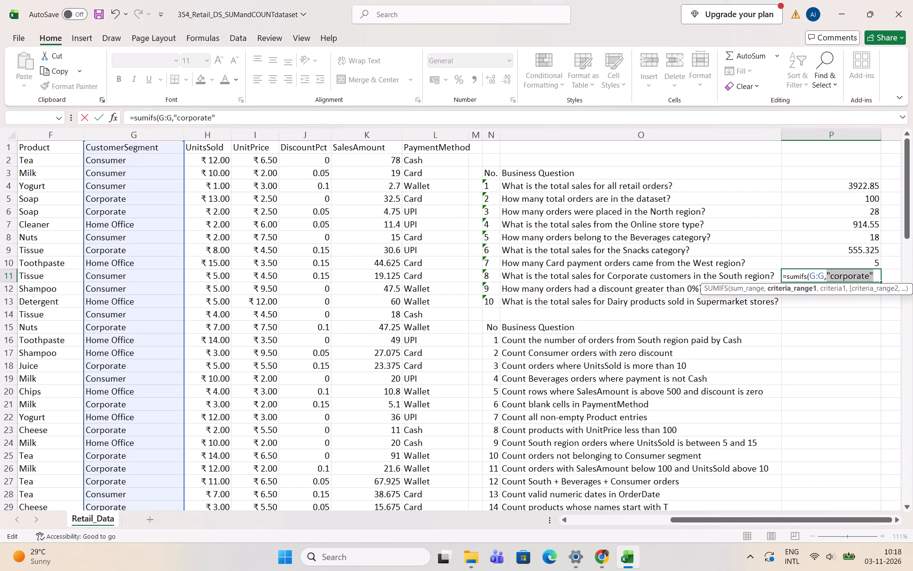
click(875, 274)
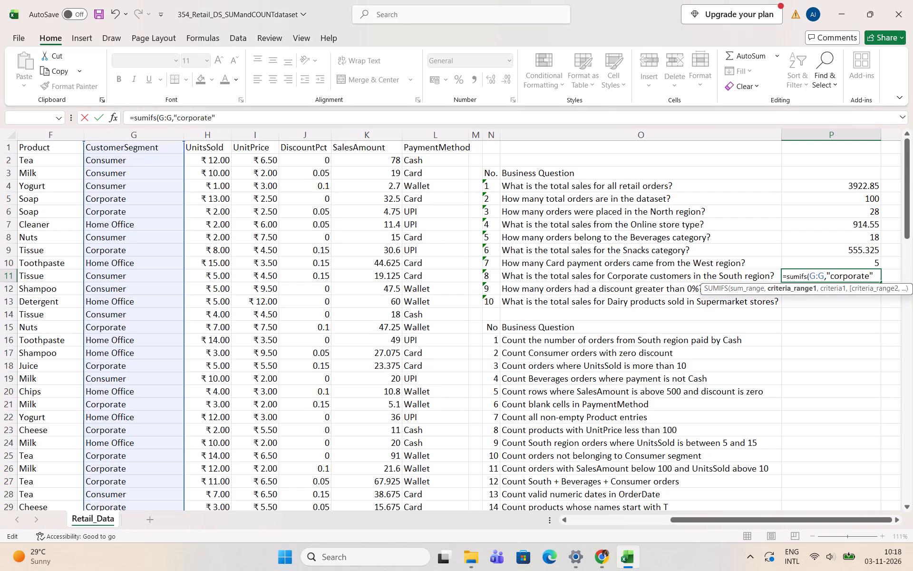
Add the Region column C:C as the argument after "corporate" in cell P11's SUMIFS formula.
key(comma)
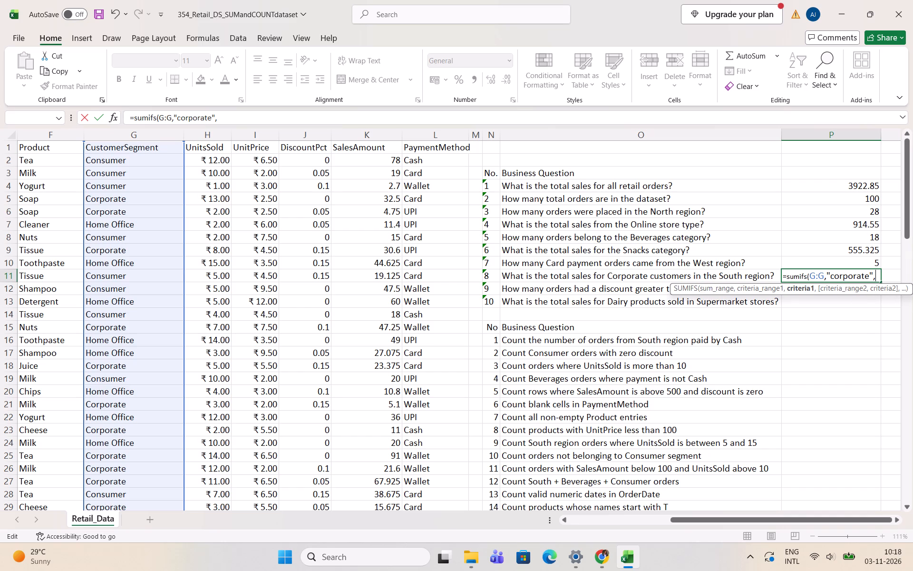
drag(679, 522, 554, 500)
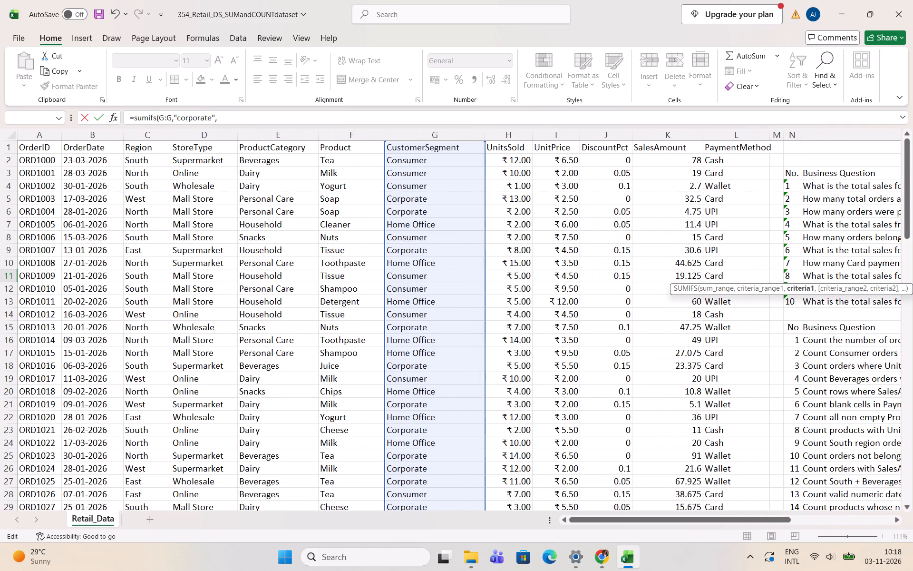
click(137, 138)
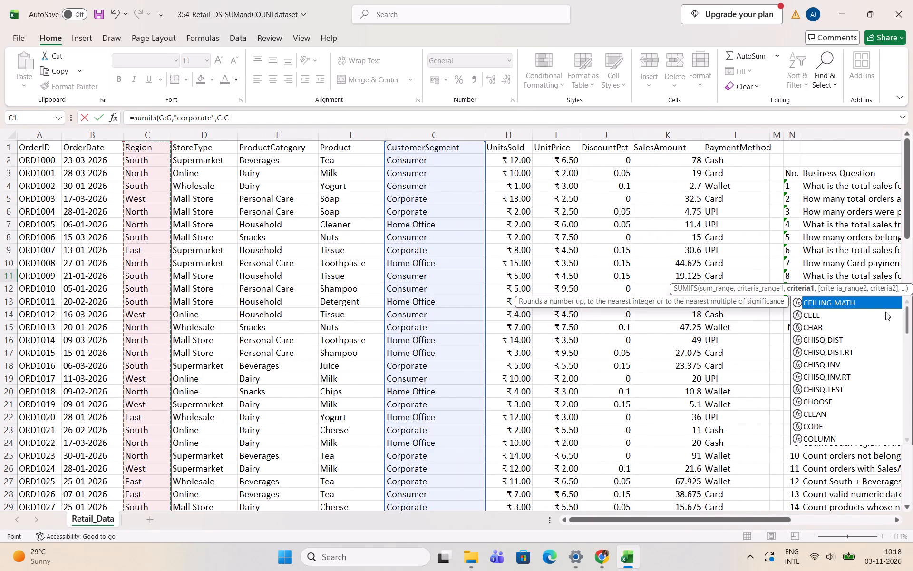
click(900, 285)
click(891, 288)
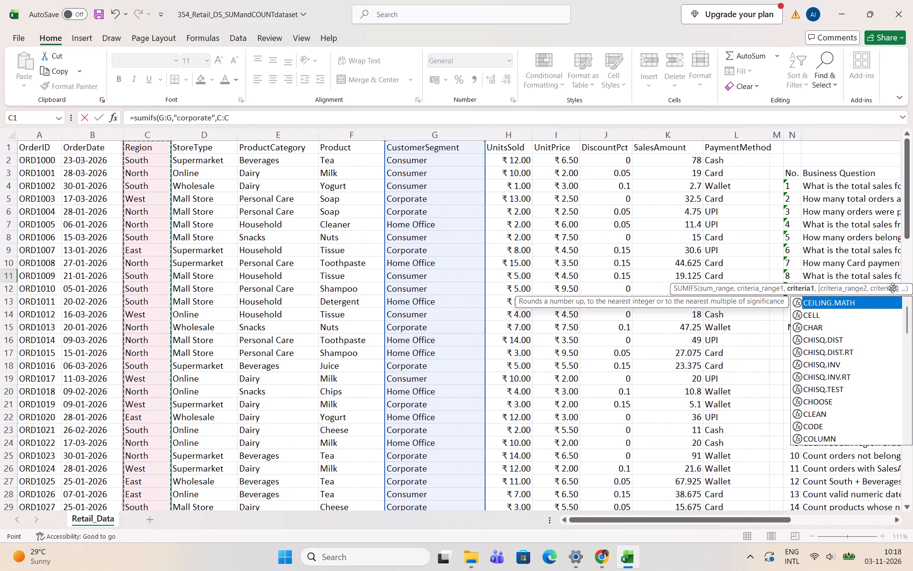
click(868, 295)
drag(744, 519, 851, 523)
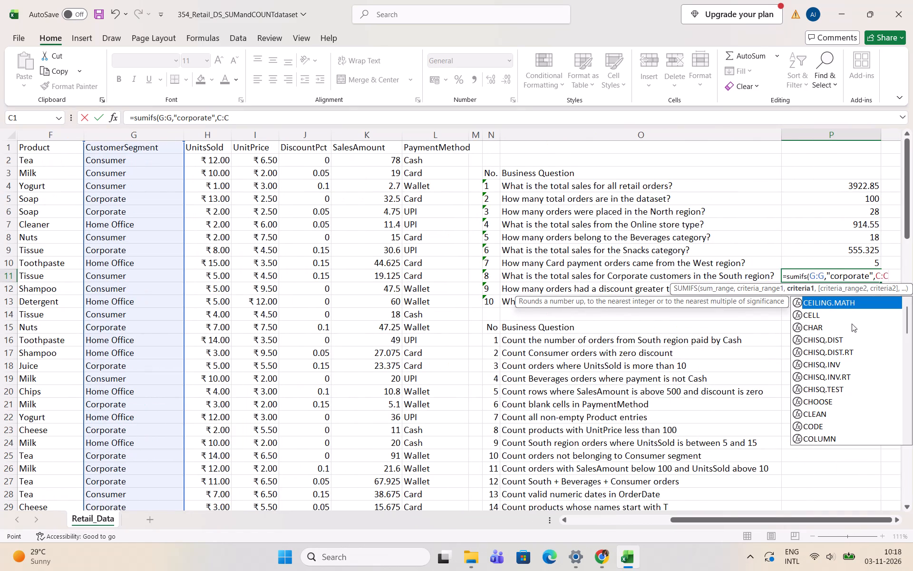
key(comma)
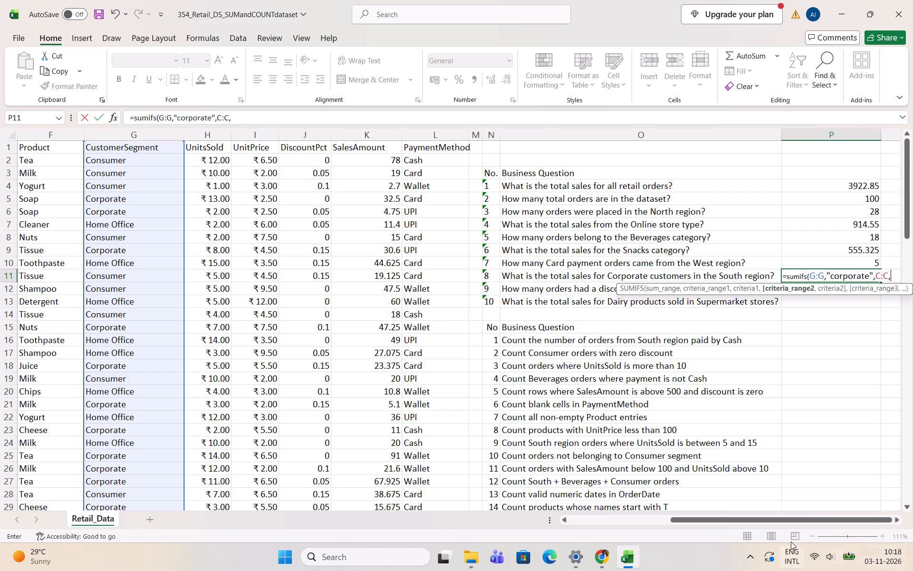
Add "south" in quotes as the criterion after C:C in cell P11's SUMIFS formula and try to enter the formula.
drag(688, 520, 609, 513)
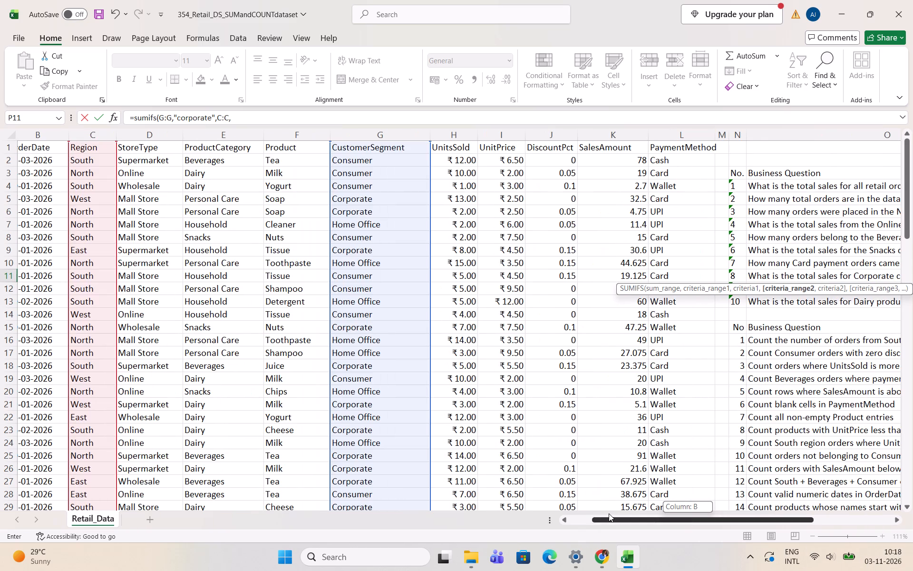
drag(609, 513, 821, 530)
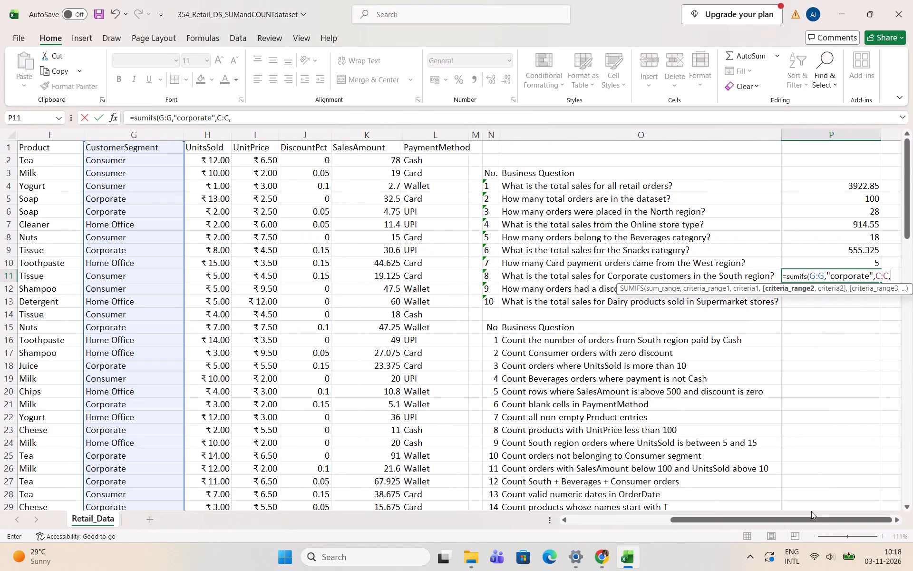
text("')
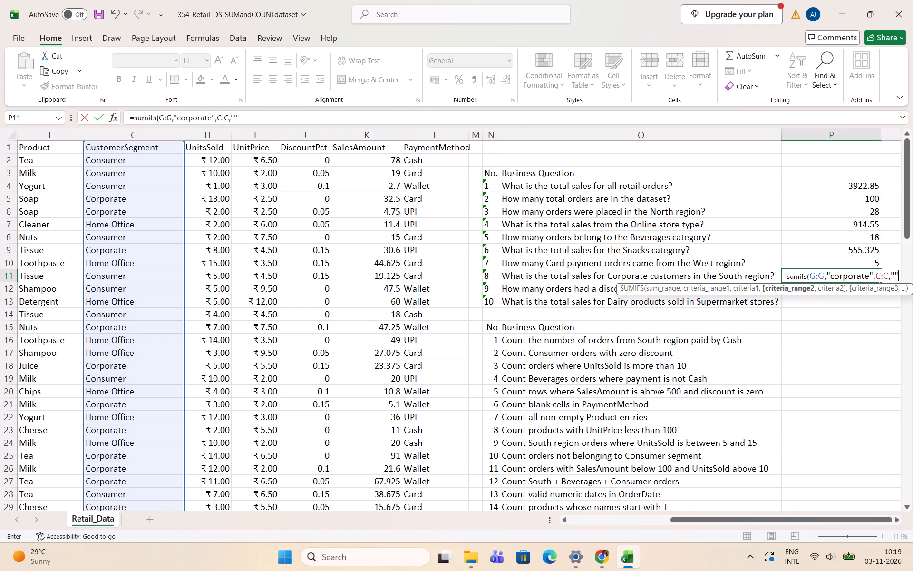
click(894, 274)
key(s)
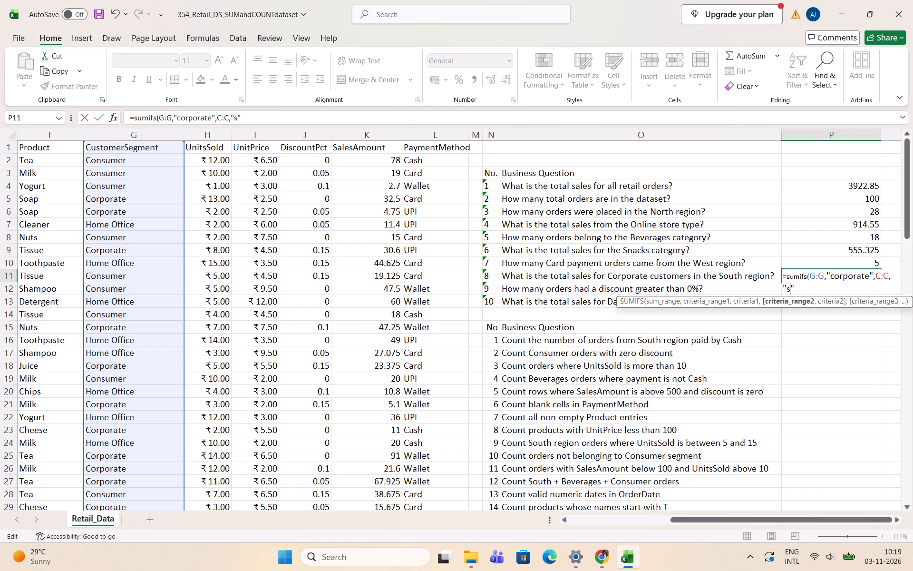
text(outh)
key(Return)
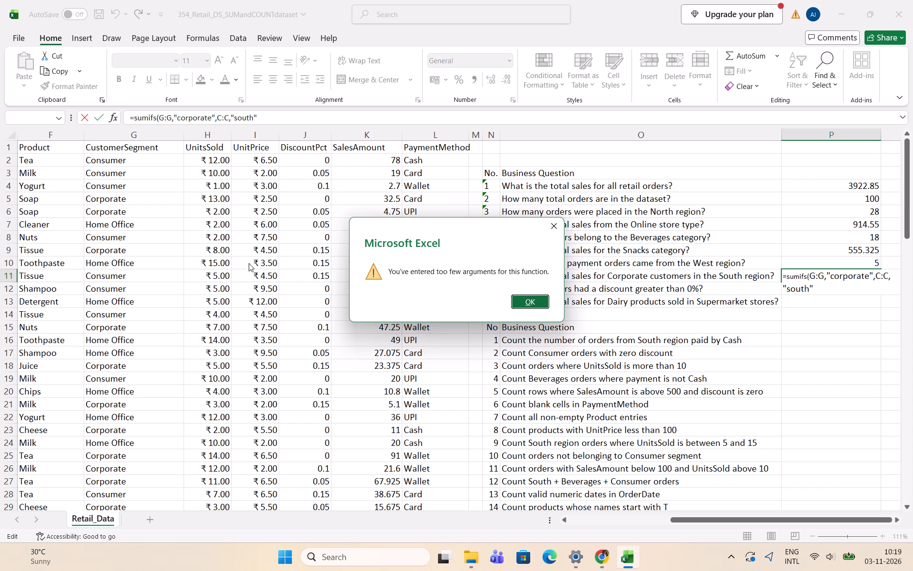
click(511, 298)
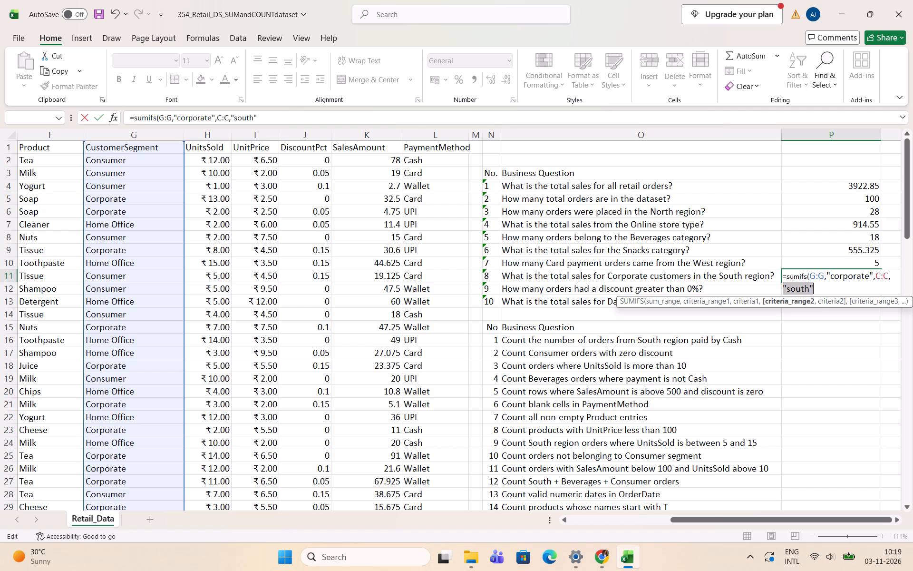
Add the closing parenthesis after "south" in cell P11's SUMIFS formula and try to enter it again.
click(822, 286)
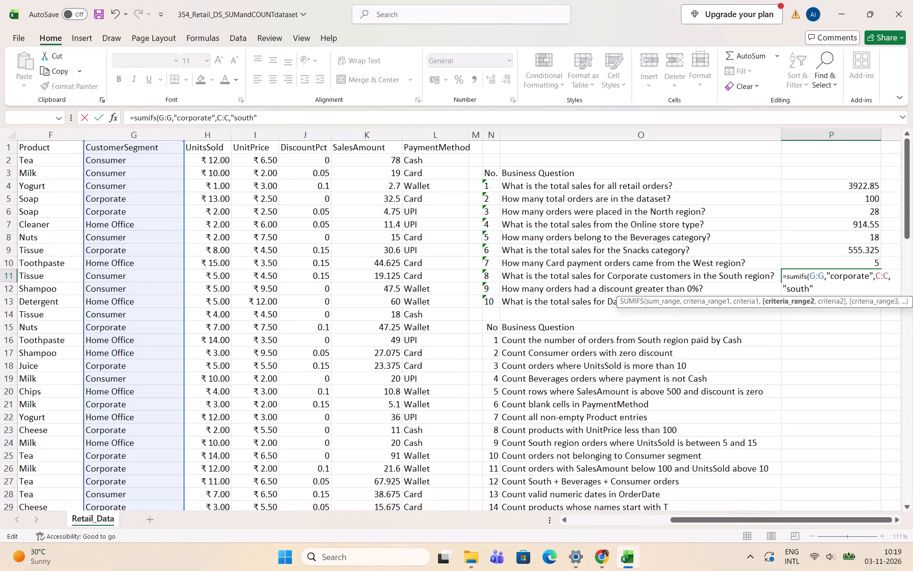
key(shift+parenright)
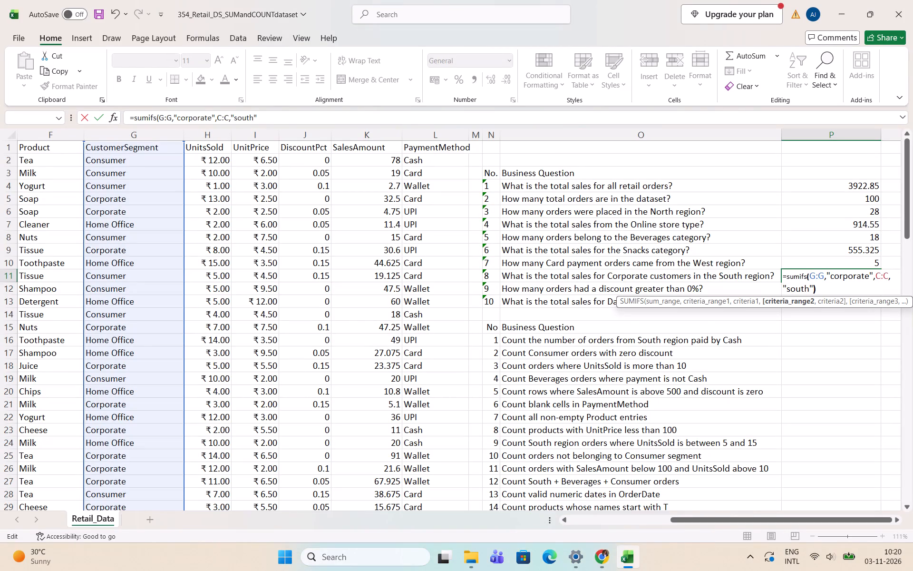
key(Return)
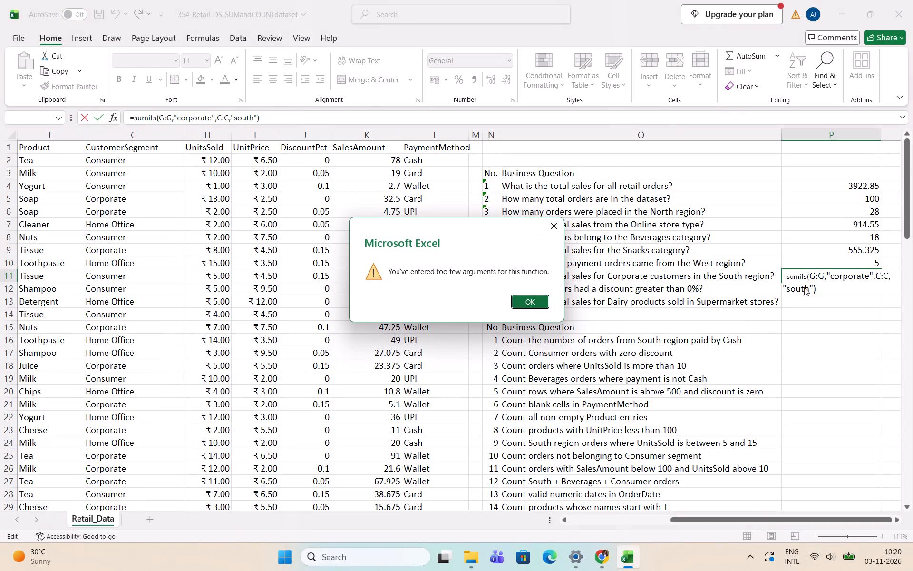
click(536, 300)
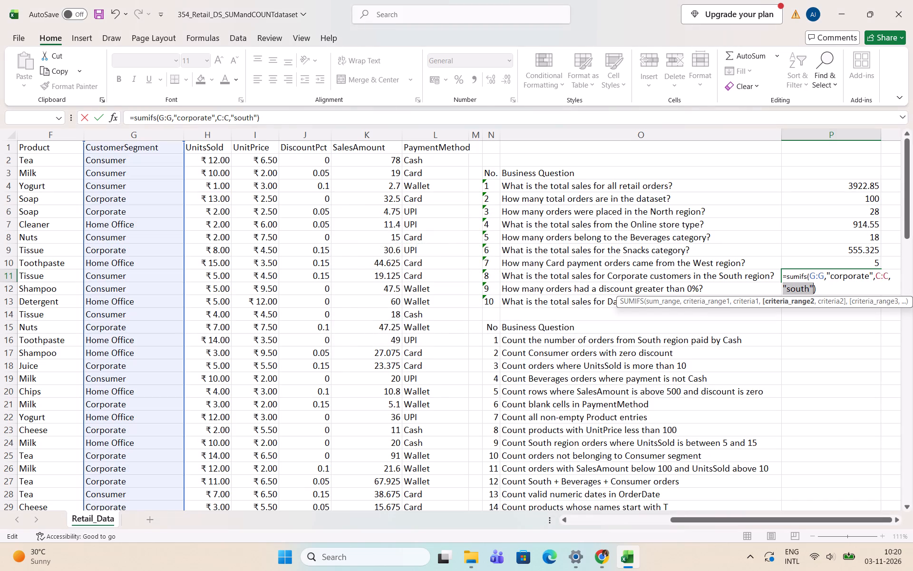
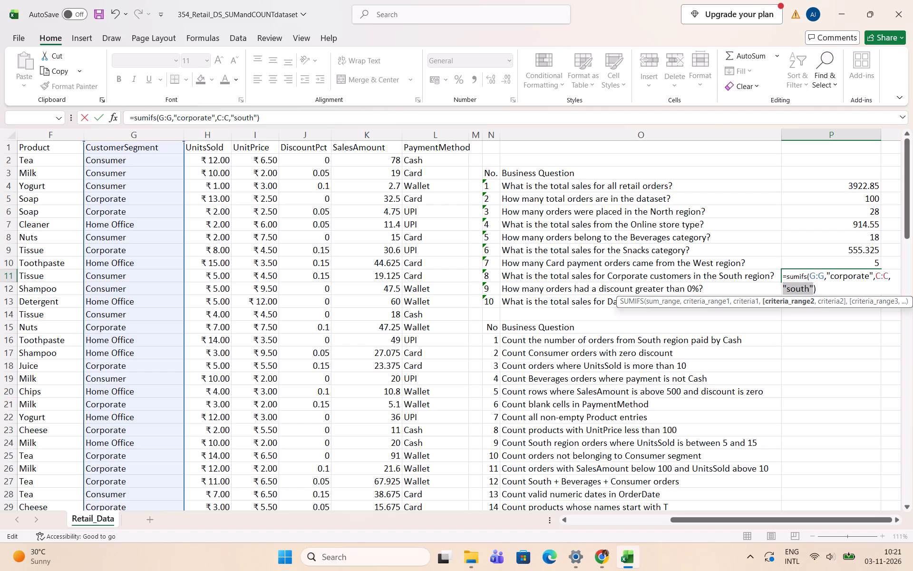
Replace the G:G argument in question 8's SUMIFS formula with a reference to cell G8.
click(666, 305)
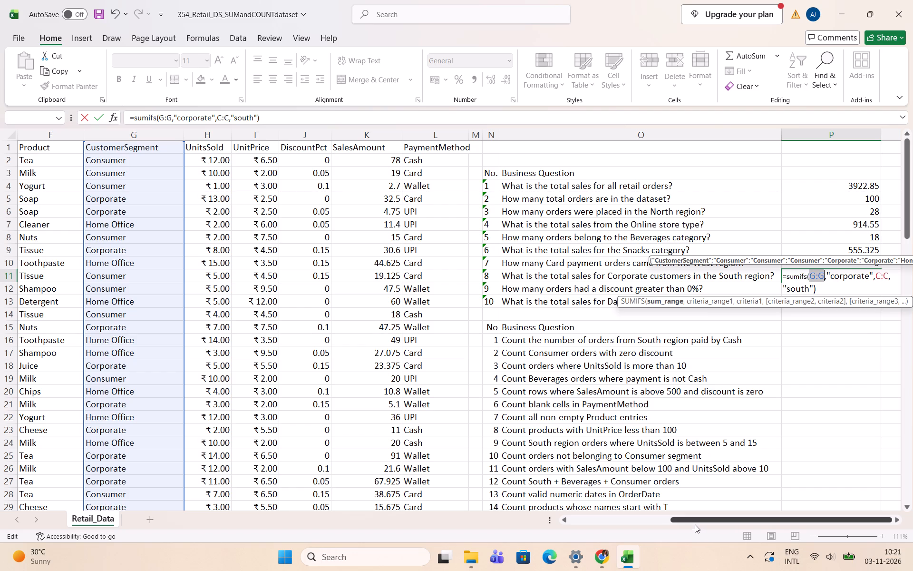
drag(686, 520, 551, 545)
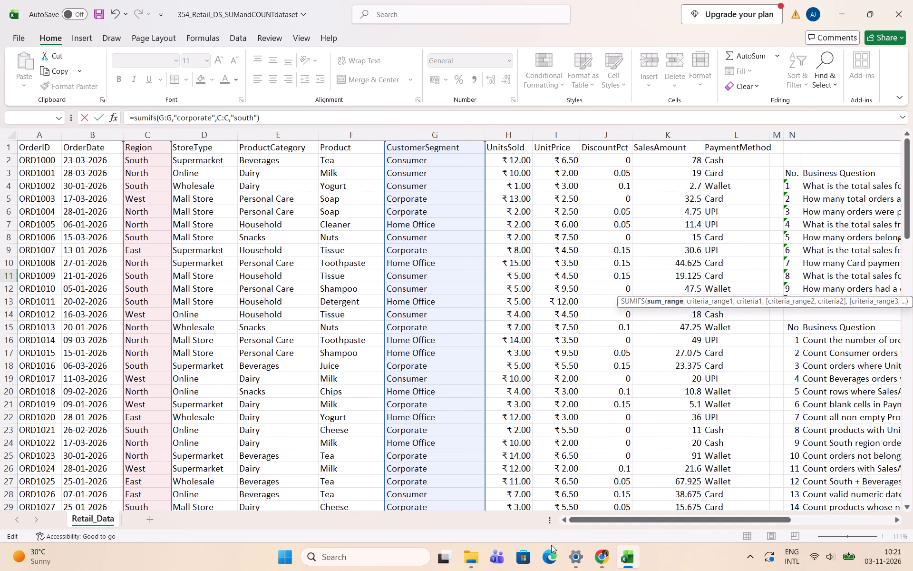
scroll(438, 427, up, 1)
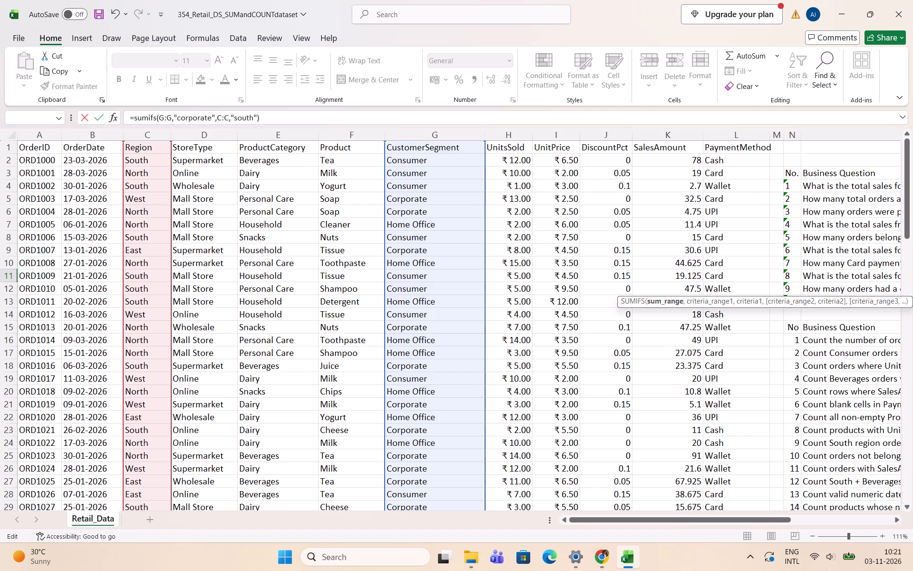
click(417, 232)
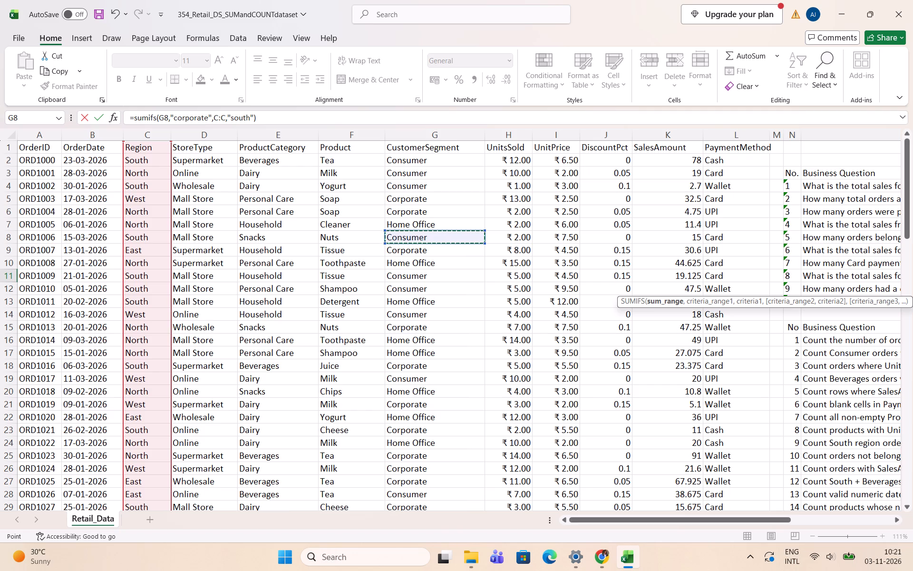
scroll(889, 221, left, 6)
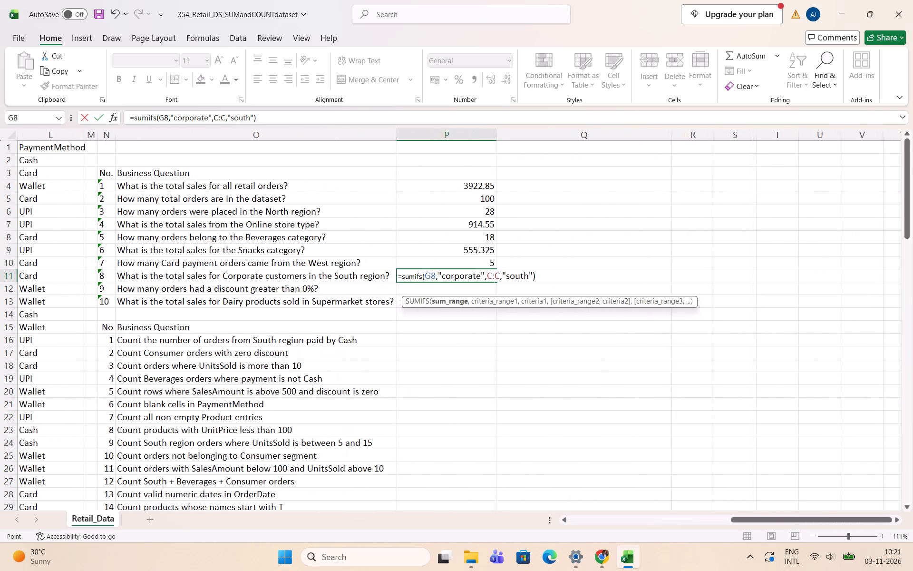
Clear the entire SUMIFS formula from question 8's answer cell P11.
drag(540, 276, 466, 278)
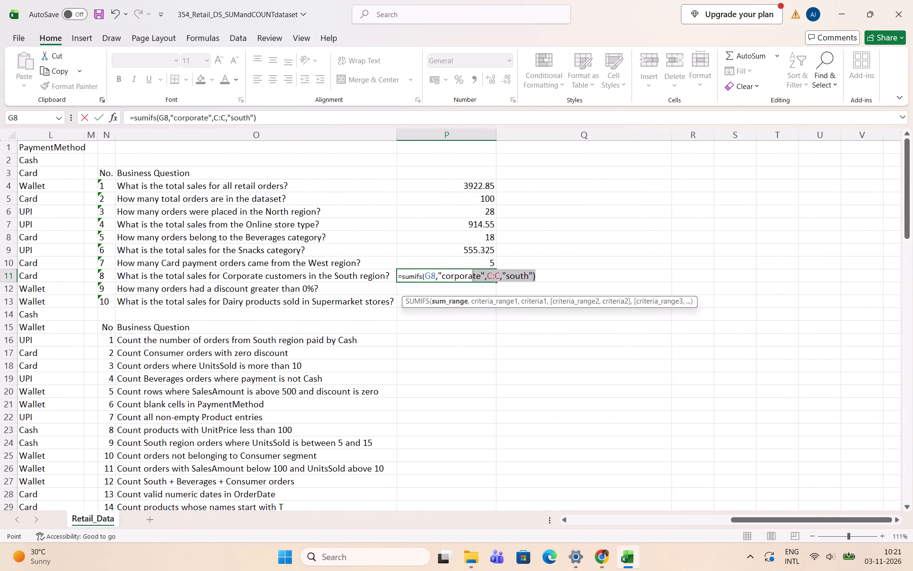
drag(466, 278, 400, 278)
key(BackSpace)
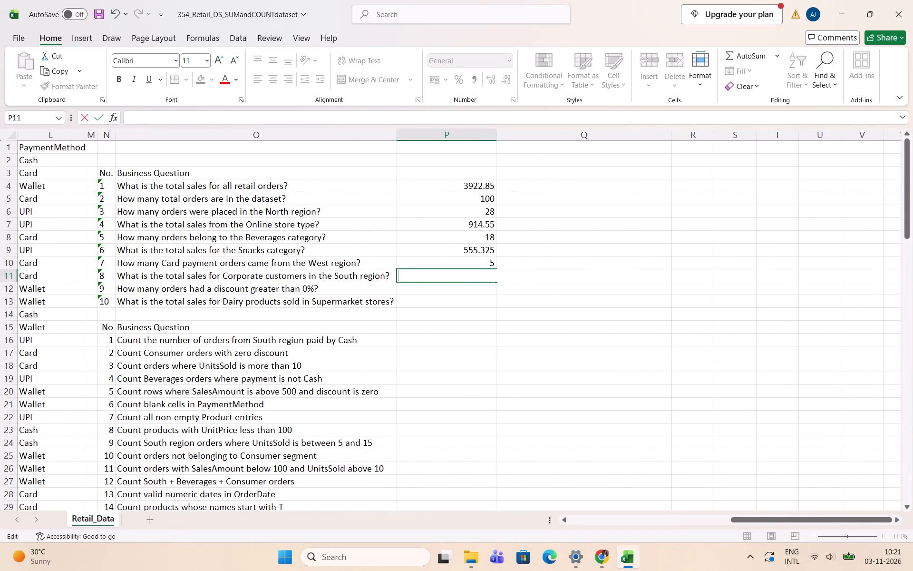
Start a new SUMIFS formula in cell P11 with the SalesAmount column K:K as the sum range.
key(equal)
text(sumifs)
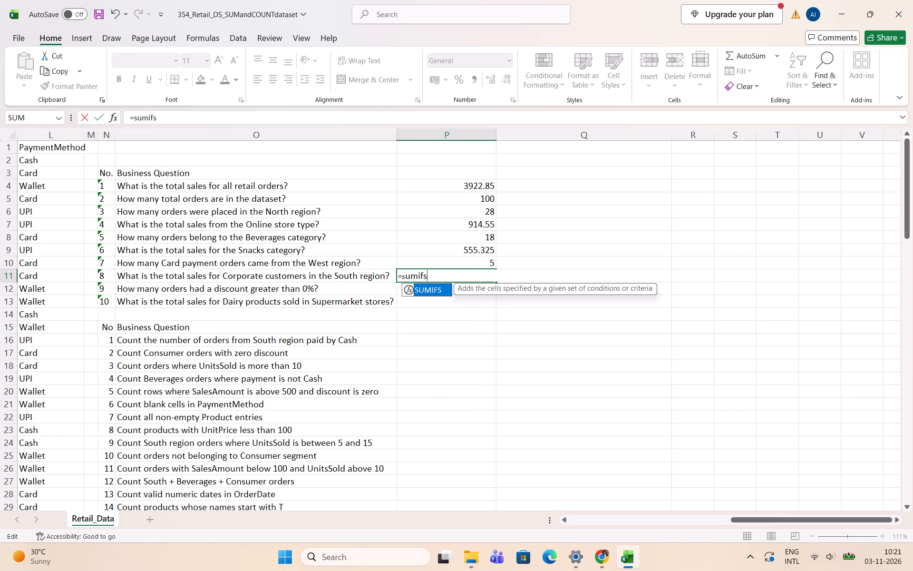
key(shift+parenleft)
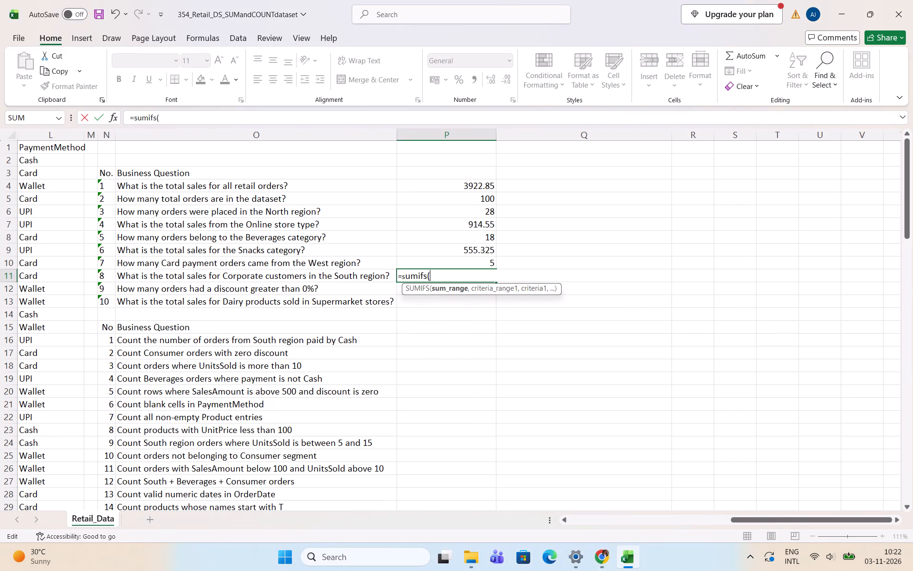
drag(741, 521, 604, 532)
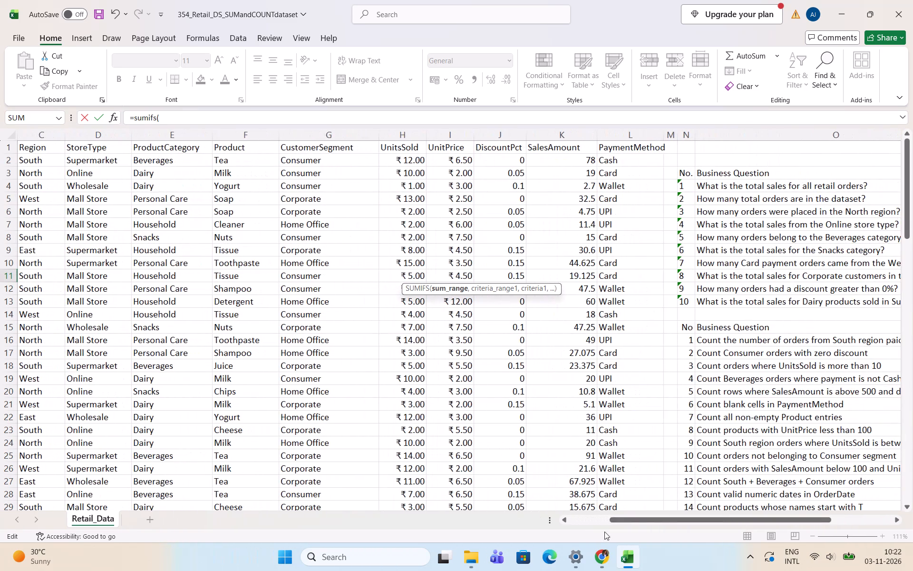
click(564, 134)
scroll(810, 269, left, 3)
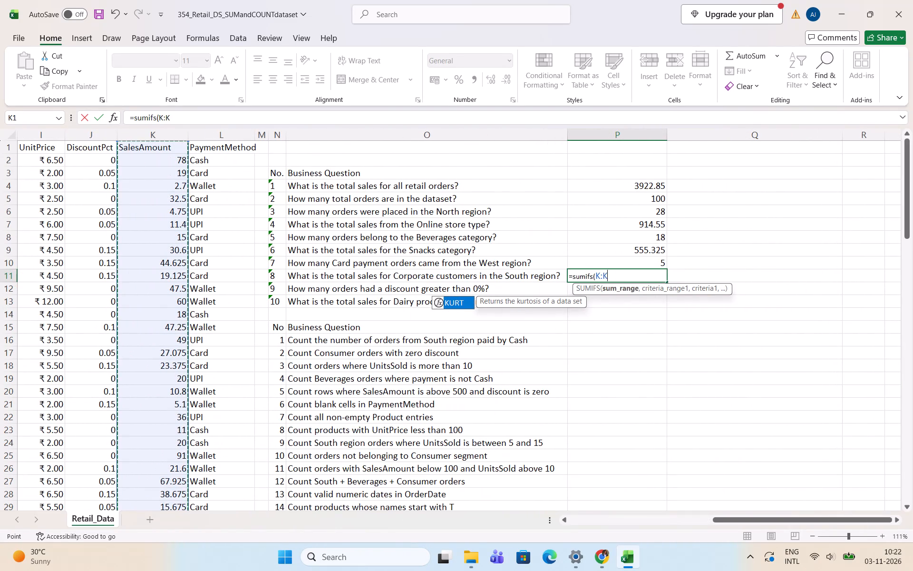
key(comma)
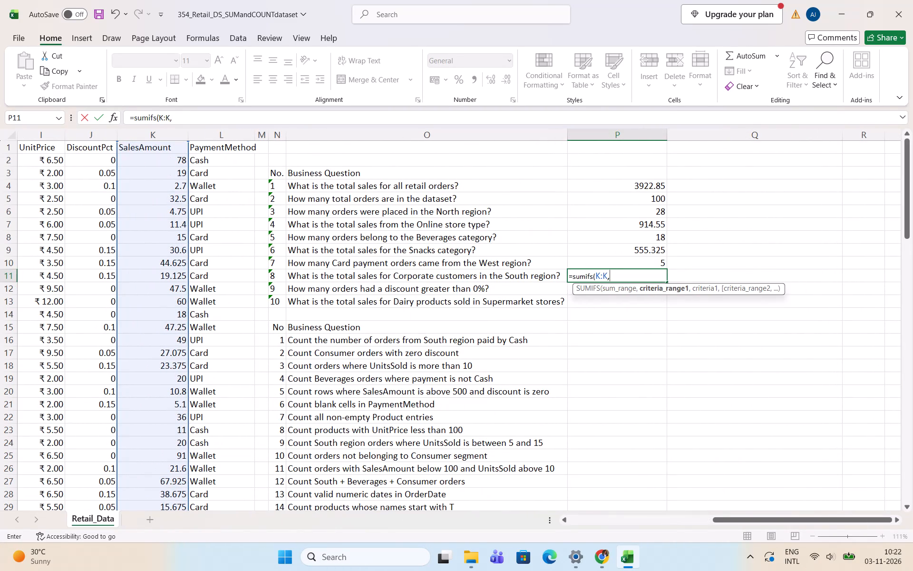
Add "corporate" in quotes as the argument after K:K in cell P11's SUMIFS formula.
text("')
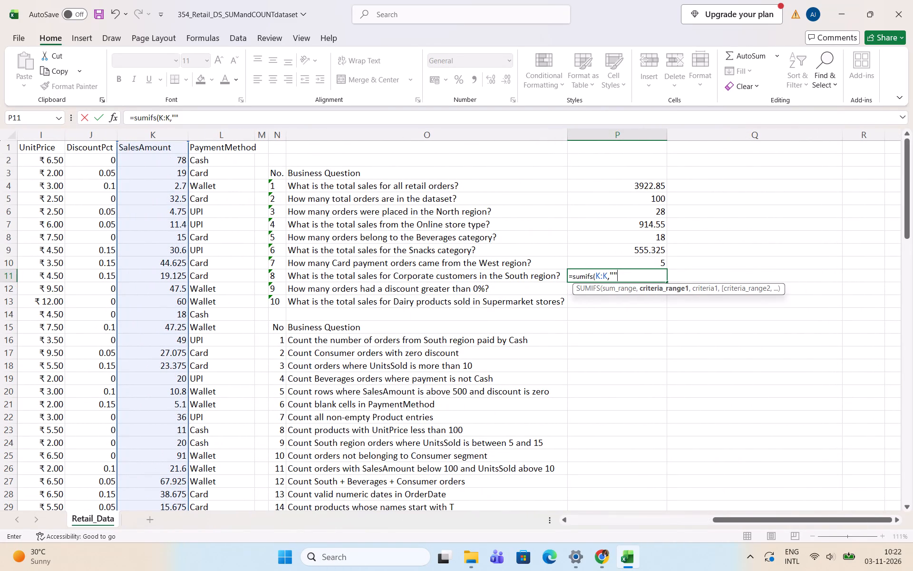
click(614, 274)
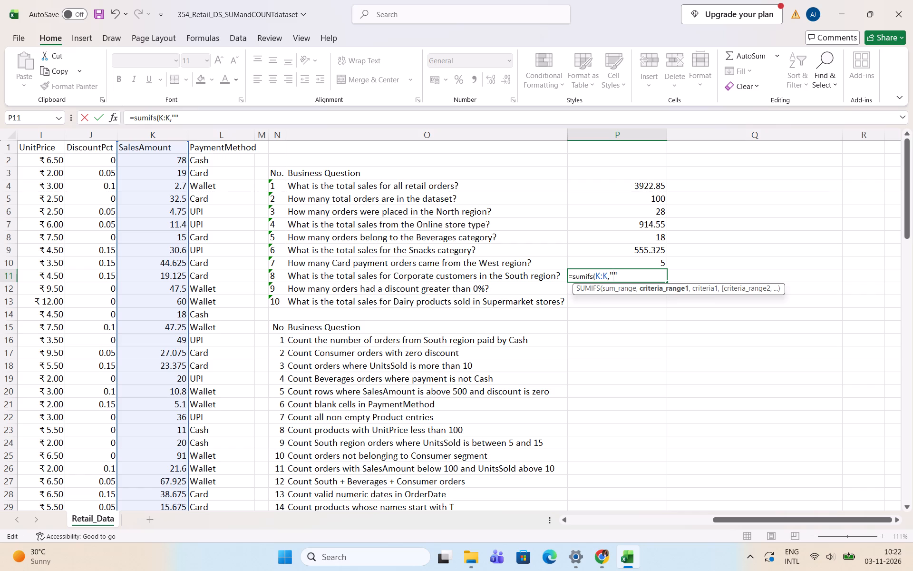
text(co)
text(rporate)
click(660, 272)
key(comma)
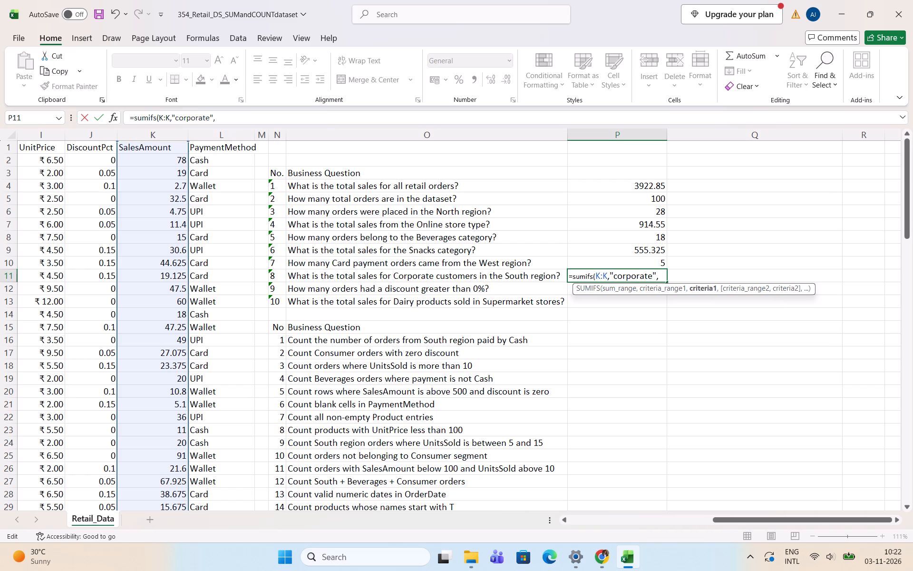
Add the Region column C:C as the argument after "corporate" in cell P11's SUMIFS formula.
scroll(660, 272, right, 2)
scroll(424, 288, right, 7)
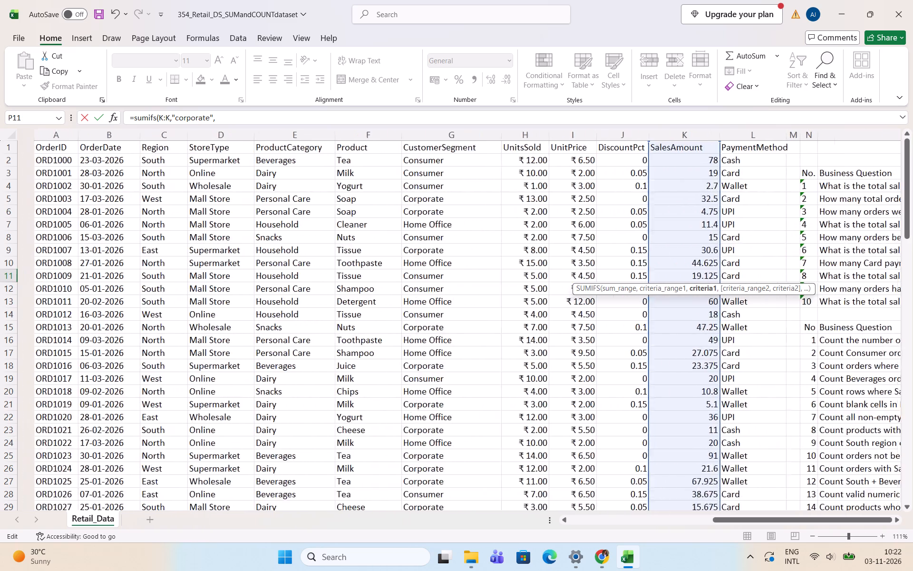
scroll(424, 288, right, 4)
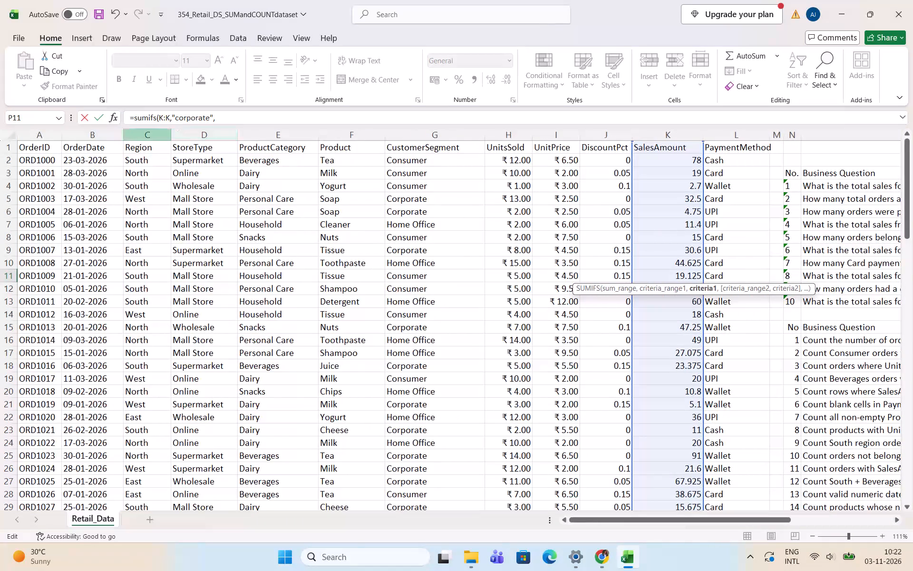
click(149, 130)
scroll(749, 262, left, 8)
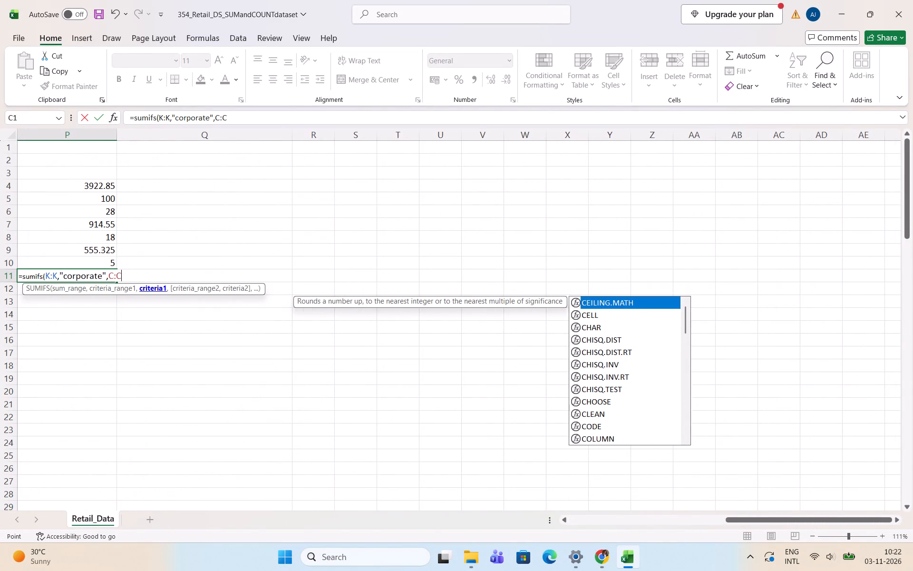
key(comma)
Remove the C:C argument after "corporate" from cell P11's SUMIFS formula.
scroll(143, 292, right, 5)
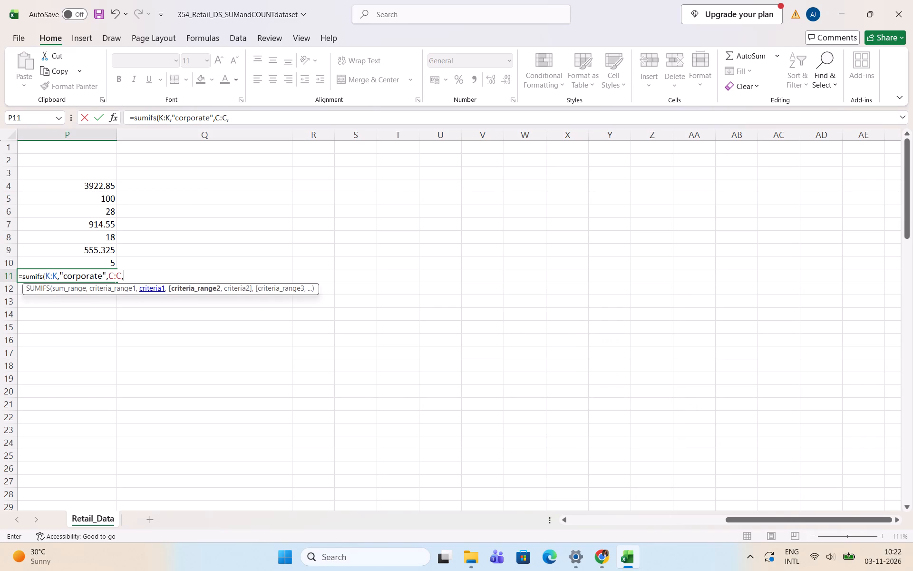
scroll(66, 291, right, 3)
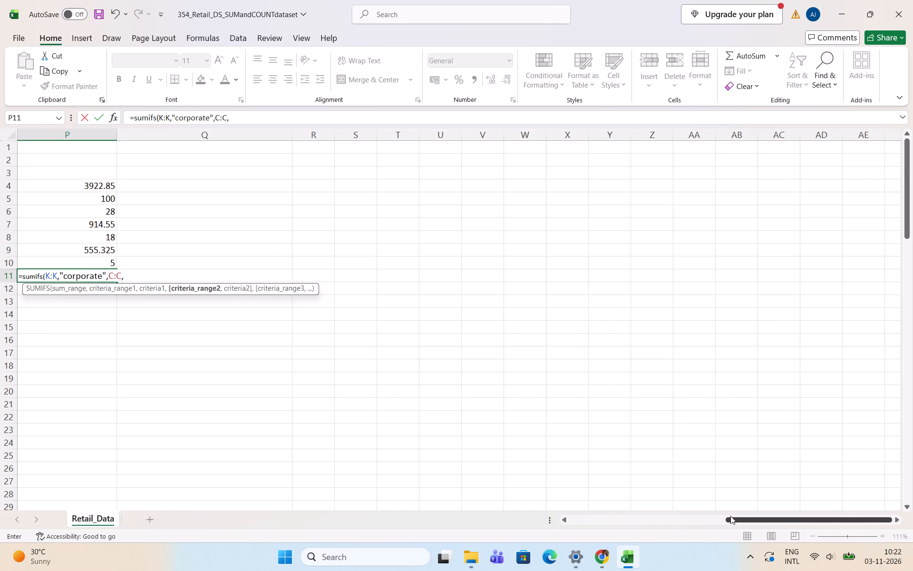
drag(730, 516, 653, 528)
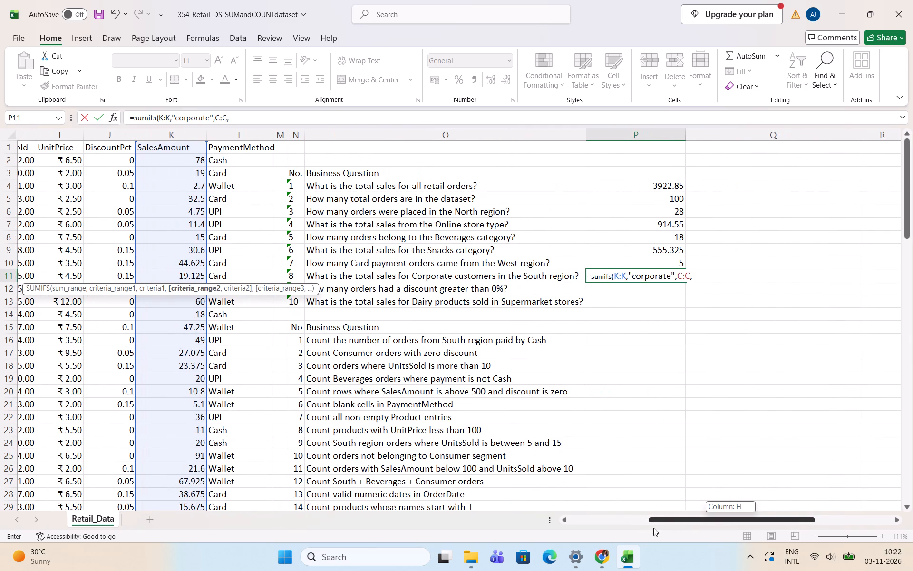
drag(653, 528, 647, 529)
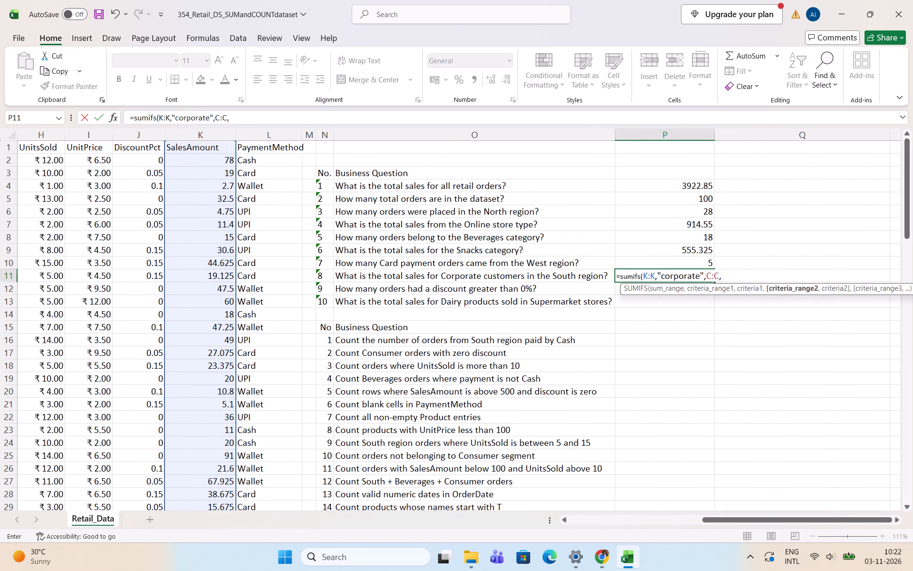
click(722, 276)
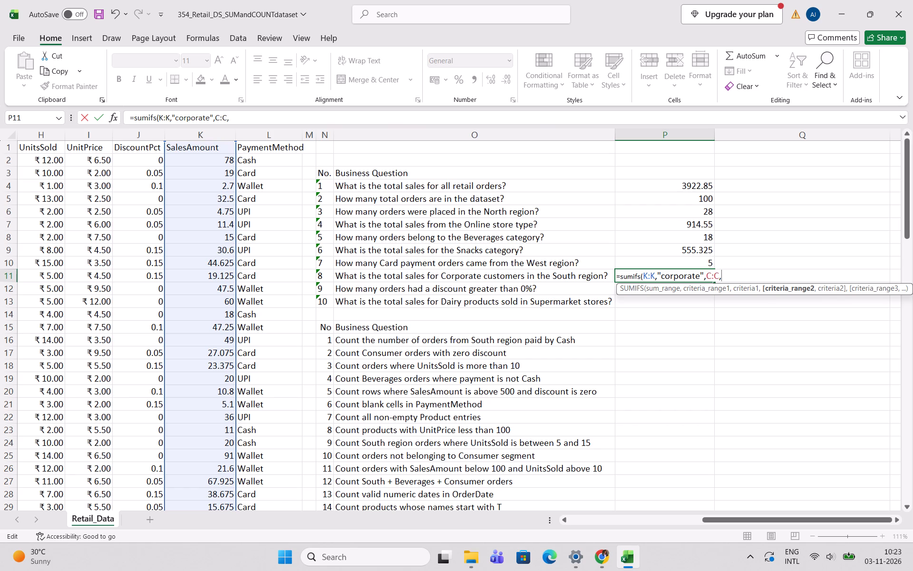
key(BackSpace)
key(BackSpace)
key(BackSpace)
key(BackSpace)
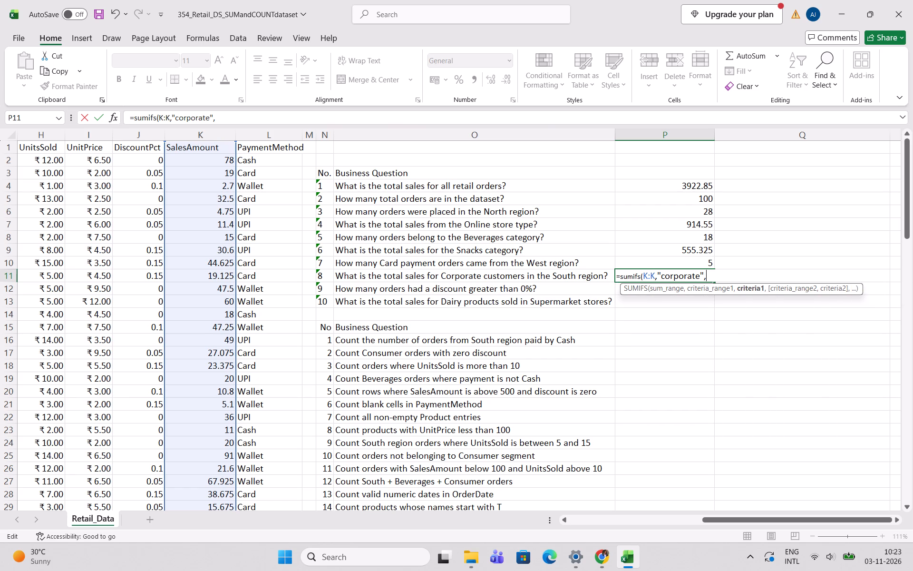
Examine the dataset's column headers alongside question 8 for the ranges needed in cell P11's SUMIFS formula.
scroll(263, 239, right, 2)
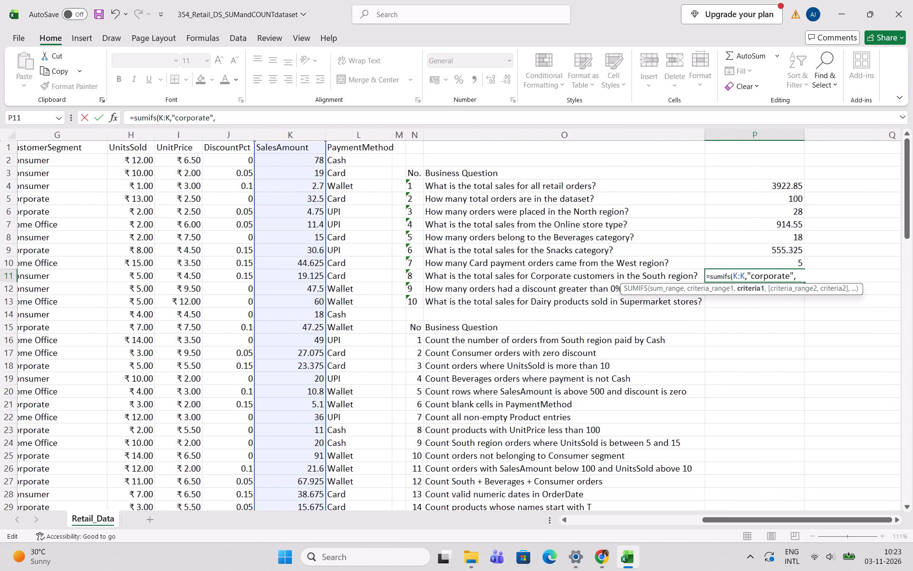
scroll(263, 239, right, 5)
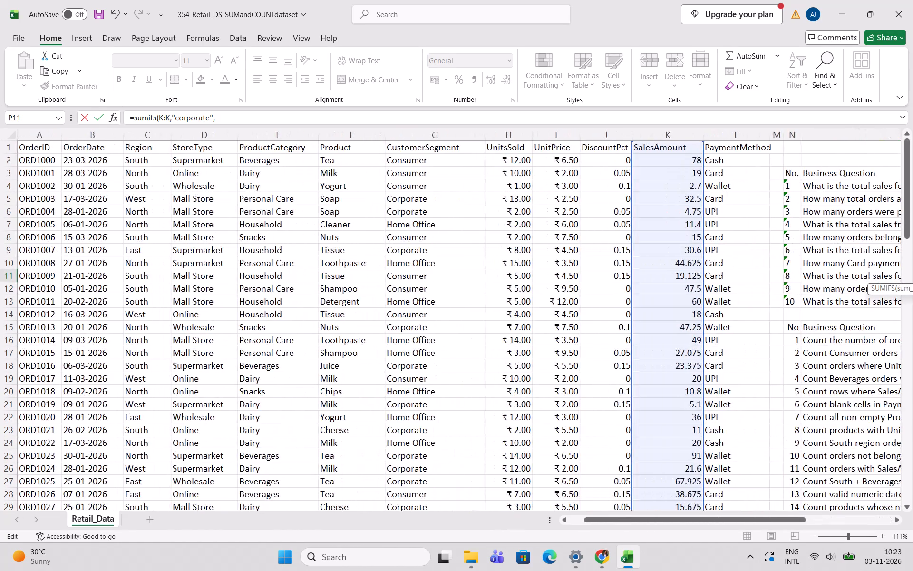
scroll(263, 239, left, 2)
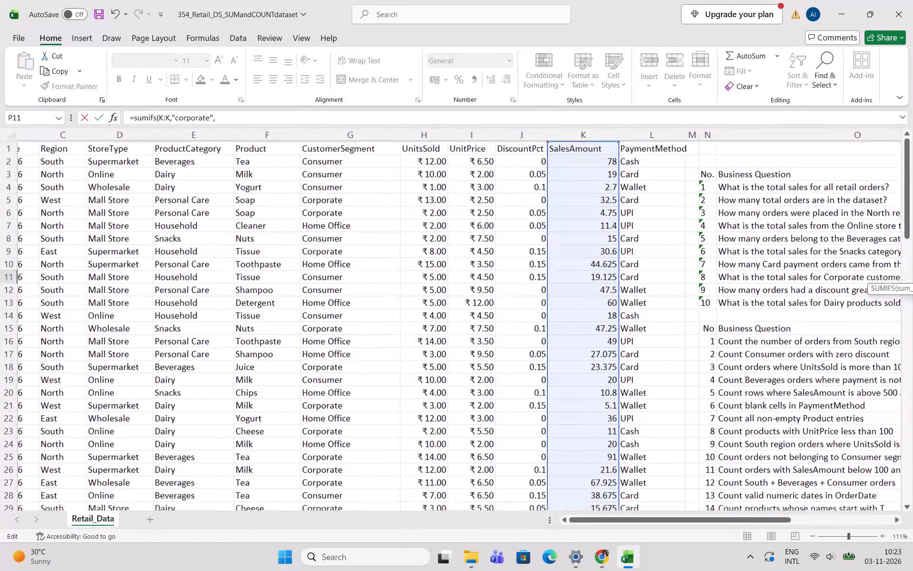
scroll(263, 239, right, 1)
scroll(263, 239, left, 1)
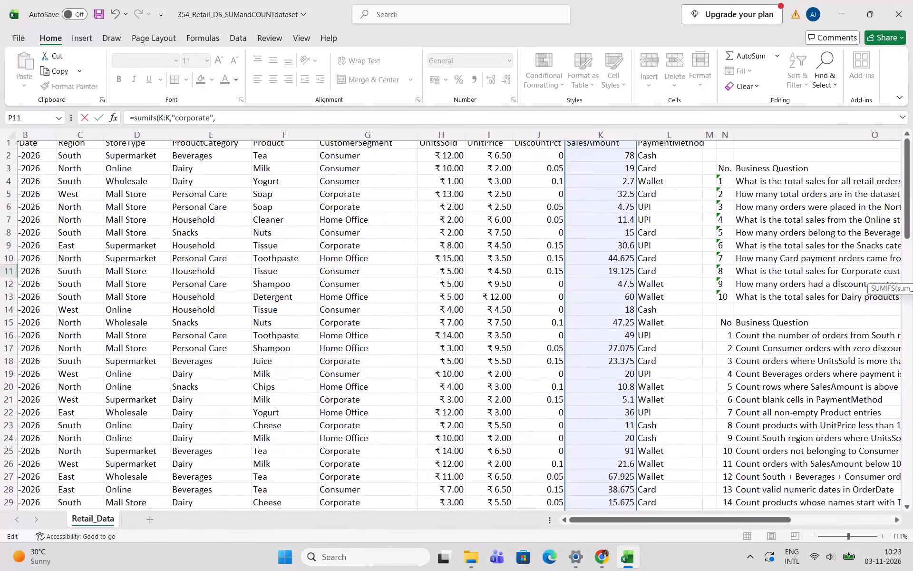
scroll(263, 239, left, 3)
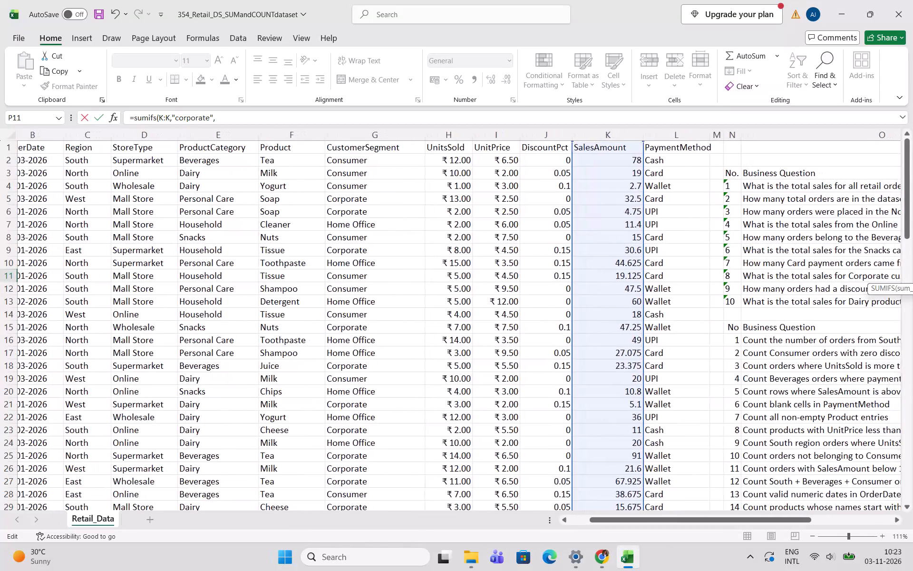
scroll(263, 239, left, 3)
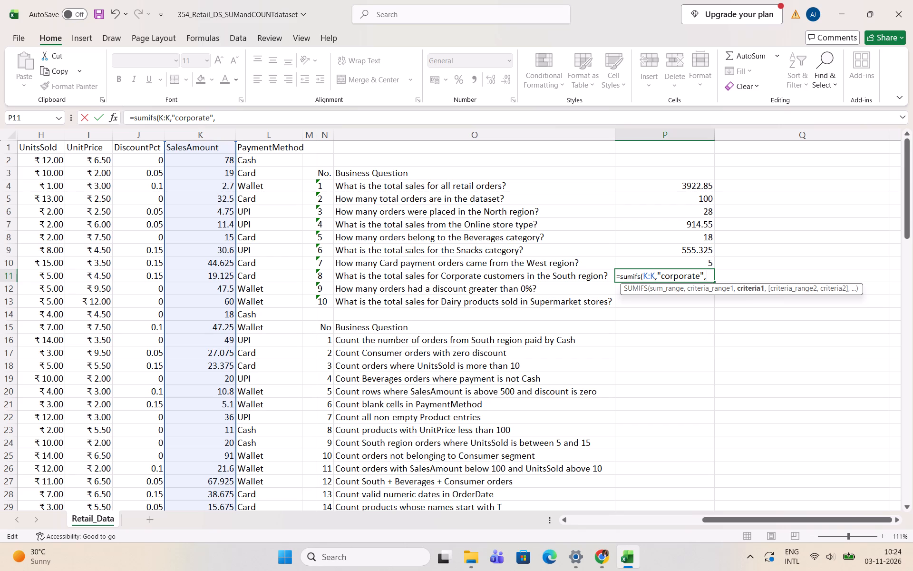
Add the Region column C:C as the argument after "corporate" in cell P11's SUMIFS formula.
scroll(154, 351, right, 5)
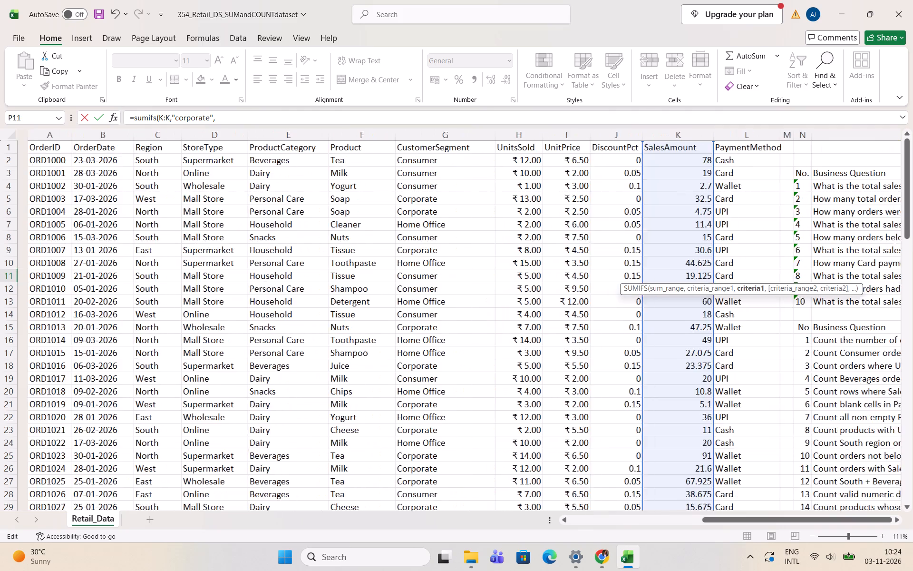
scroll(154, 351, right, 1)
scroll(154, 351, left, 7)
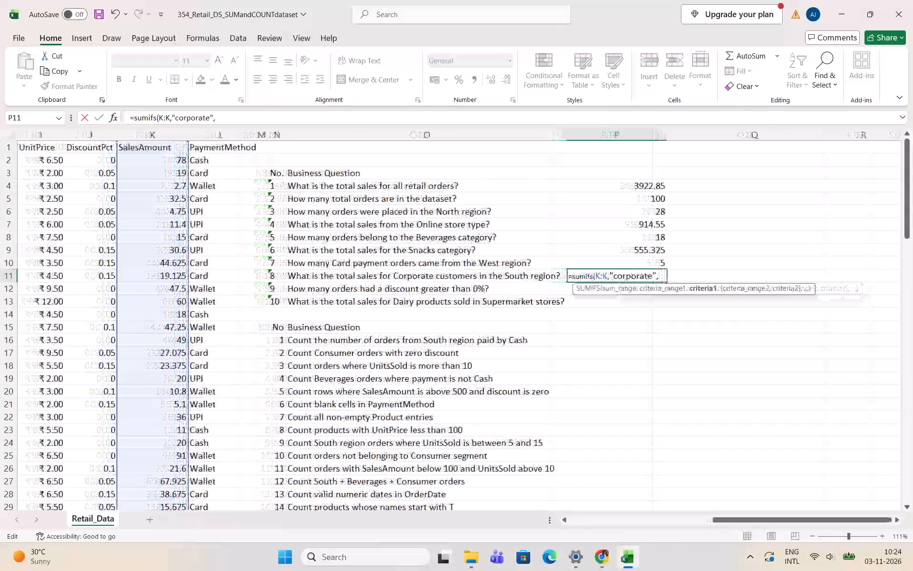
scroll(0, 344, right, 13)
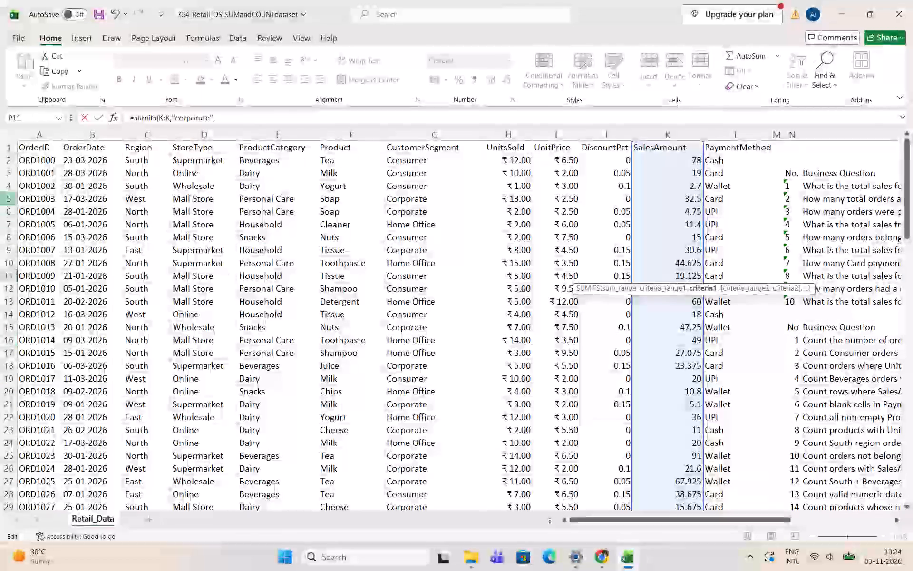
click(146, 135)
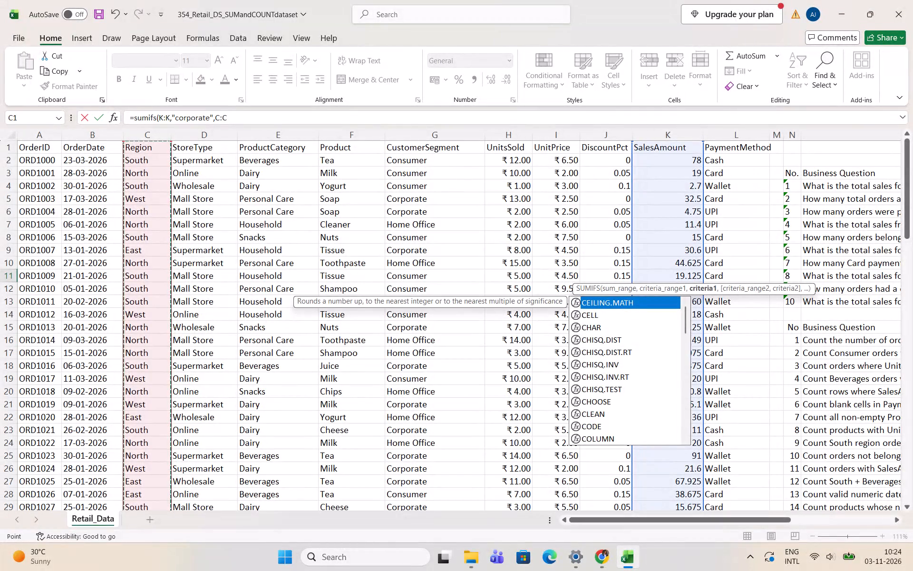
scroll(565, 217, left, 7)
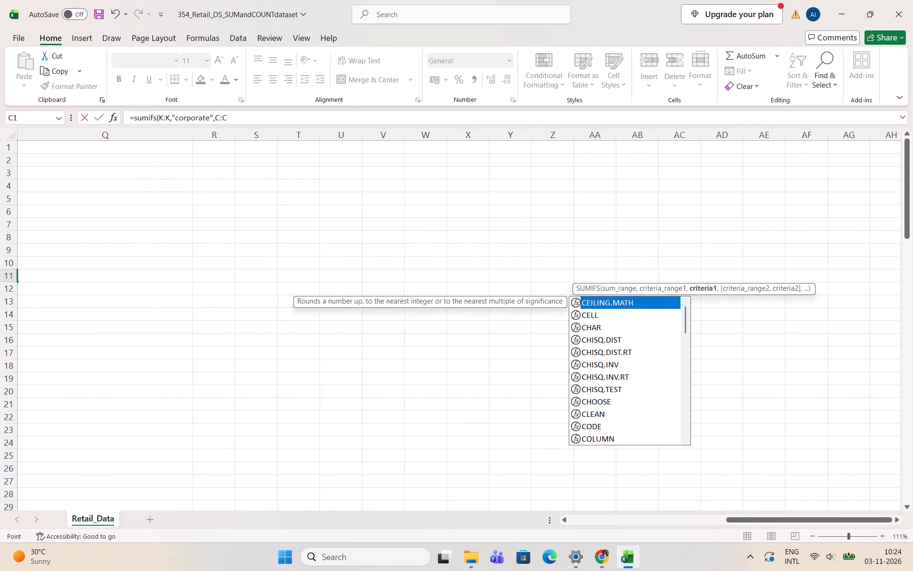
scroll(74, 315, right, 3)
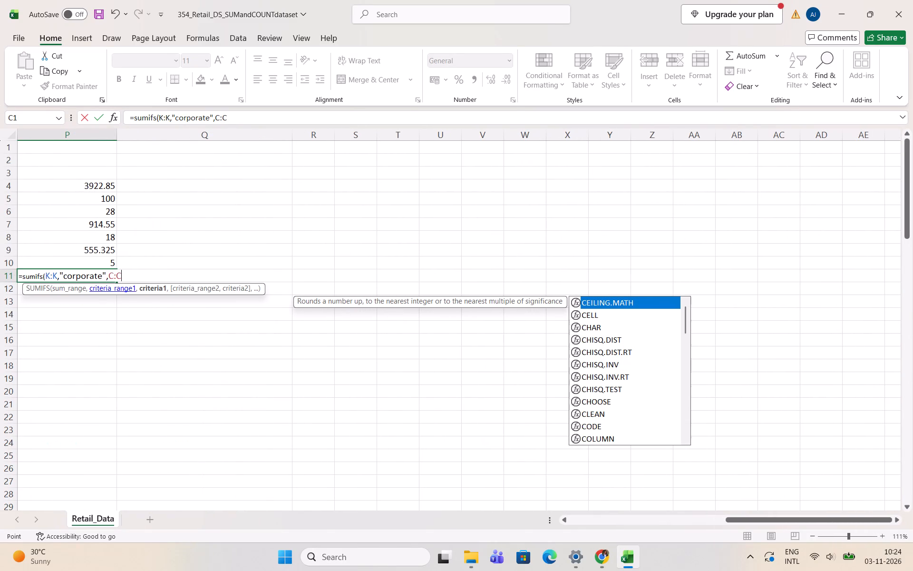
key(comma)
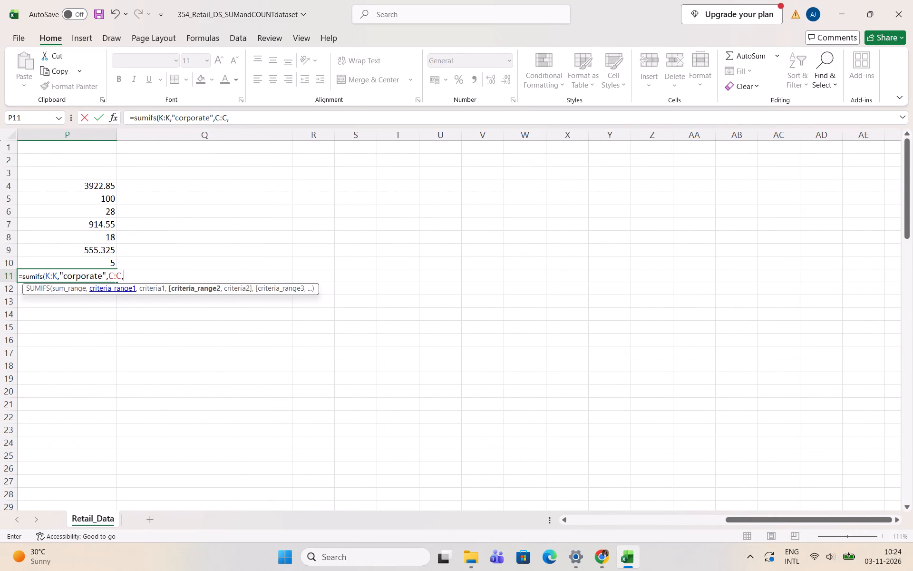
Add "south" in quotes after C:C, close the bracket and try to enter cell P11's SUMIFS formula.
text("')
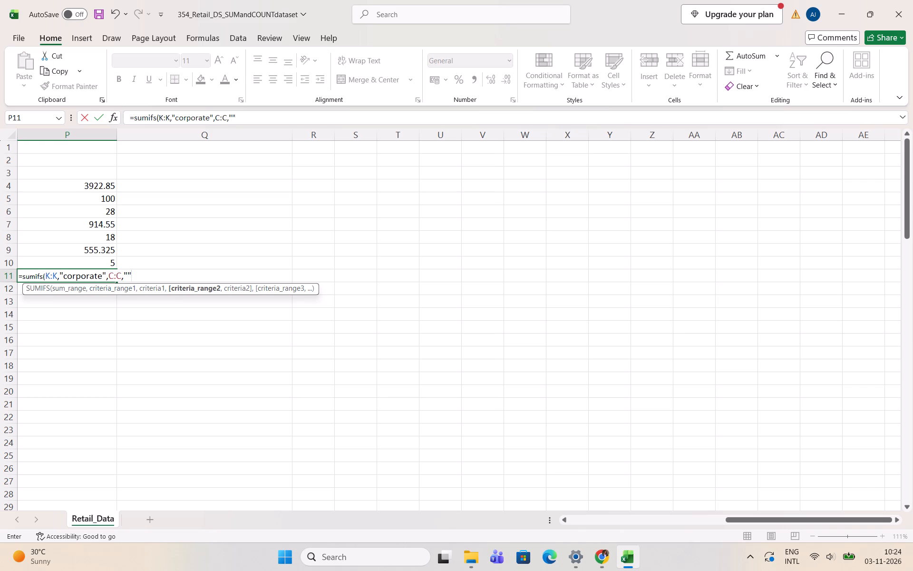
click(128, 273)
text(south)
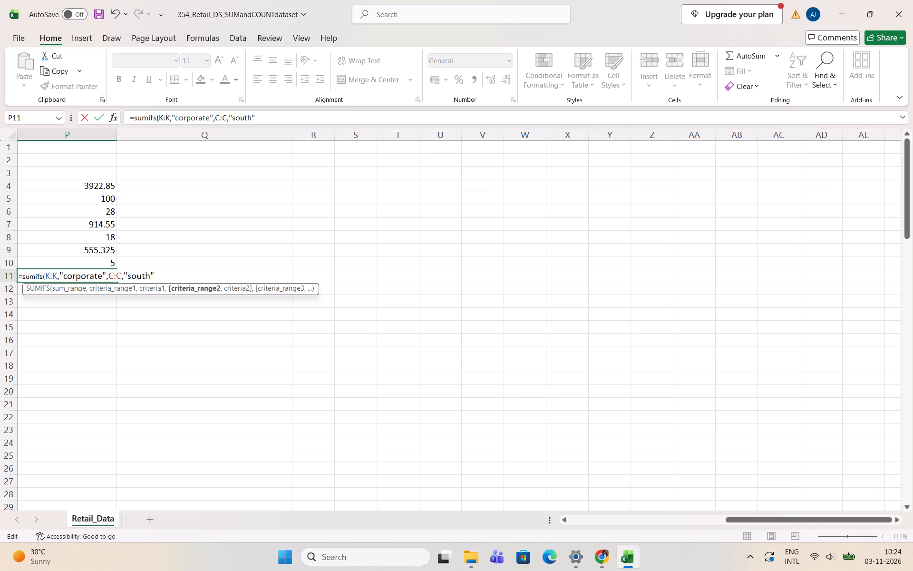
click(161, 273)
key(shift+parenright)
key(Return)
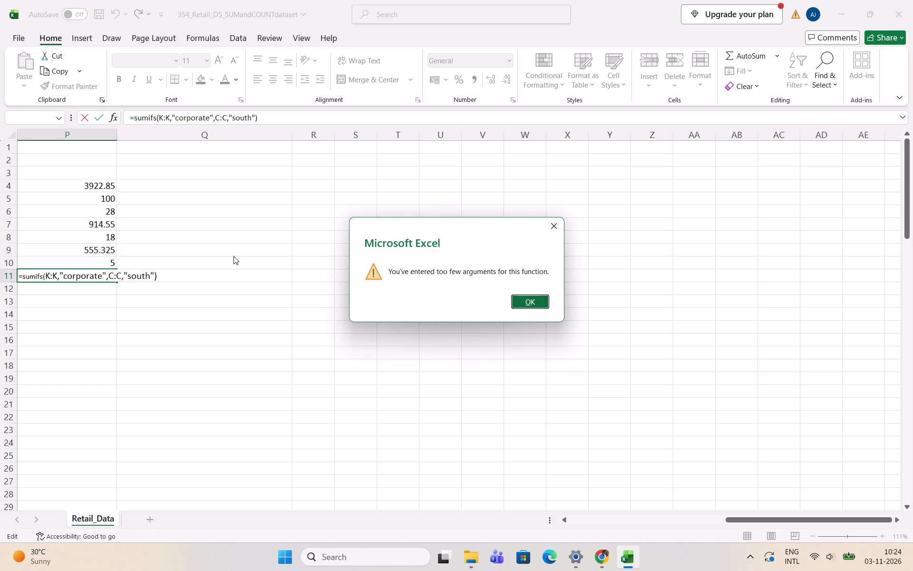
click(534, 296)
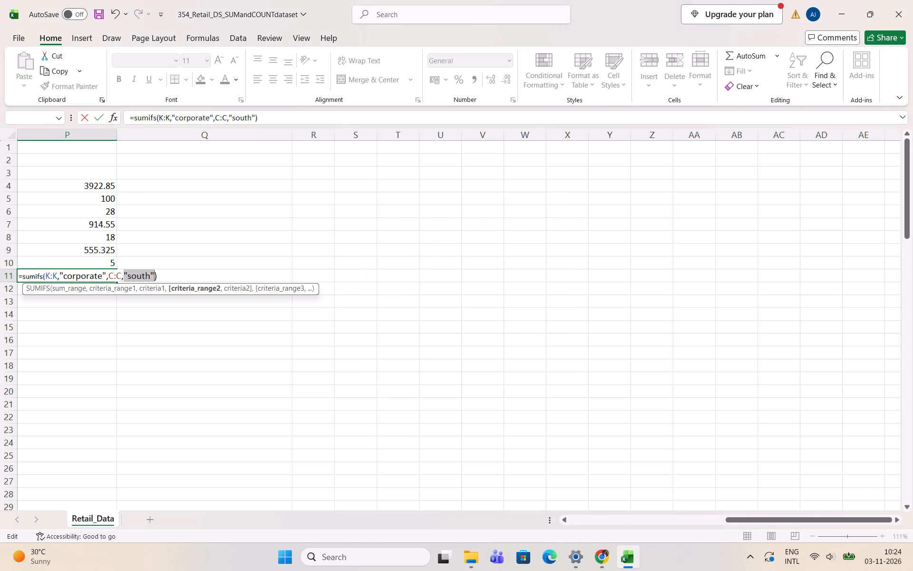
Check the K:K and "corporate" arguments of cell P11's SUMIFS formula against the function's expected argument order.
scroll(235, 307, right, 2)
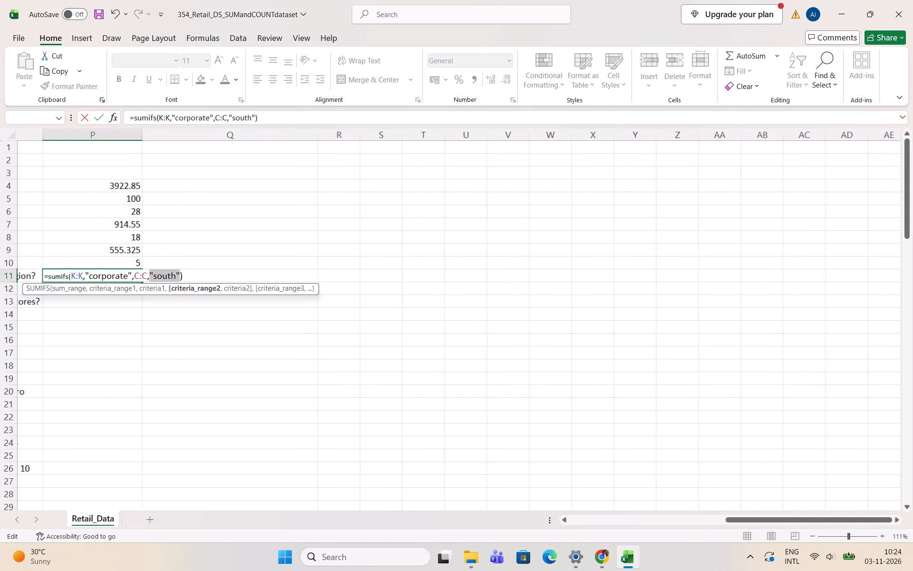
scroll(235, 307, right, 2)
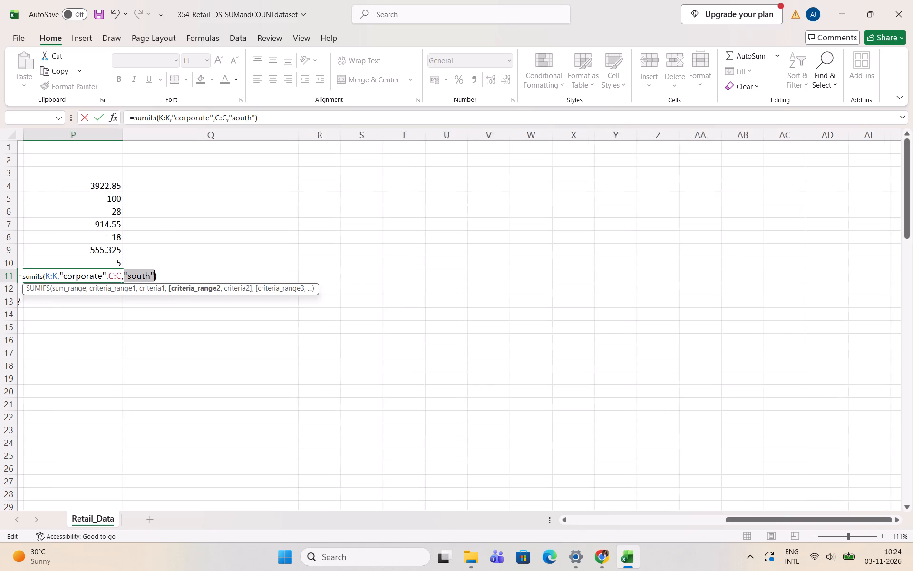
scroll(235, 307, right, 1)
click(49, 273)
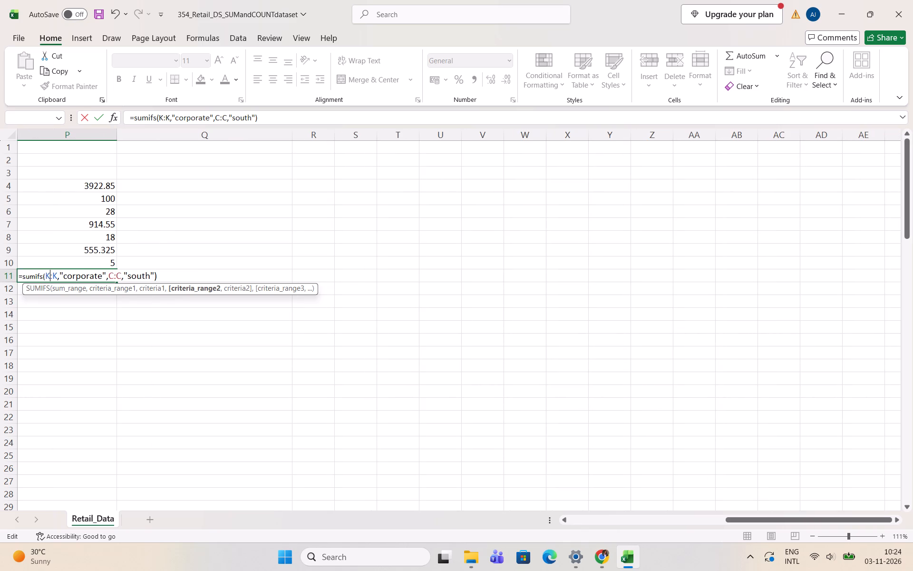
scroll(49, 273, right, 2)
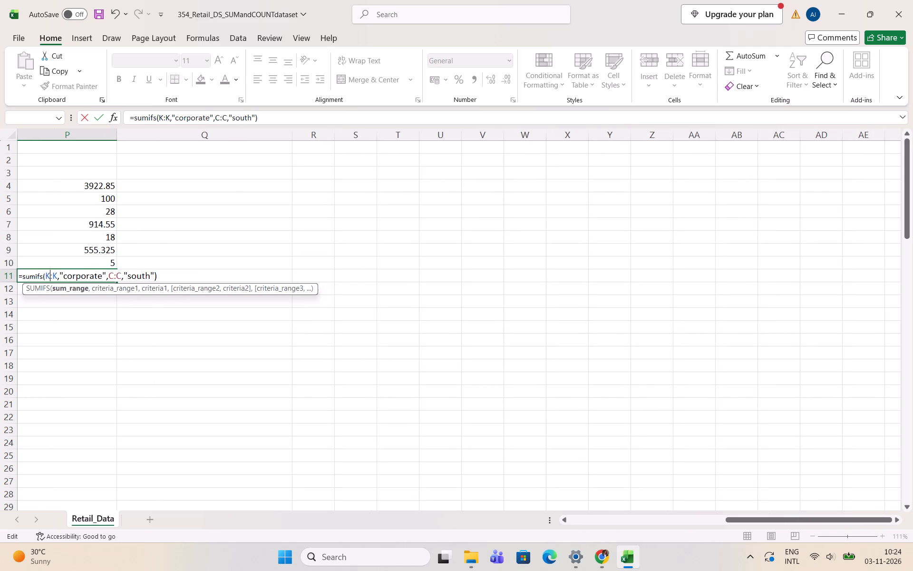
scroll(46, 340, right, 3)
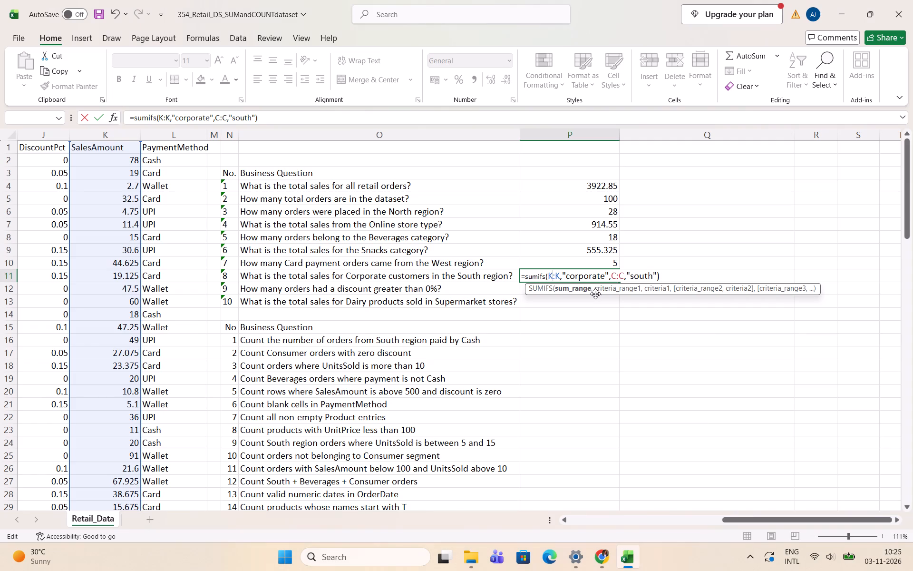
click(583, 274)
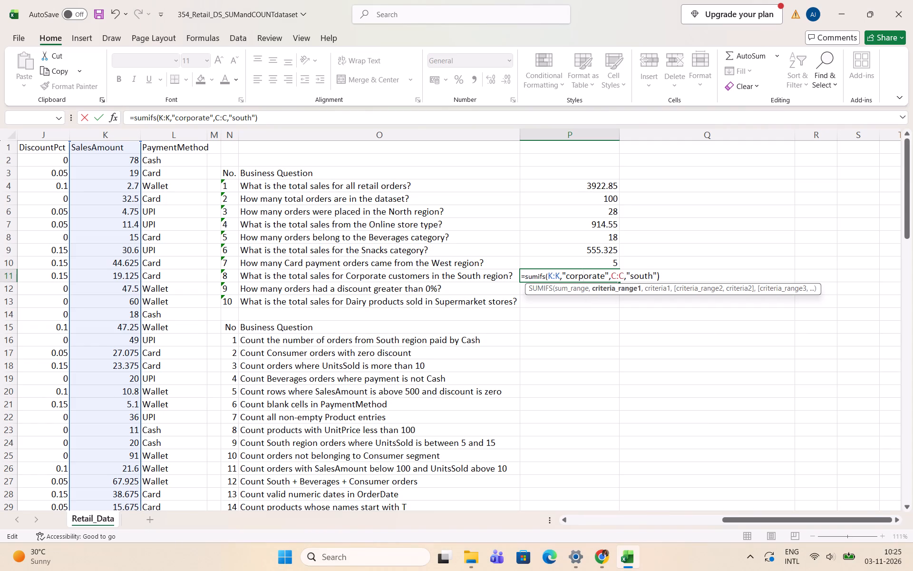
scroll(179, 302, up, 2)
scroll(107, 305, up, 1)
click(565, 273)
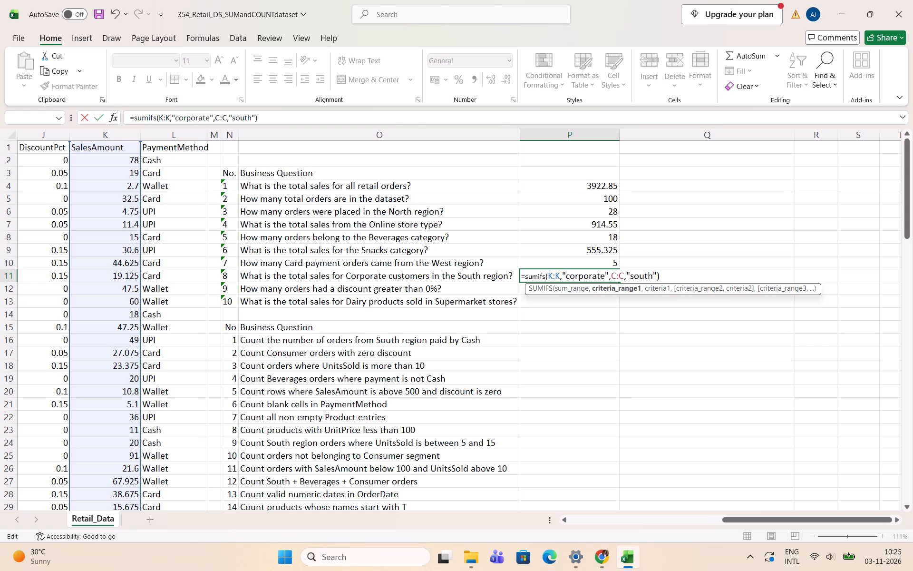
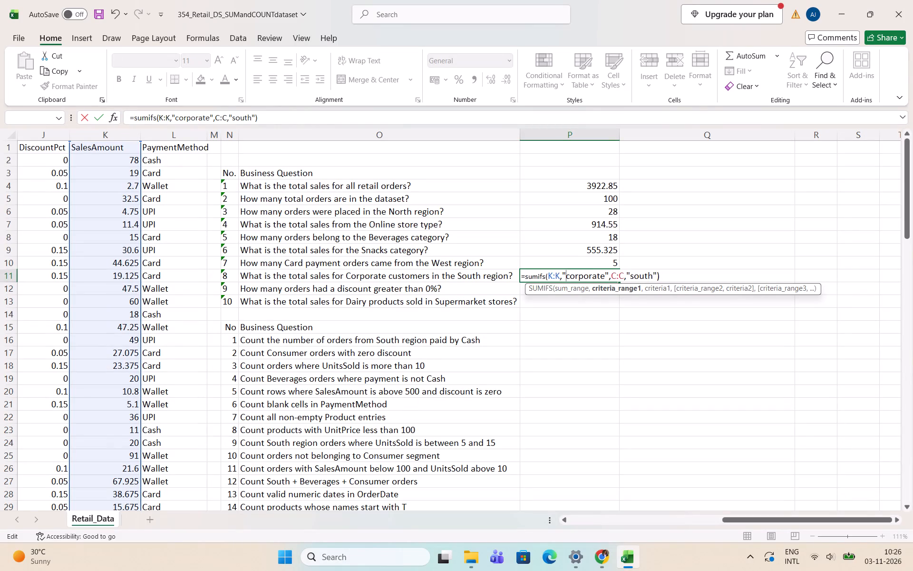
Clear cell P11's formula and restart it as a SUMIFS with the SalesAmount column K:K as the sum range.
drag(678, 273, 540, 281)
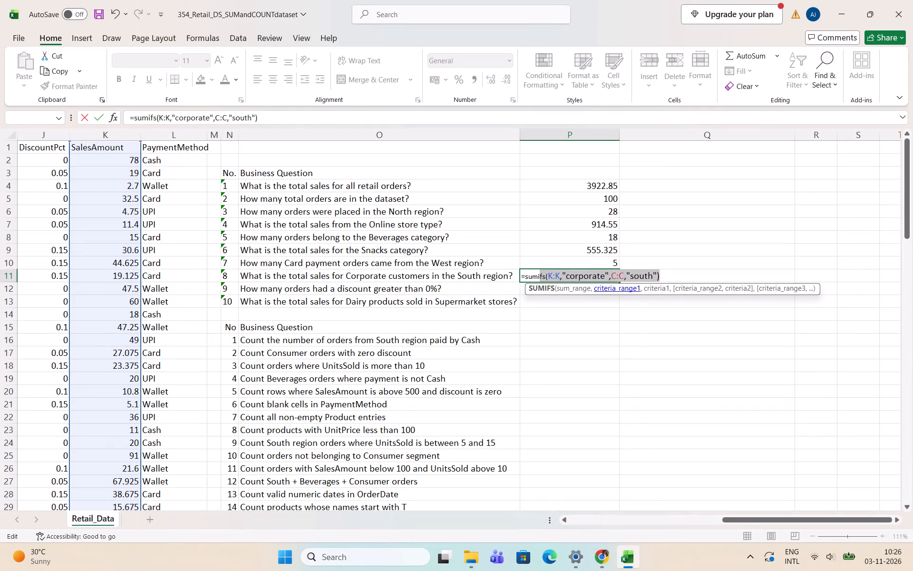
key(BackSpace)
key(BackSpace)
key(BackSpace)
key(BackSpace)
key(BackSpace)
key(BackSpace)
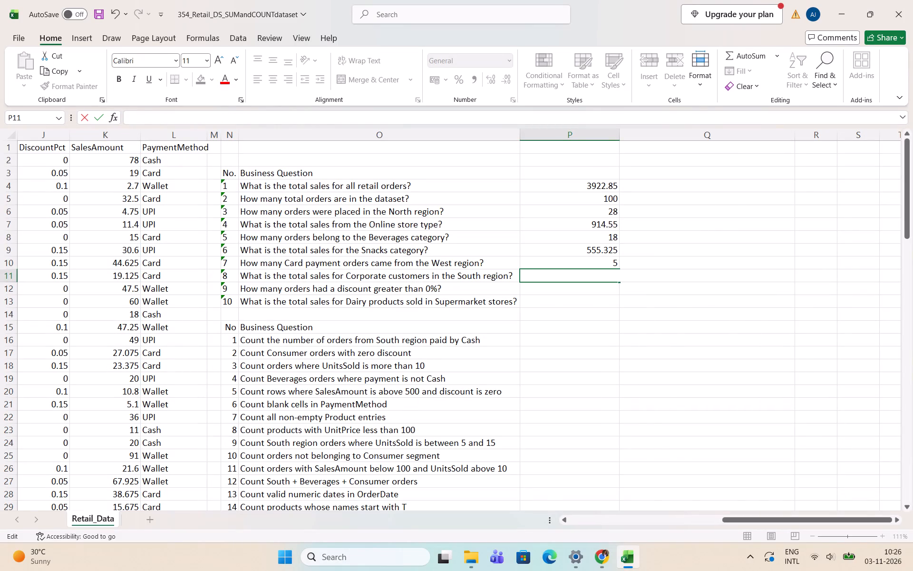
text(=sumifs)
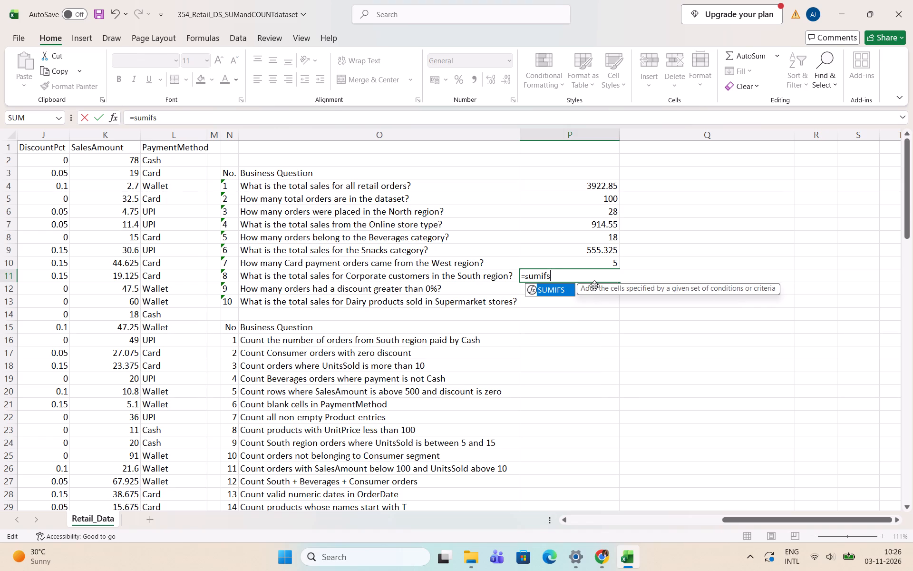
key(shift+parenleft)
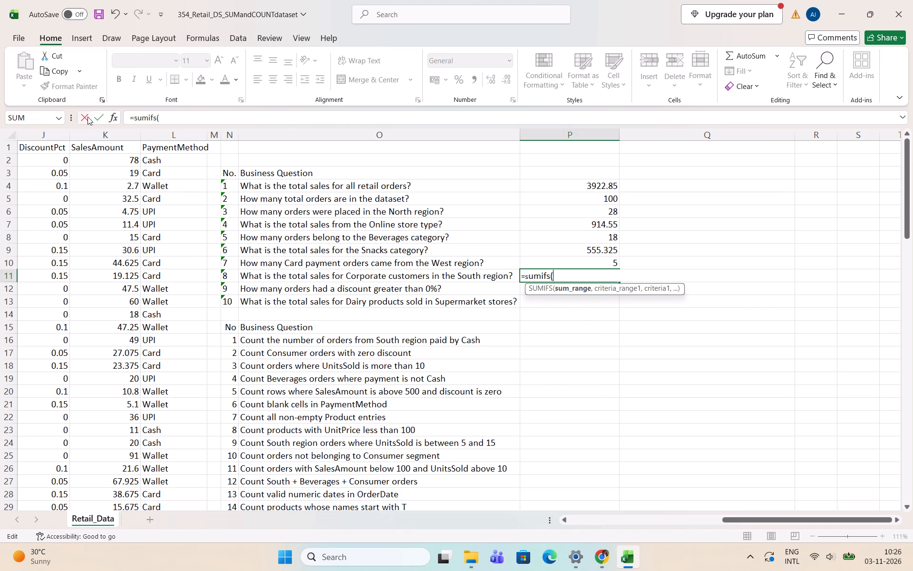
click(103, 132)
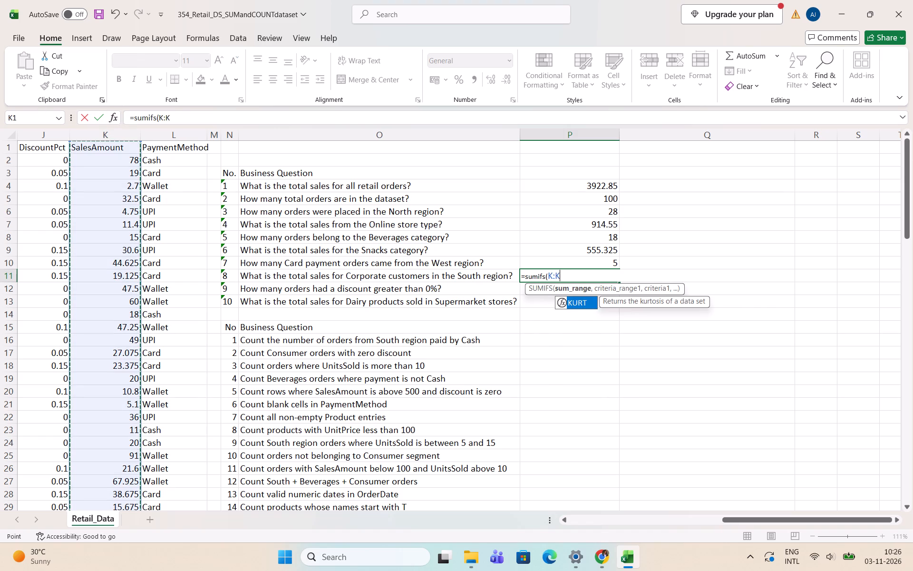
key(comma)
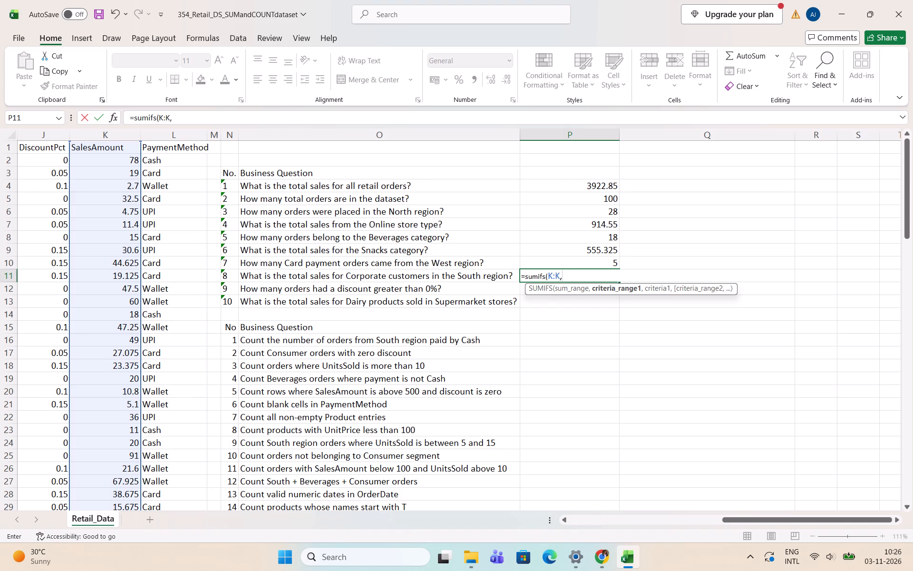
Add the CustomerSegment column G:G as the first criteria range in cell P11's SUMIFS formula.
scroll(78, 295, up, 2)
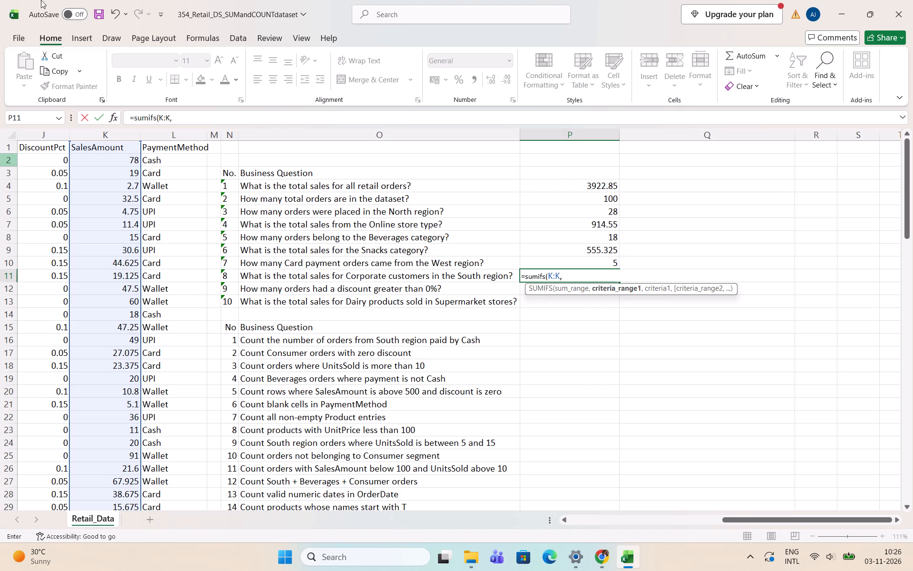
drag(723, 516, 718, 516)
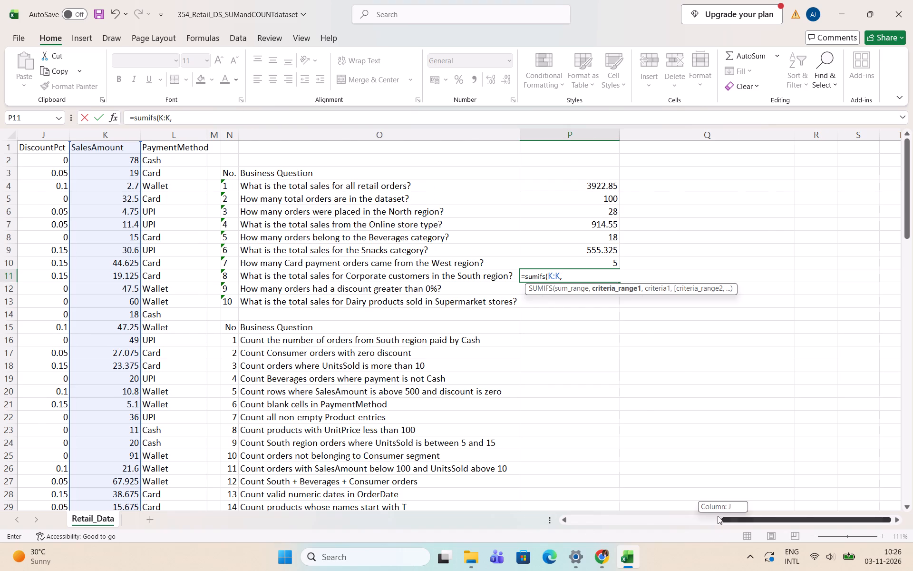
drag(718, 516, 562, 520)
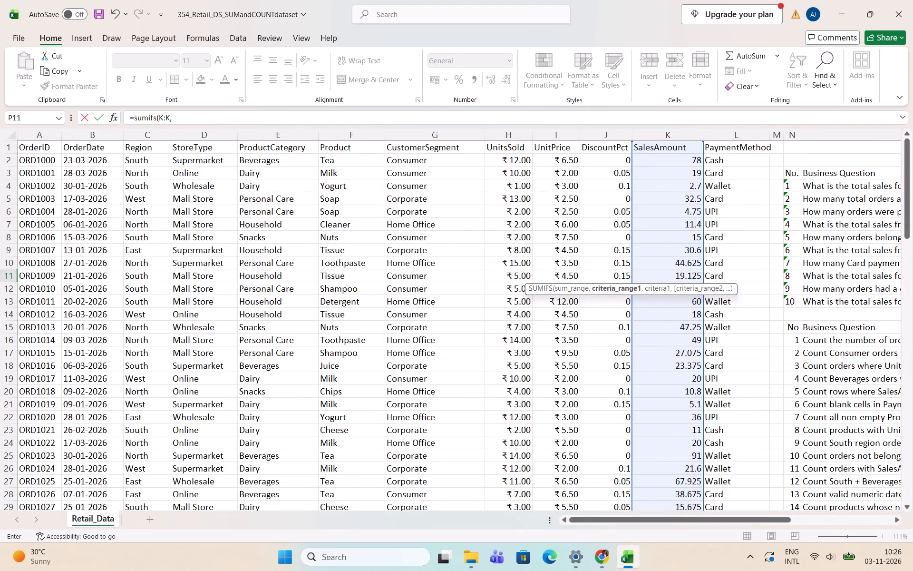
click(424, 135)
drag(758, 272, 647, 273)
click(439, 135)
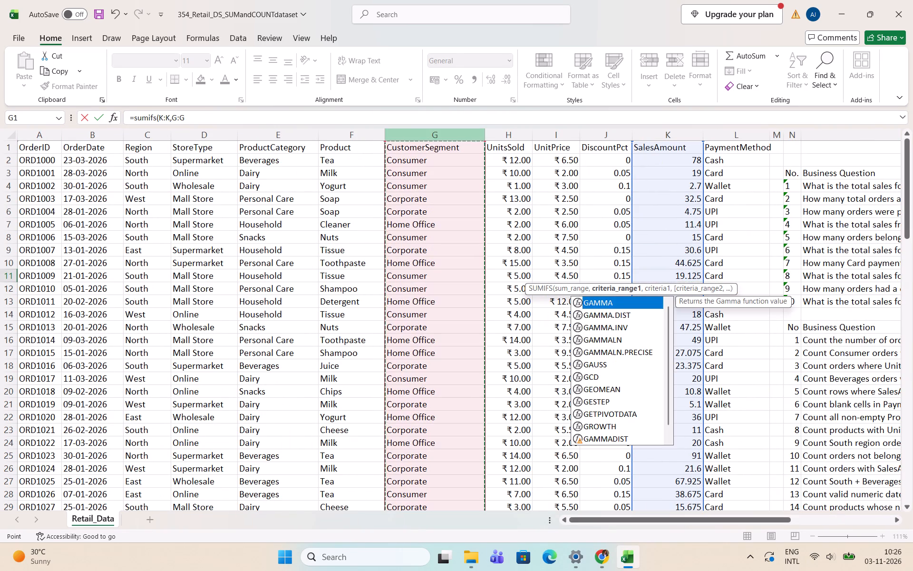
drag(534, 269, 430, 299)
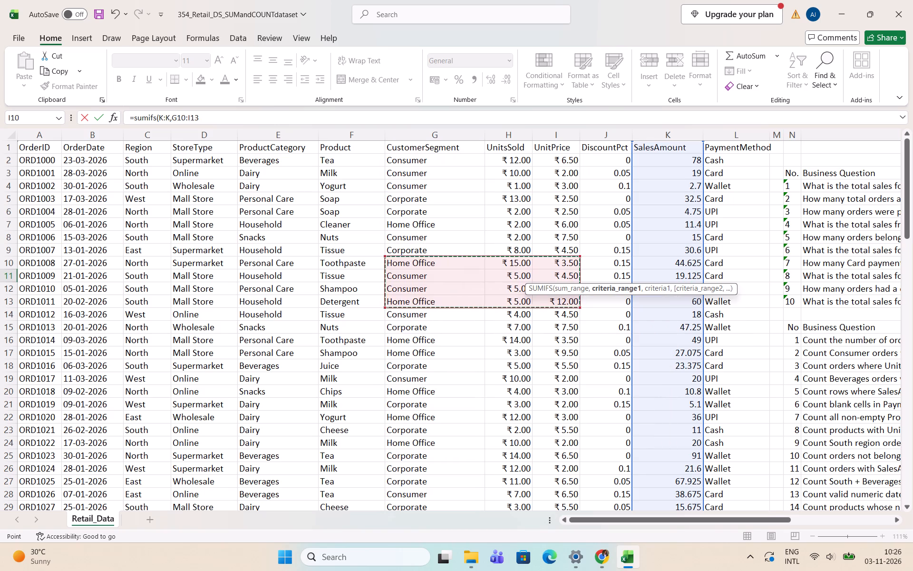
click(447, 134)
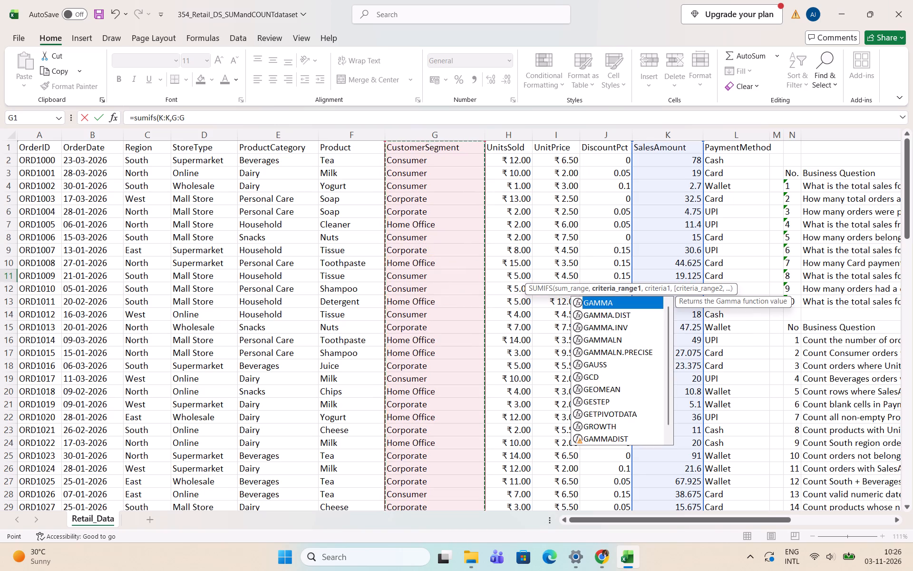
drag(689, 521, 726, 521)
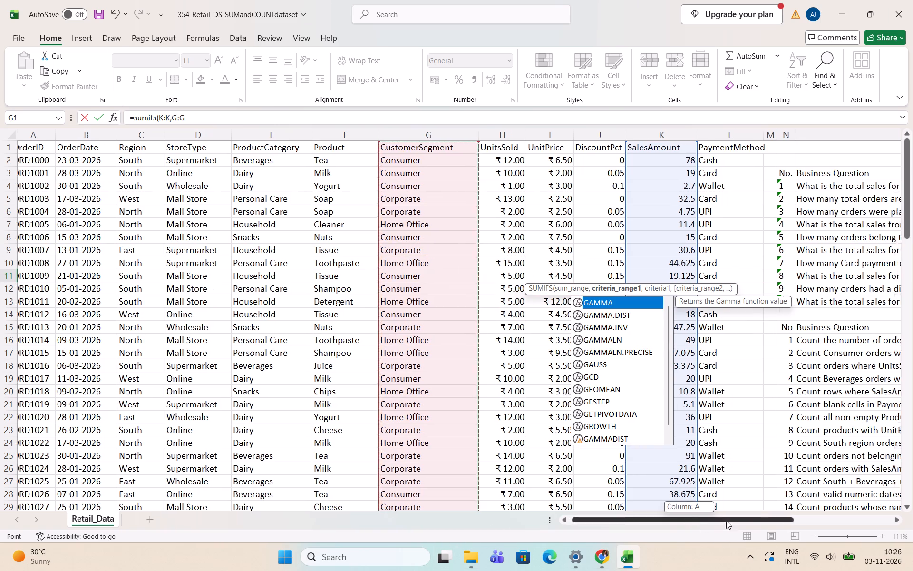
drag(726, 521, 838, 521)
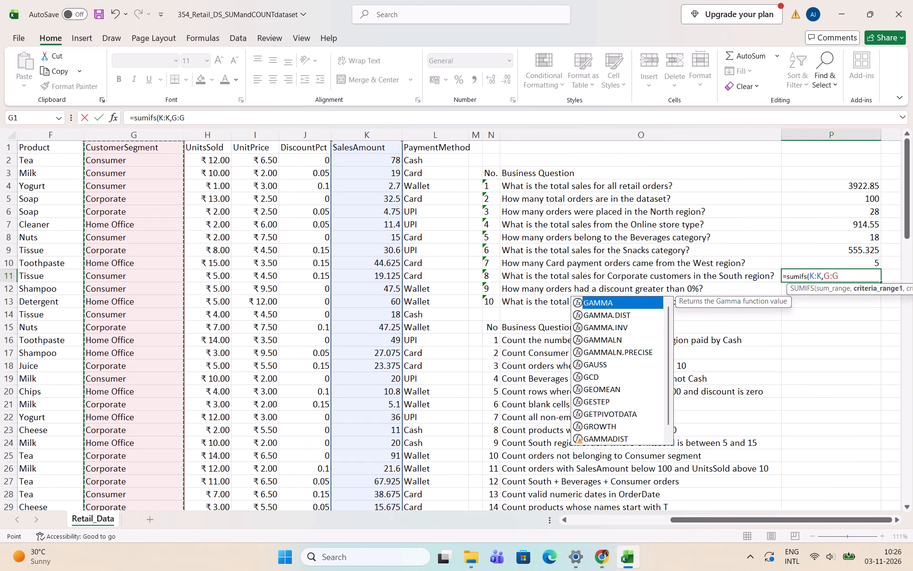
Add "corporate" in quotes as the criterion for G:G in cell P11's SUMIFS formula.
key(comma)
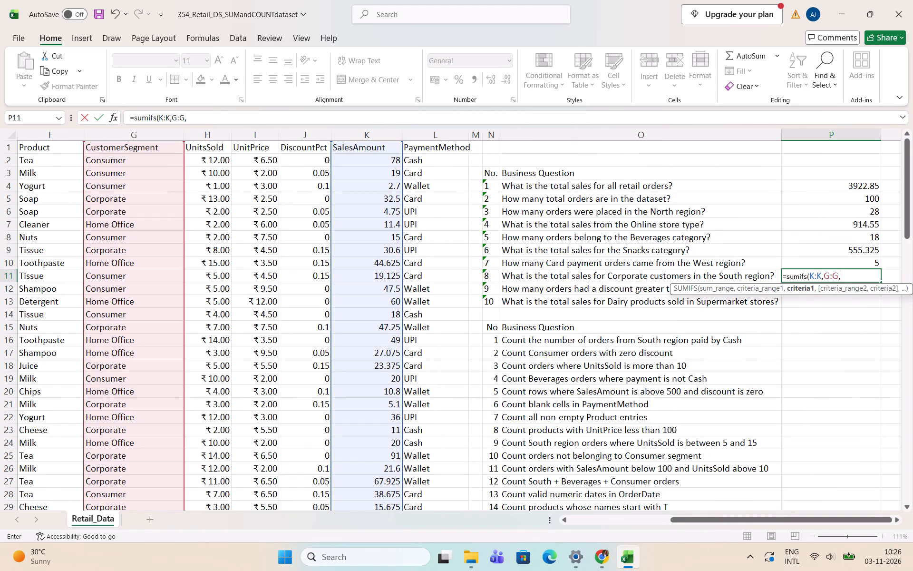
text("')
click(843, 273)
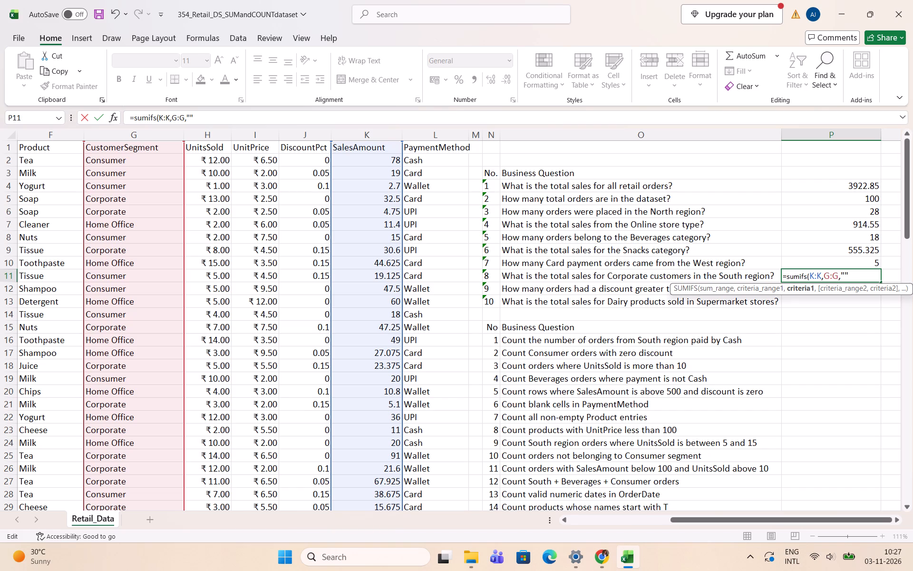
click(844, 273)
text(cor)
text(porate)
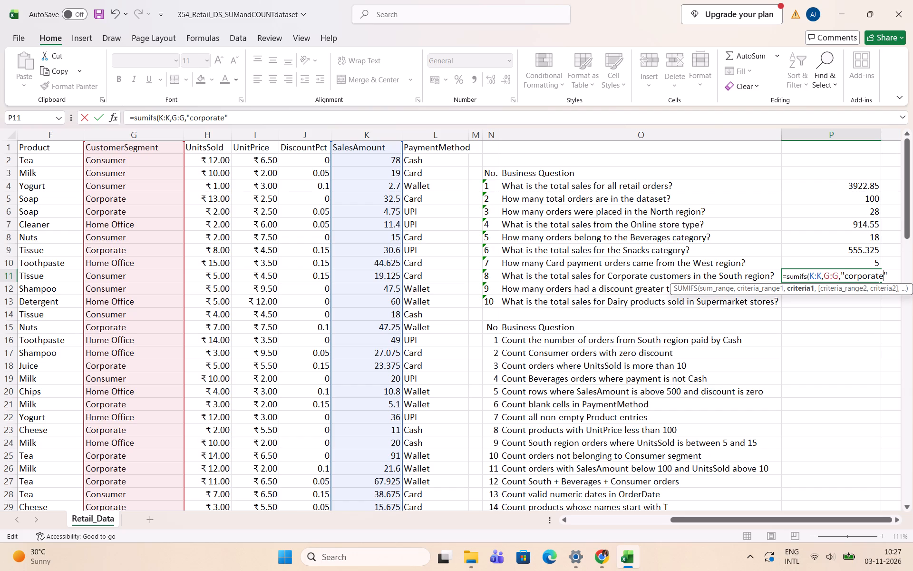
click(891, 275)
key(comma)
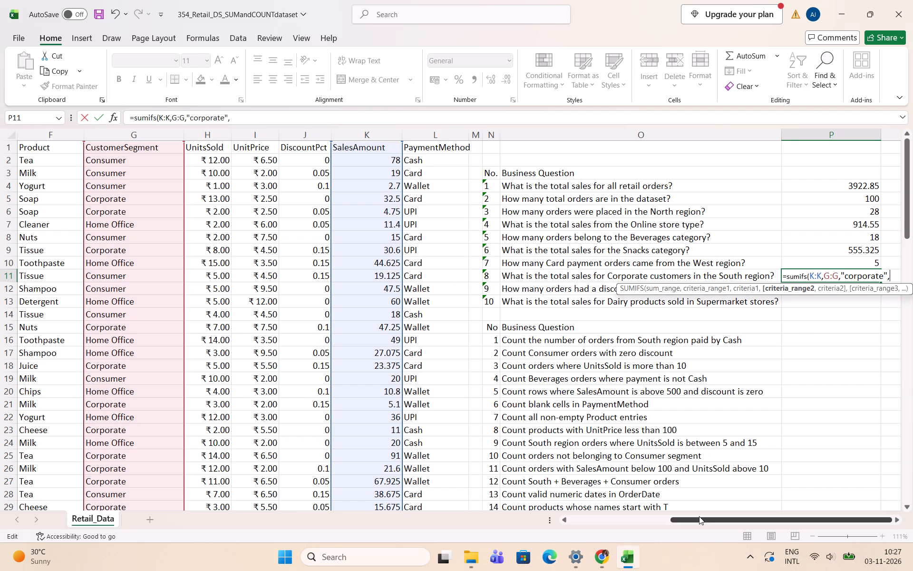
Add the Region column C:C as the second criteria range in cell P11's SUMIFS formula.
drag(699, 516, 622, 519)
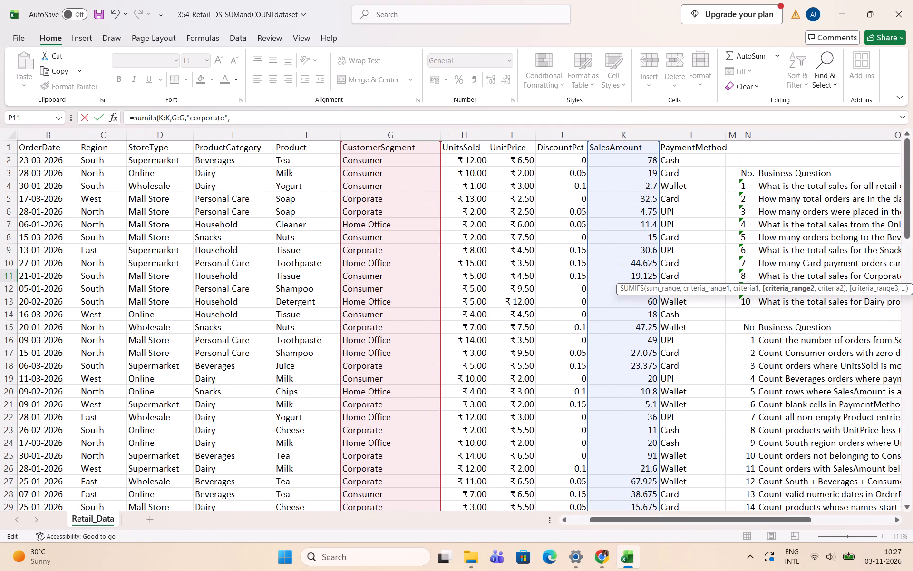
click(119, 130)
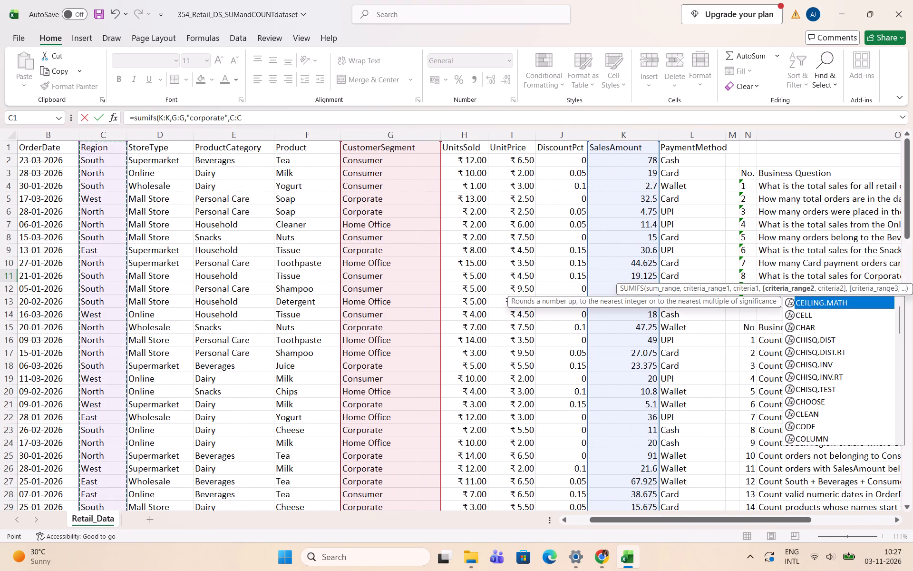
drag(806, 517, 900, 518)
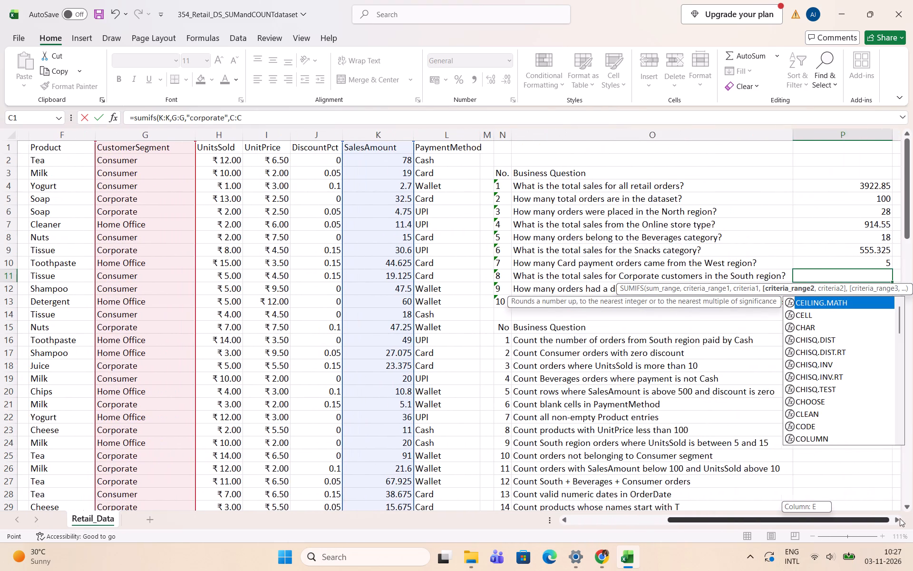
drag(900, 518, 907, 518)
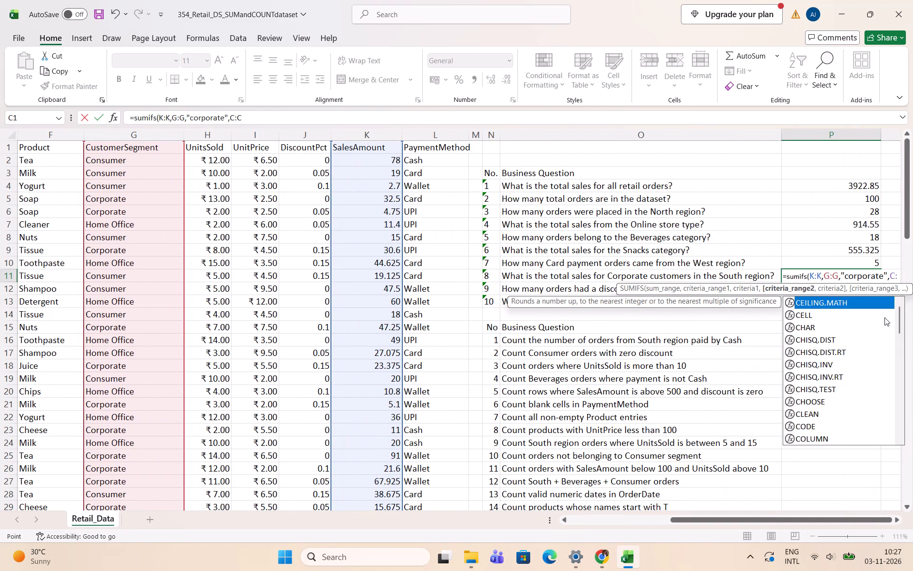
Add "south" in quotes directly after C:C, close the bracket and try to enter cell P11's SUMIFS formula.
text("')
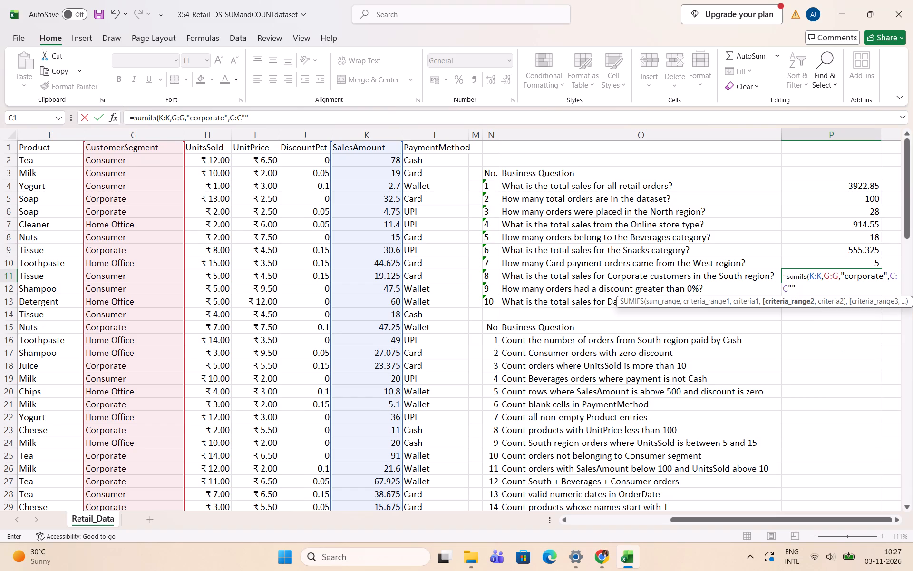
click(792, 287)
text(soutyh)
key(BackSpace)
key(BackSpace)
key(h)
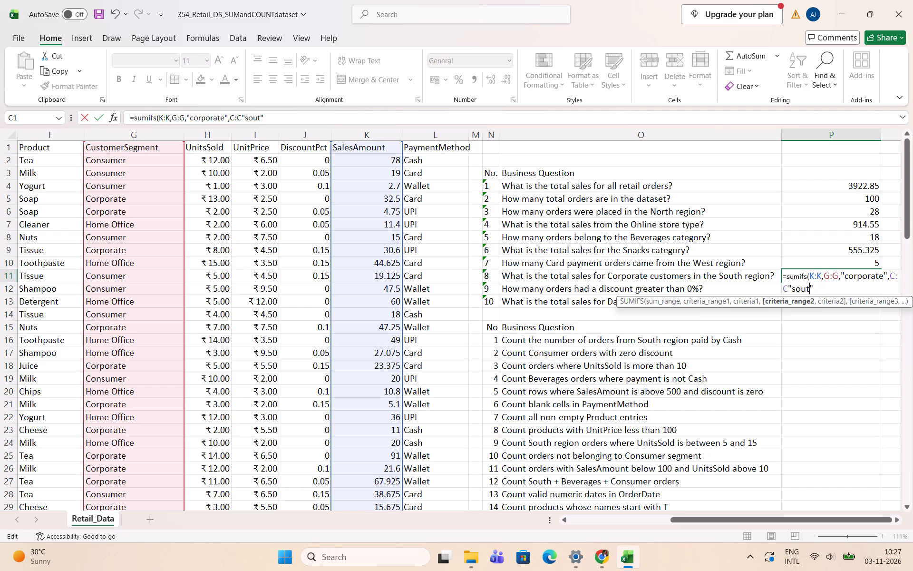
key(Right)
key(shift+parenright)
key(Return)
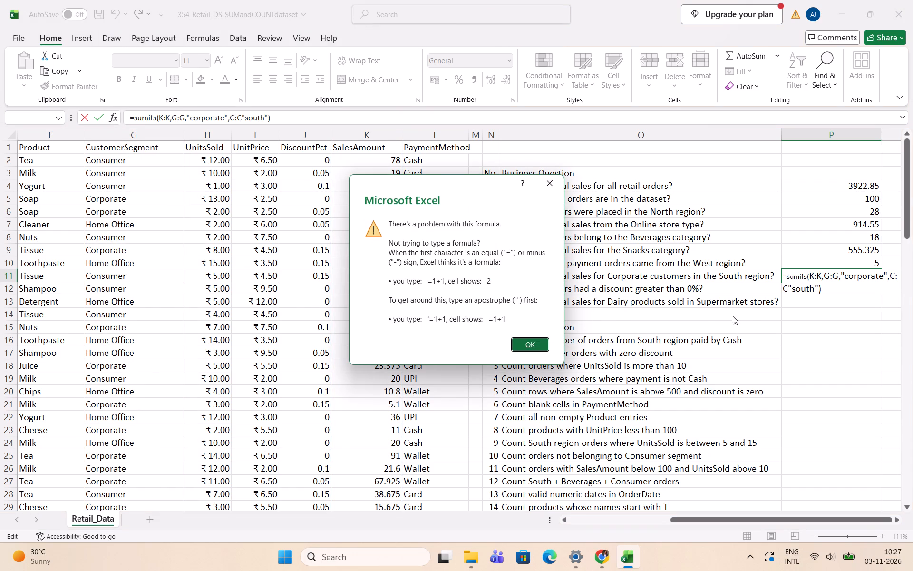
Insert the missing comma between C:C and "south" in cell P11's SUMIFS formula and enter it.
click(827, 283)
click(827, 286)
click(520, 343)
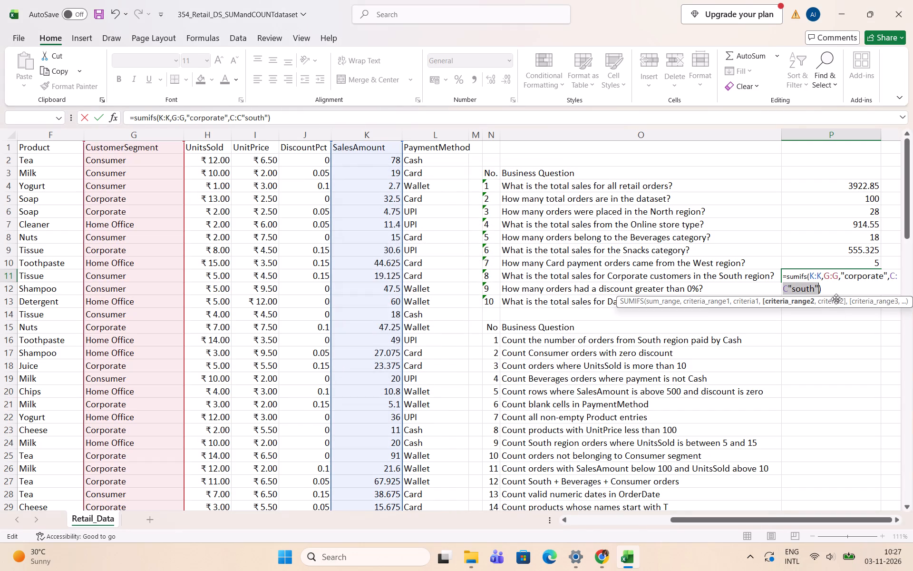
click(840, 292)
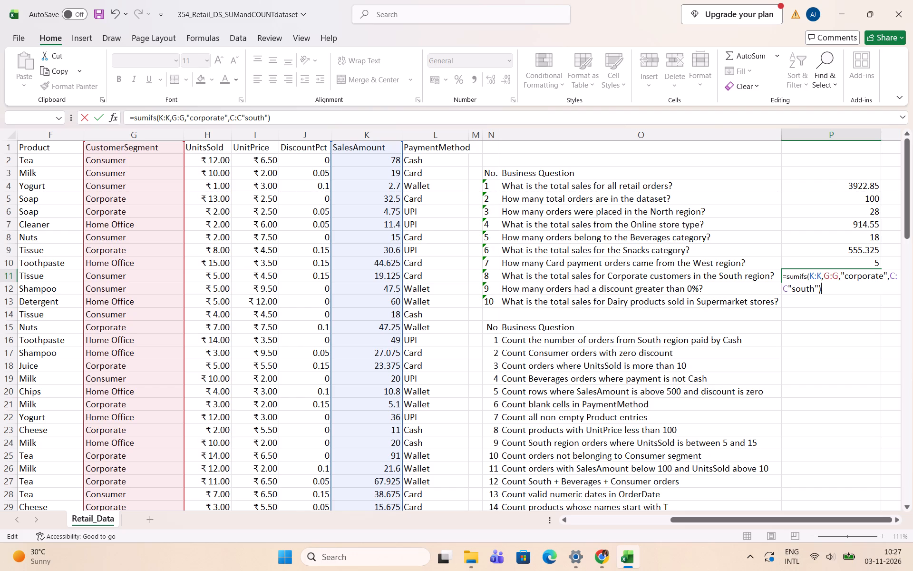
click(790, 287)
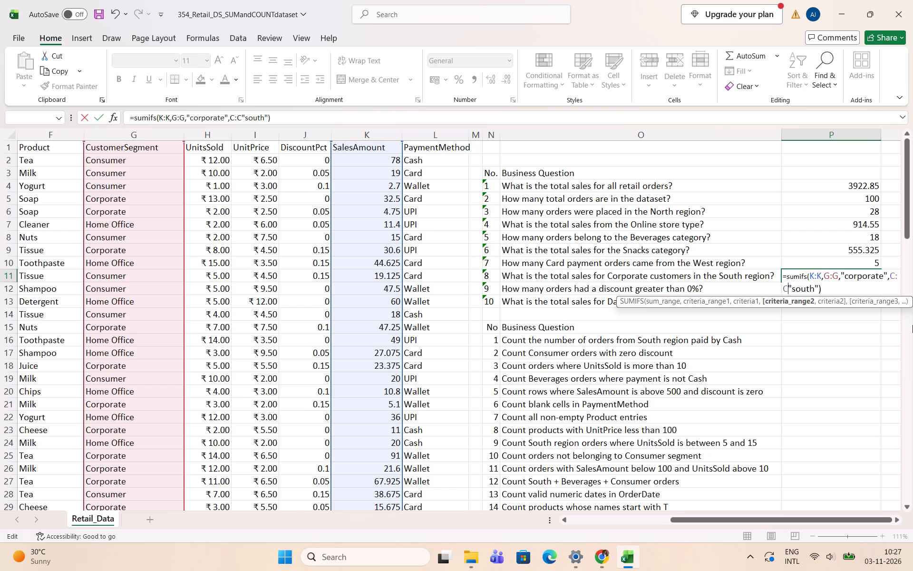
key(comma)
click(834, 290)
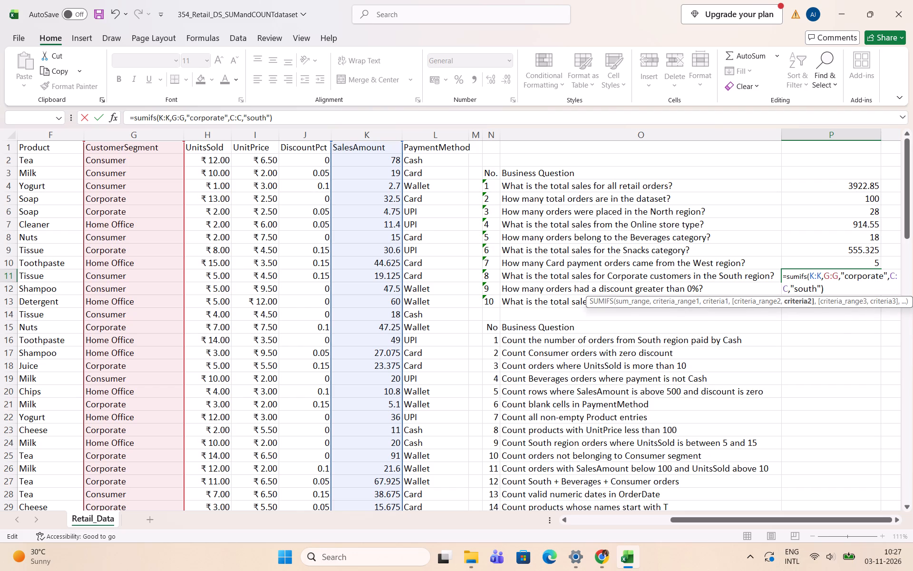
key(Return)
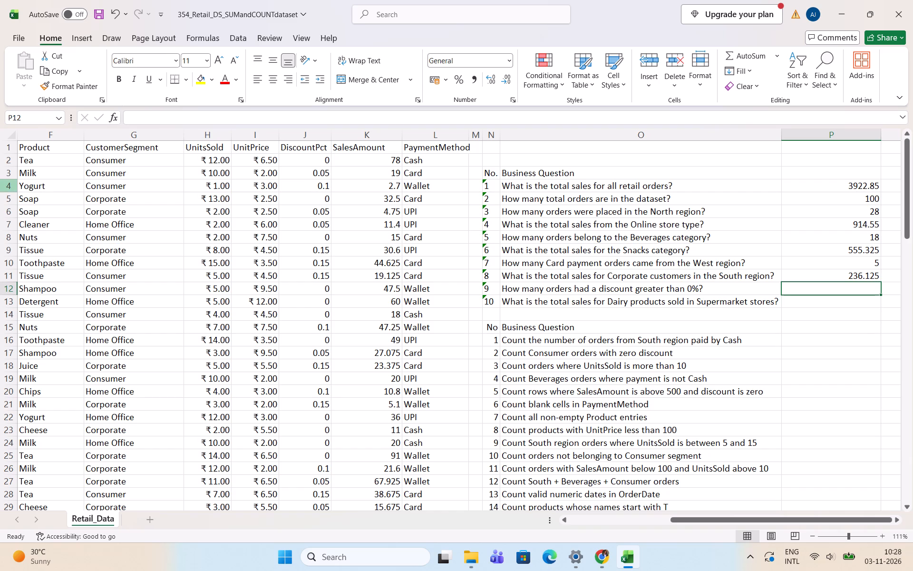
Select cell P12 for the answer to question 9 on orders with a discount greater than 0%.
click(801, 289)
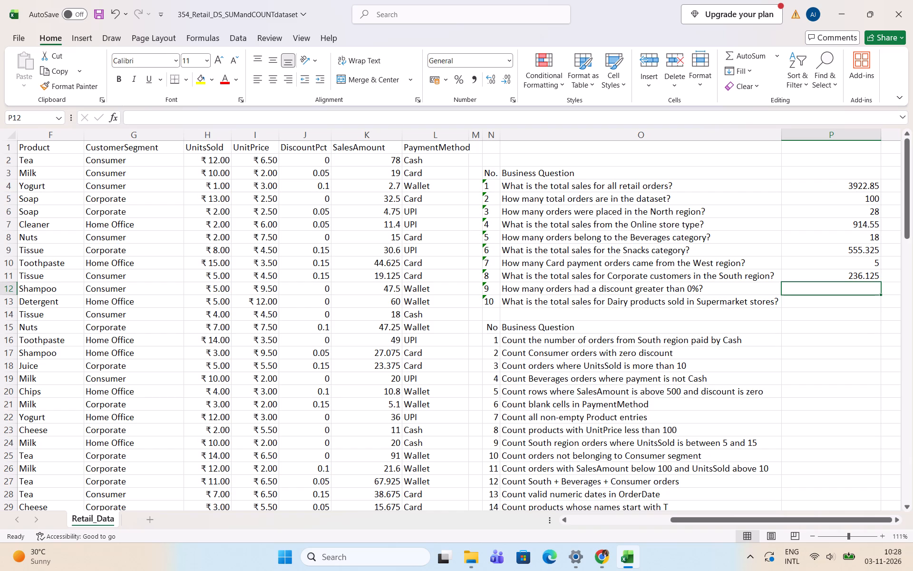
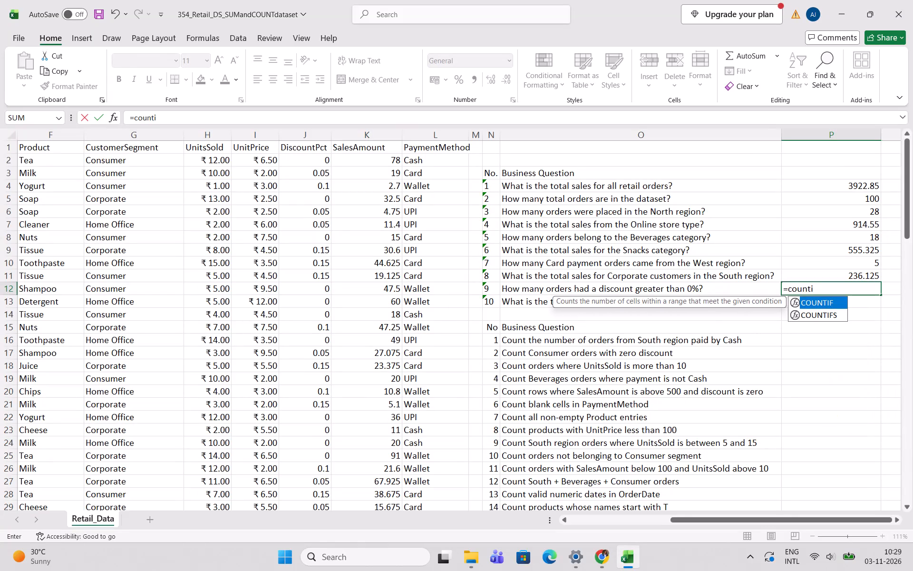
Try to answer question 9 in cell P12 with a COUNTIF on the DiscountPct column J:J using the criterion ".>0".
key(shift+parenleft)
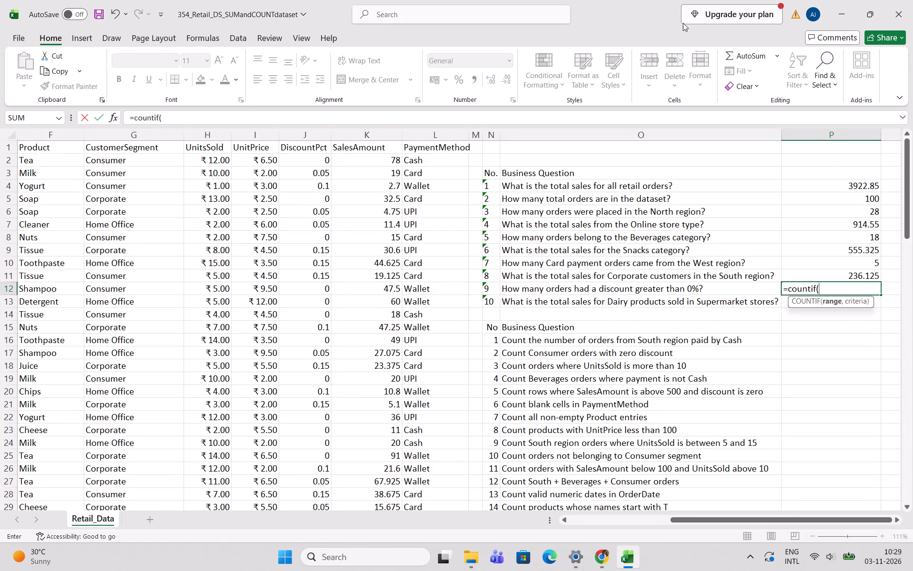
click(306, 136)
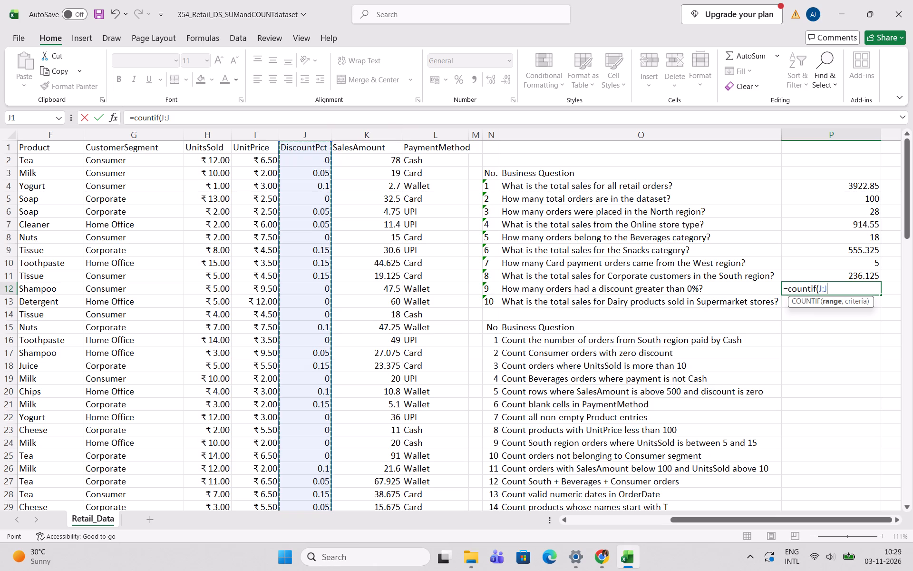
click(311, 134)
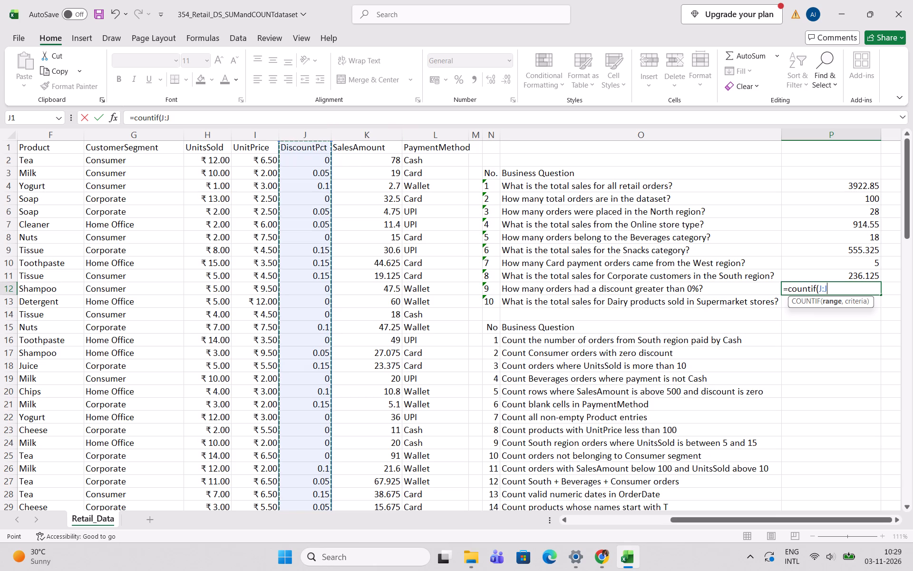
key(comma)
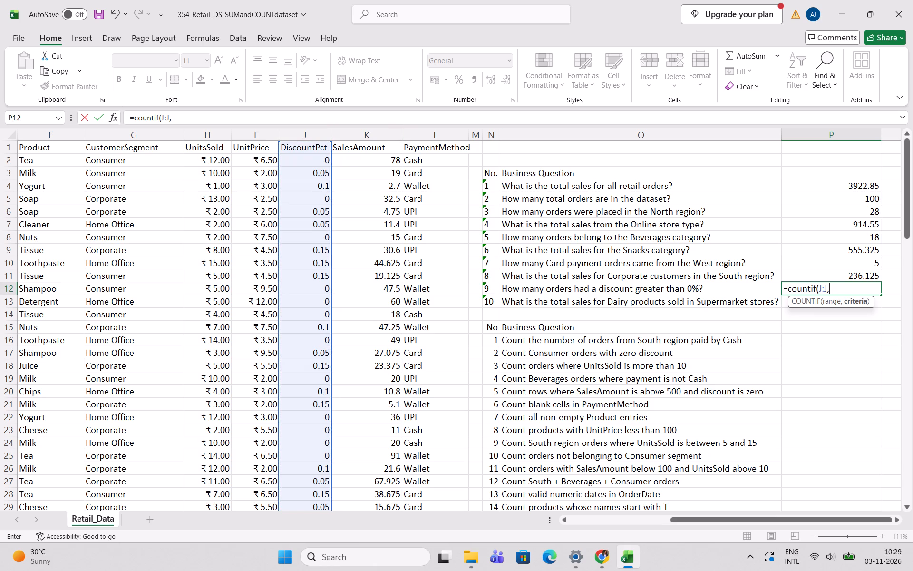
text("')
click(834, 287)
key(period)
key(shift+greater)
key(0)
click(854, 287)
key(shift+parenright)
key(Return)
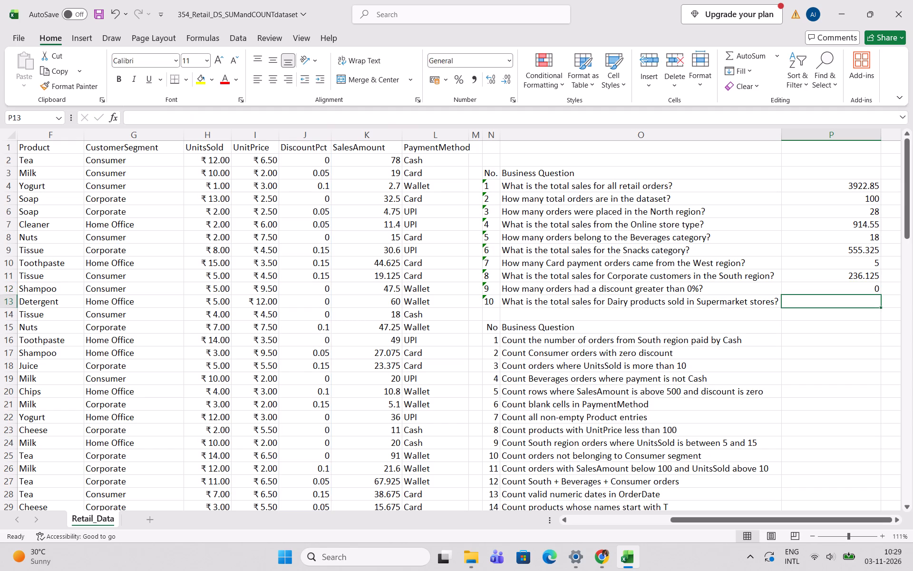
Clear cell P12 and start a new COUNTIF formula there with the DiscountPct column J:J as its range.
click(840, 288)
key(BackSpace)
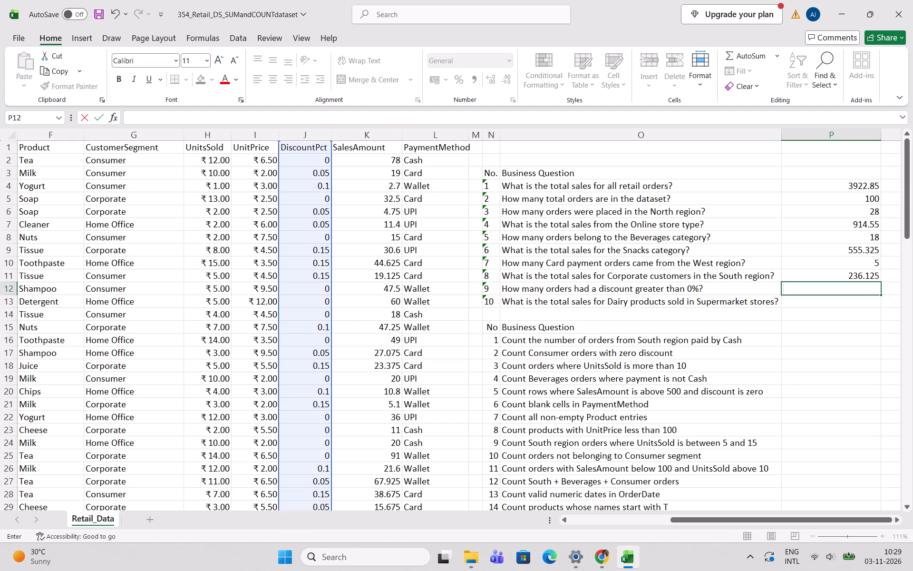
key(minus)
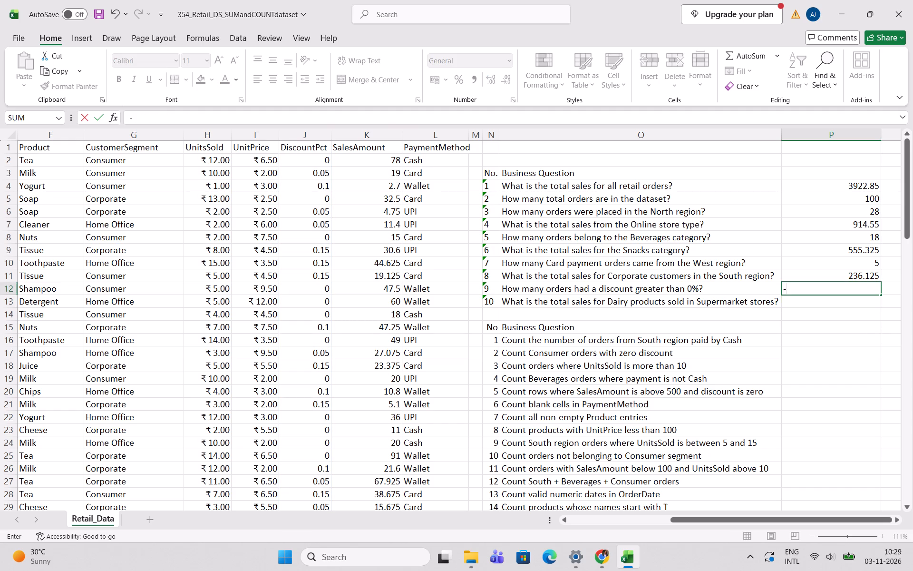
key(BackSpace)
key(equal)
text(countif)
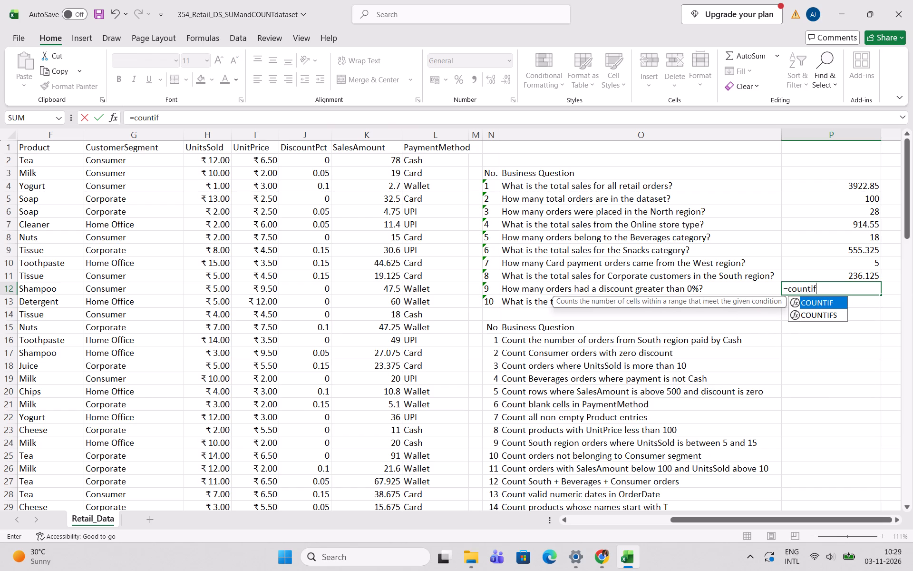
key(shift+parenleft)
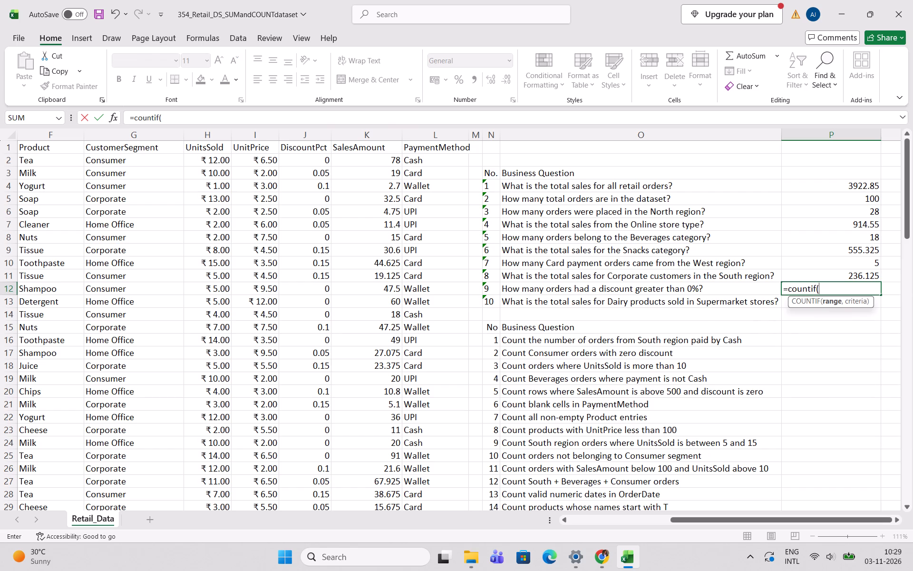
click(304, 136)
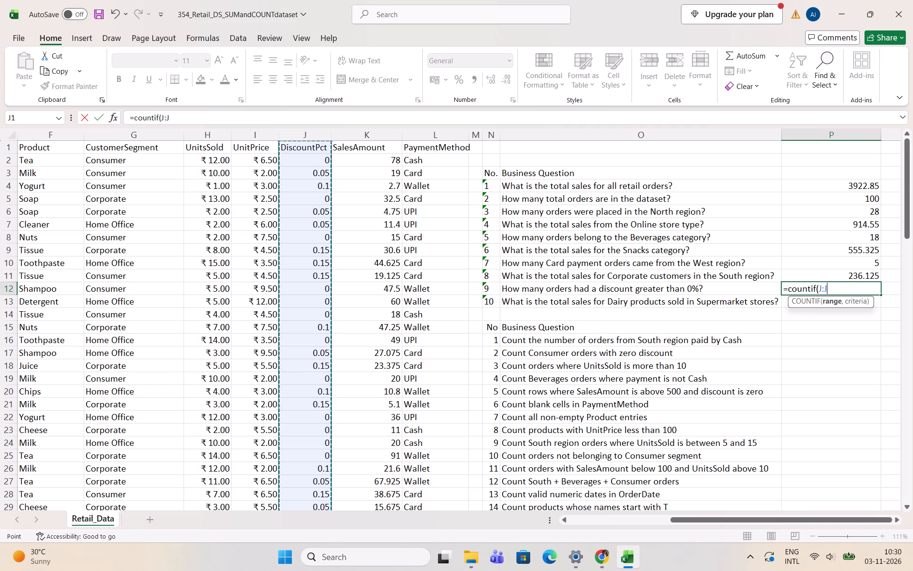
key(comma)
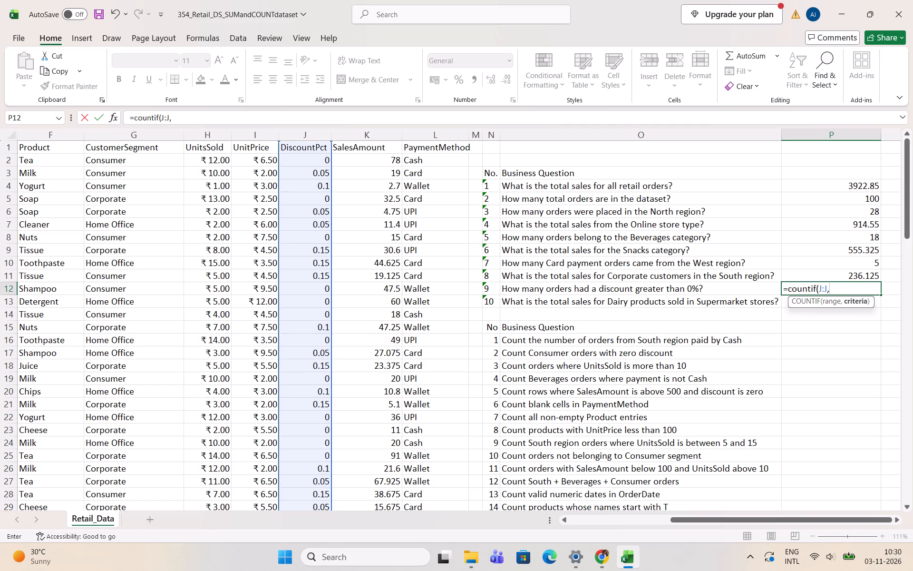
Add the criterion ">0" in quotes to cell P12's COUNTIF, close the bracket and enter the formula.
text("')
click(834, 287)
key(shift+greater)
key(0)
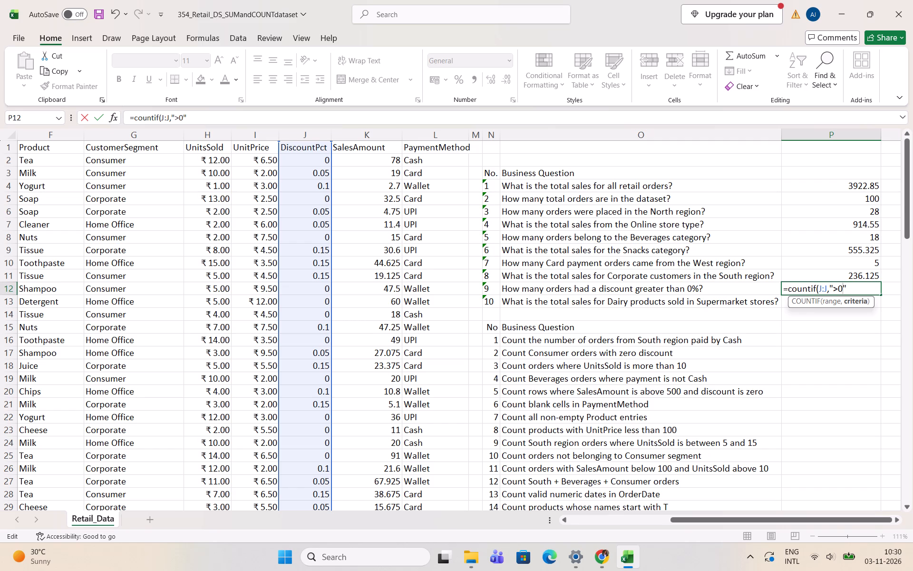
click(849, 286)
key(shift+parenright)
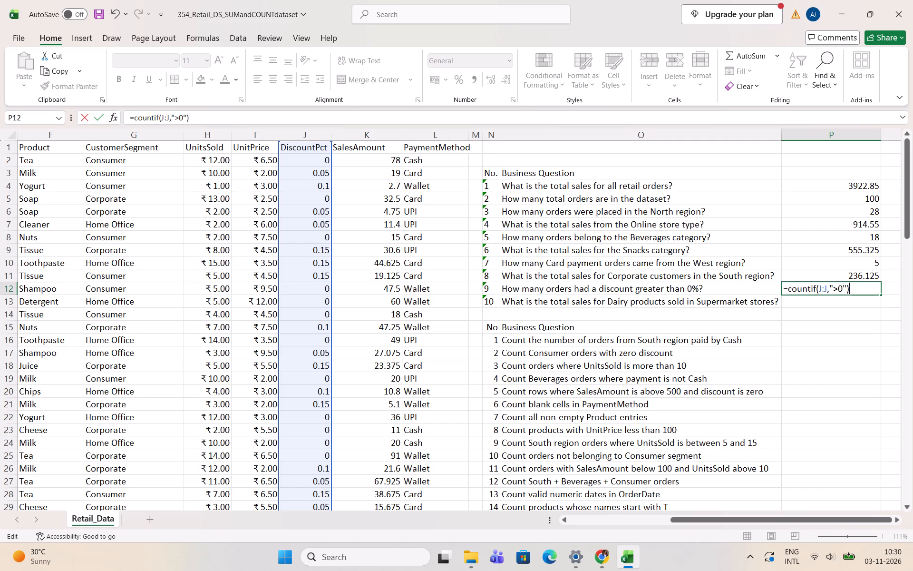
key(Return)
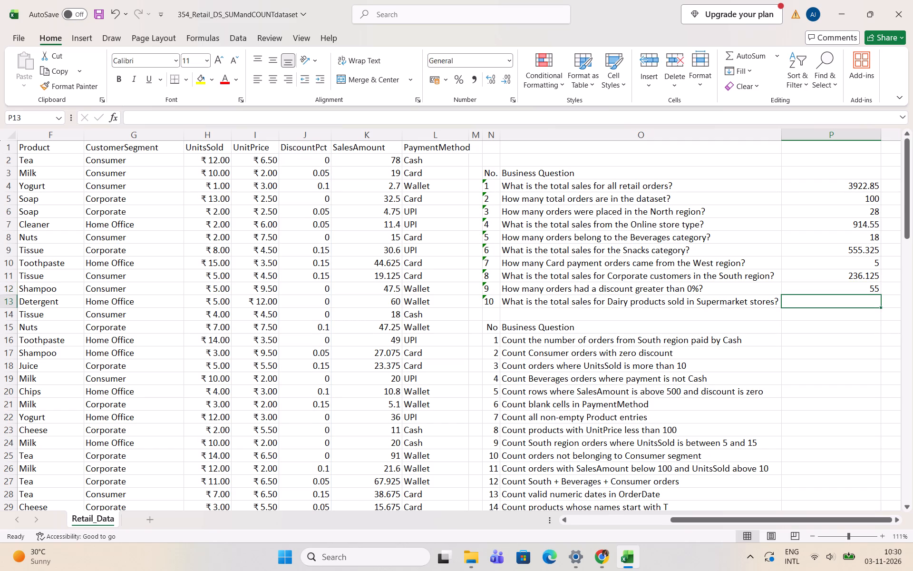
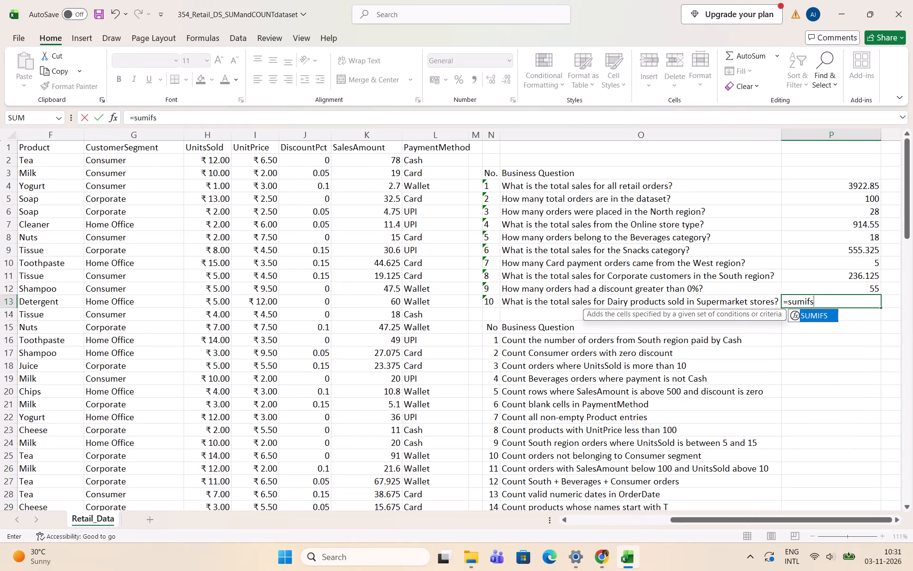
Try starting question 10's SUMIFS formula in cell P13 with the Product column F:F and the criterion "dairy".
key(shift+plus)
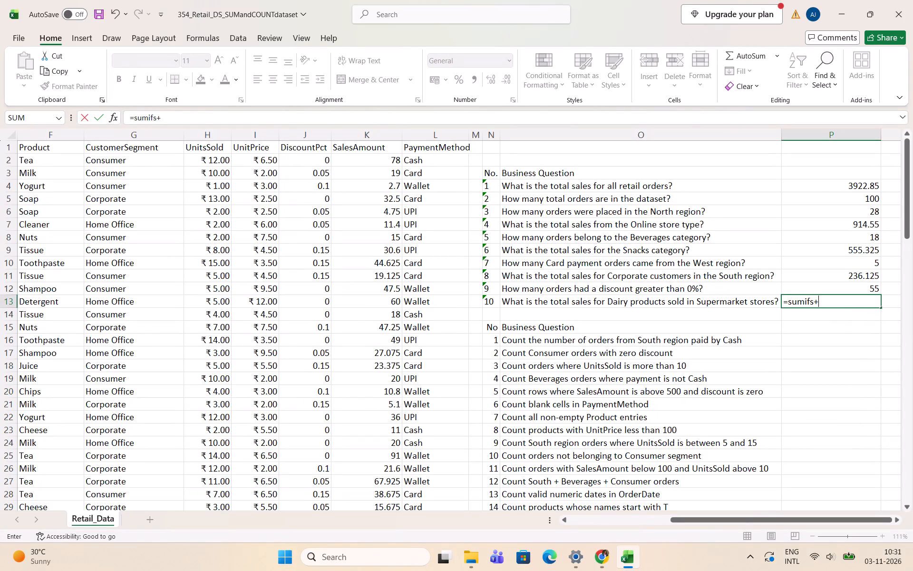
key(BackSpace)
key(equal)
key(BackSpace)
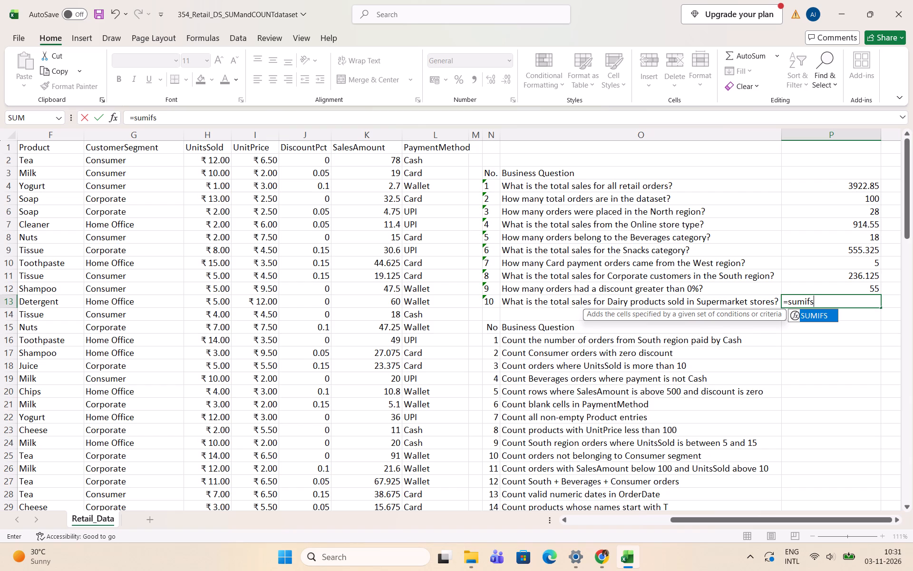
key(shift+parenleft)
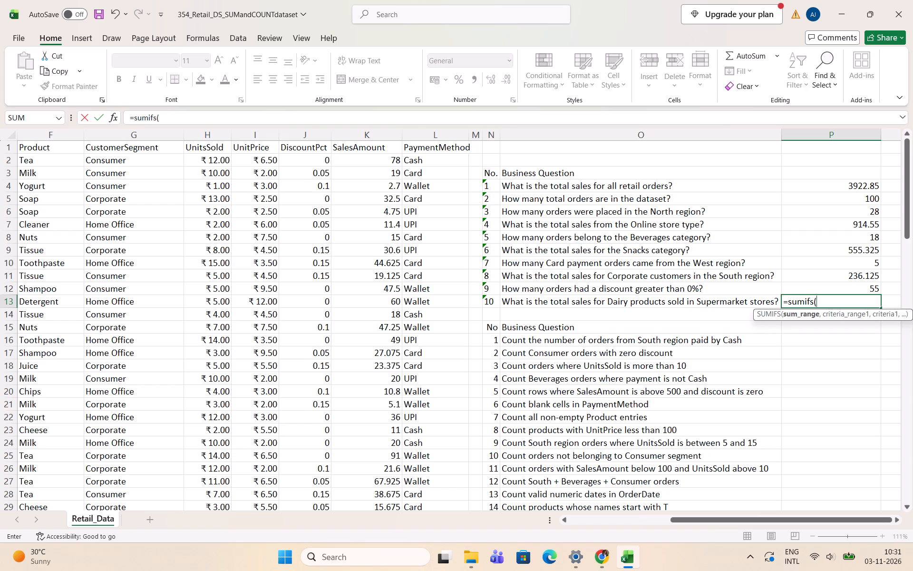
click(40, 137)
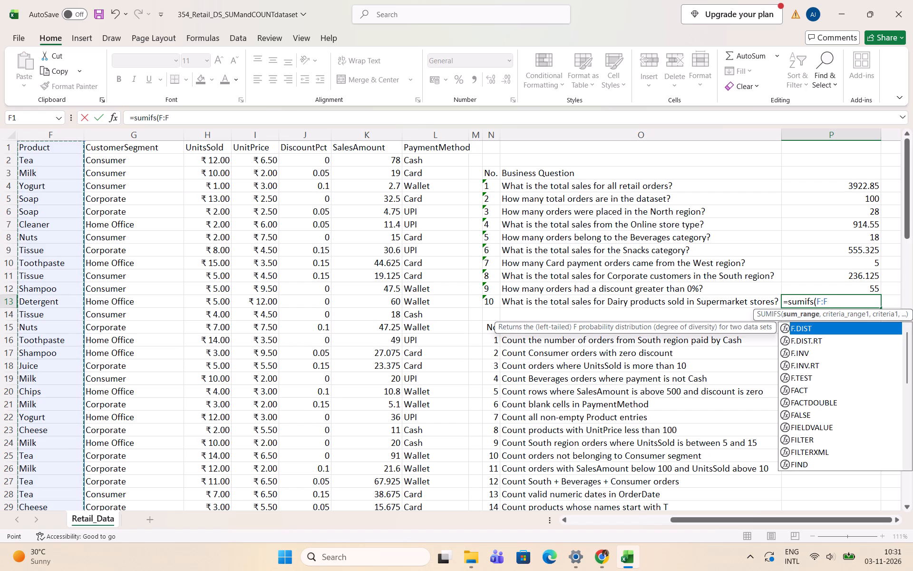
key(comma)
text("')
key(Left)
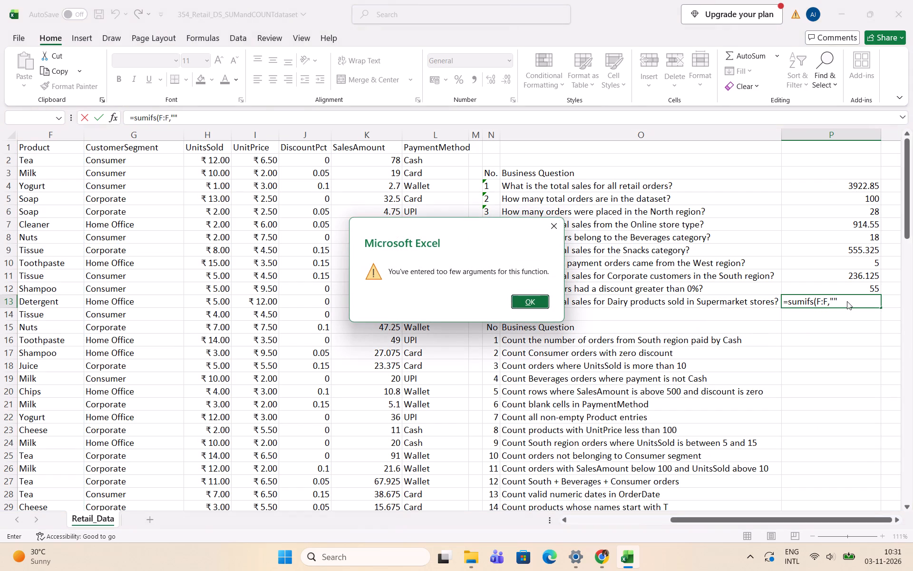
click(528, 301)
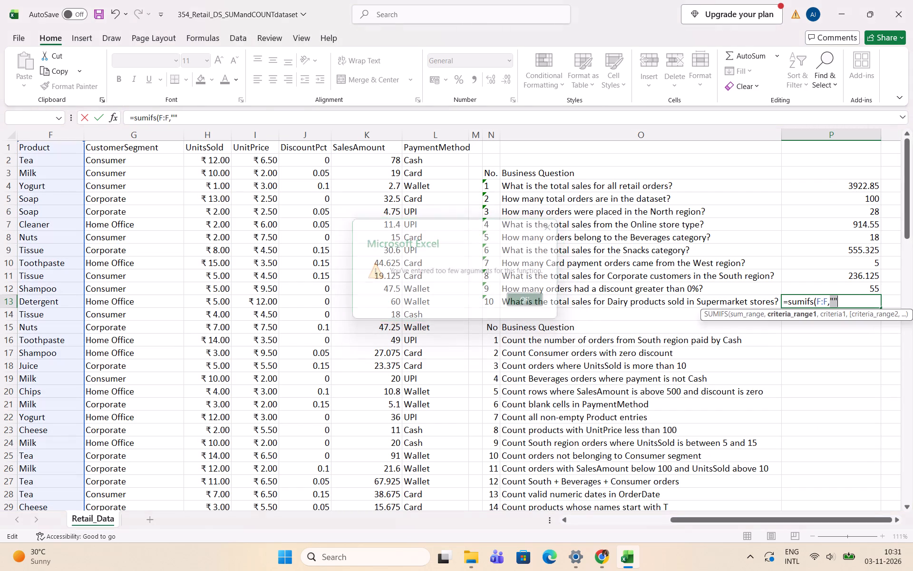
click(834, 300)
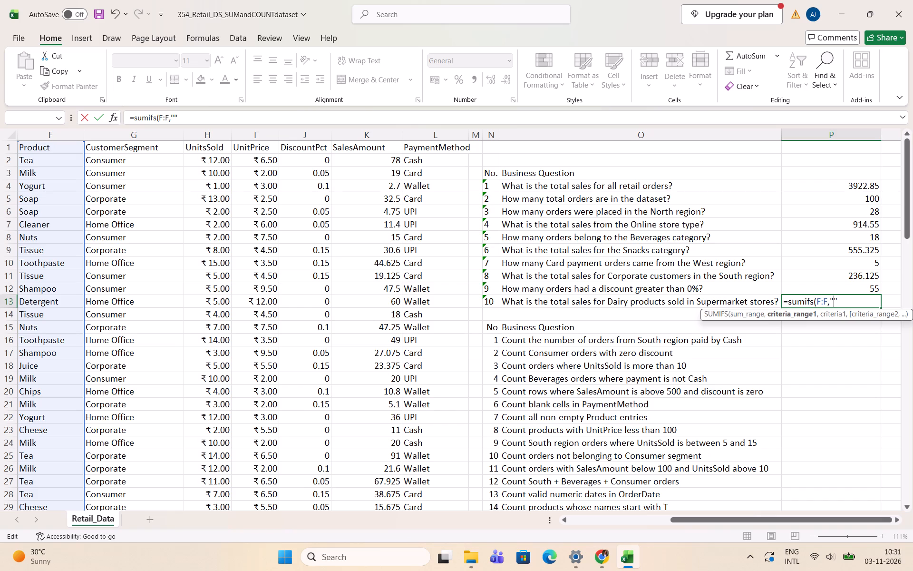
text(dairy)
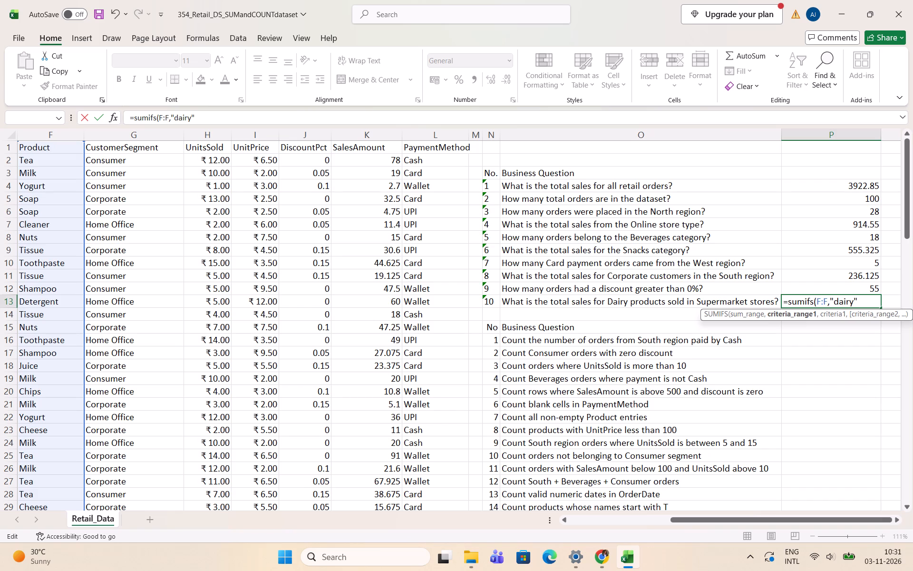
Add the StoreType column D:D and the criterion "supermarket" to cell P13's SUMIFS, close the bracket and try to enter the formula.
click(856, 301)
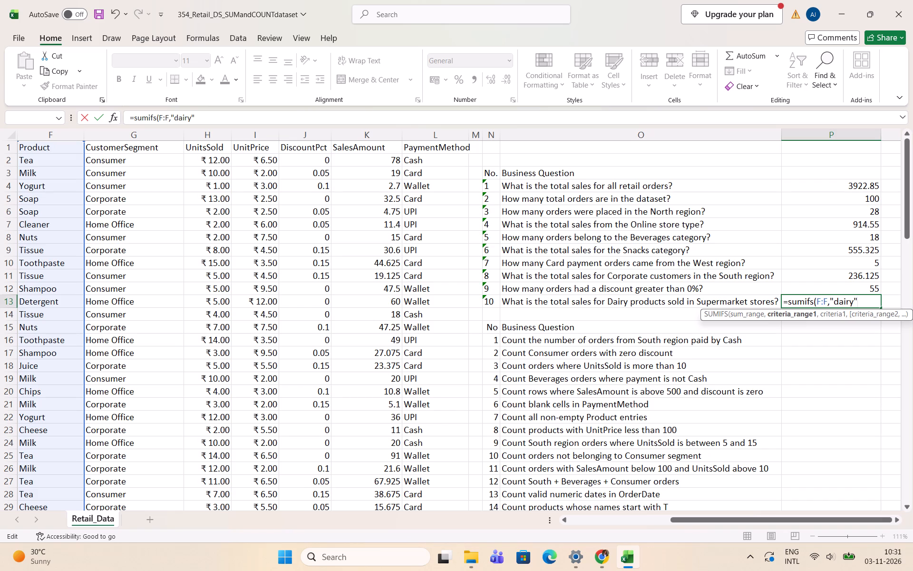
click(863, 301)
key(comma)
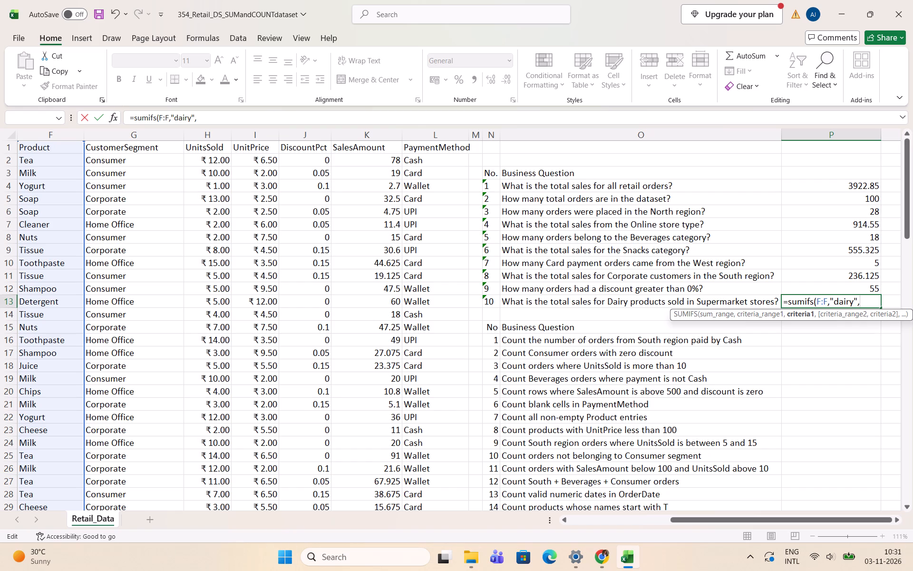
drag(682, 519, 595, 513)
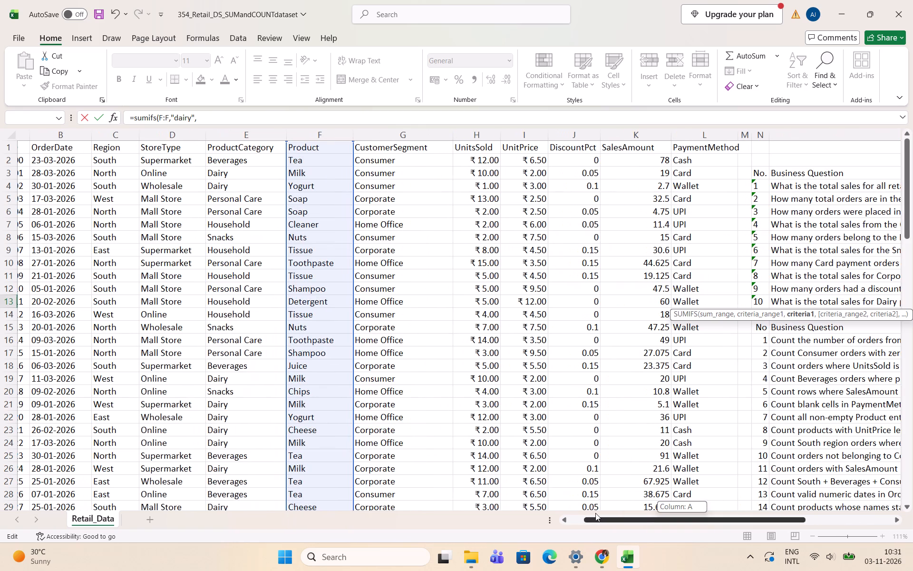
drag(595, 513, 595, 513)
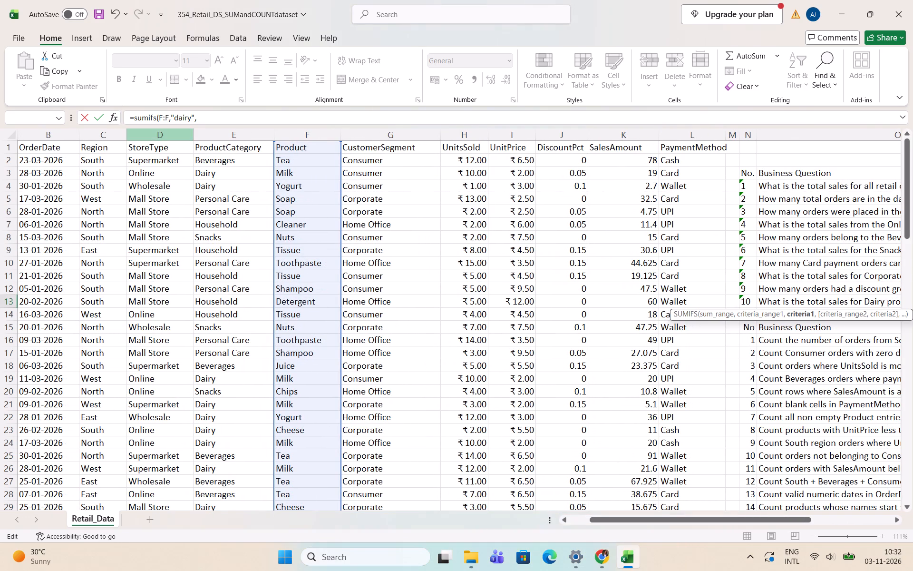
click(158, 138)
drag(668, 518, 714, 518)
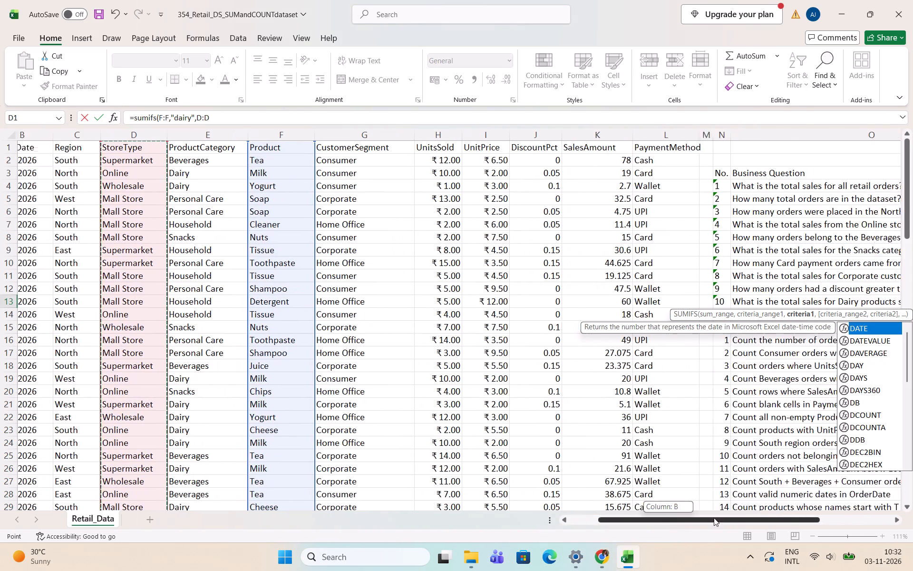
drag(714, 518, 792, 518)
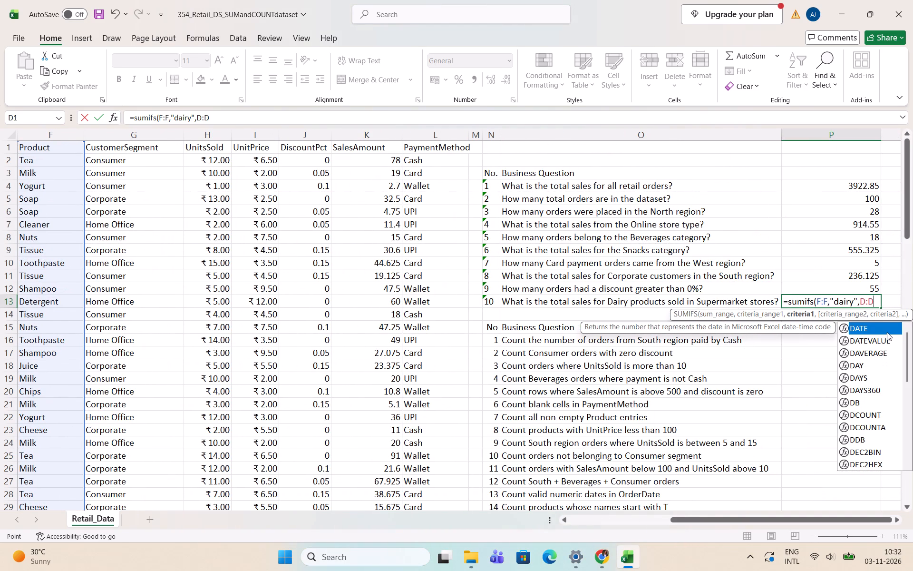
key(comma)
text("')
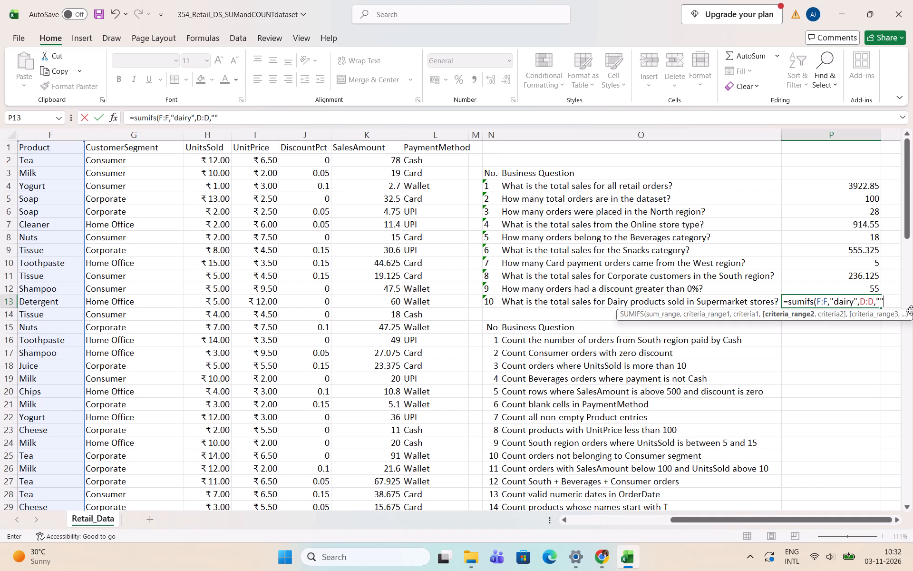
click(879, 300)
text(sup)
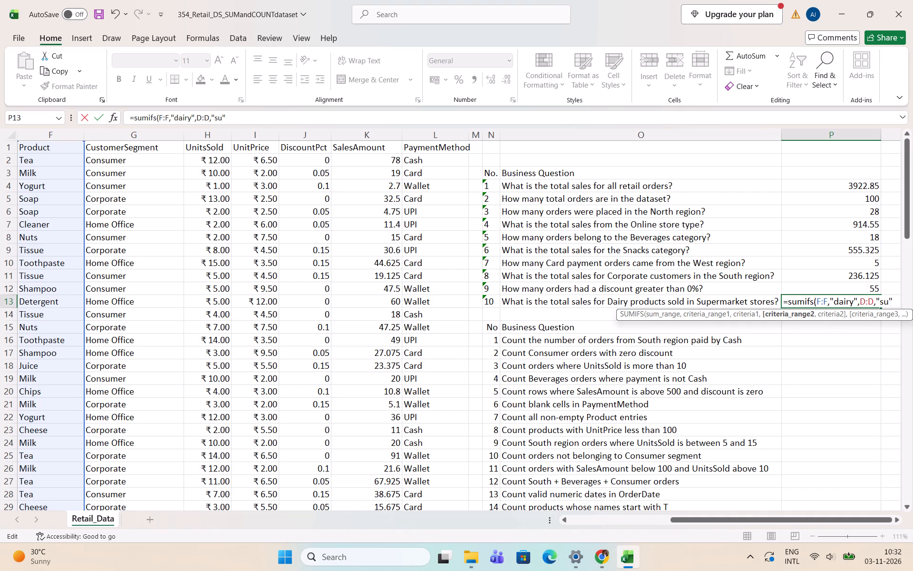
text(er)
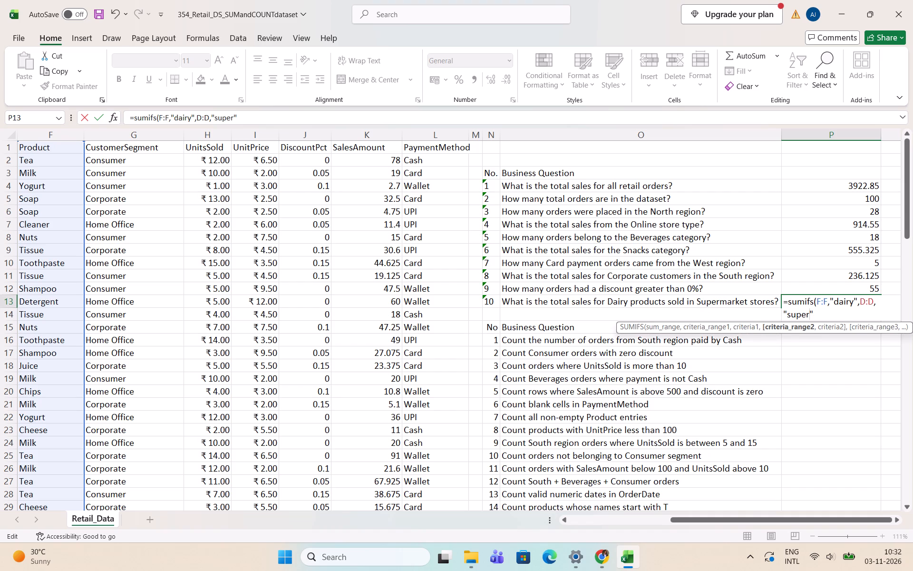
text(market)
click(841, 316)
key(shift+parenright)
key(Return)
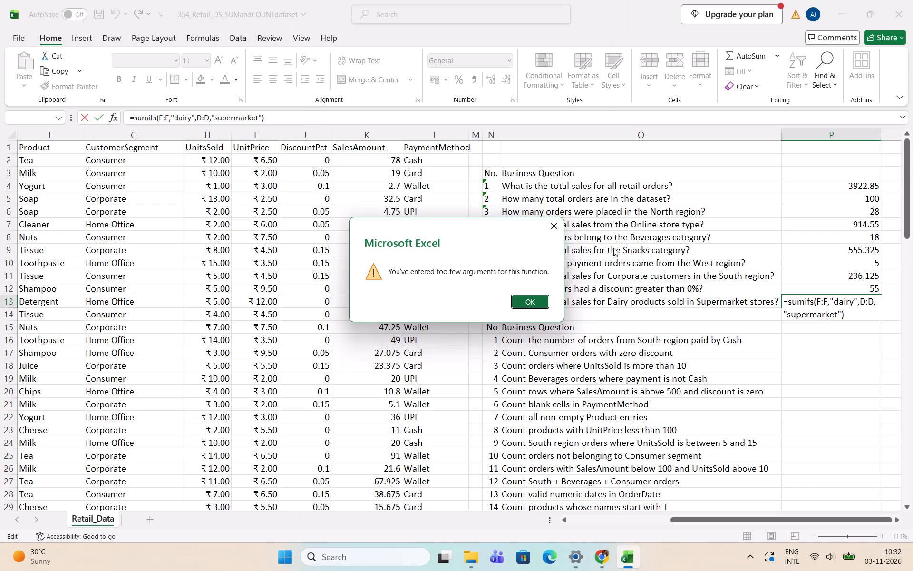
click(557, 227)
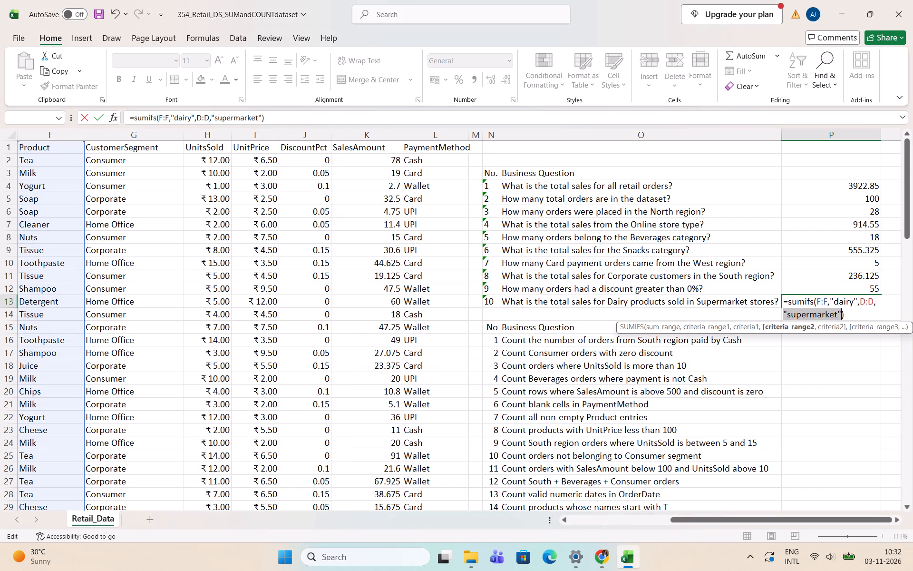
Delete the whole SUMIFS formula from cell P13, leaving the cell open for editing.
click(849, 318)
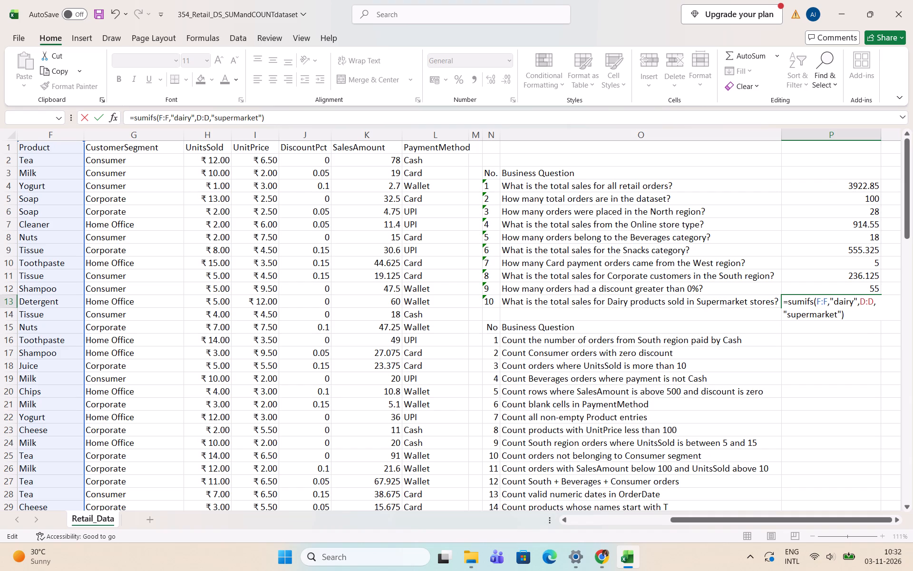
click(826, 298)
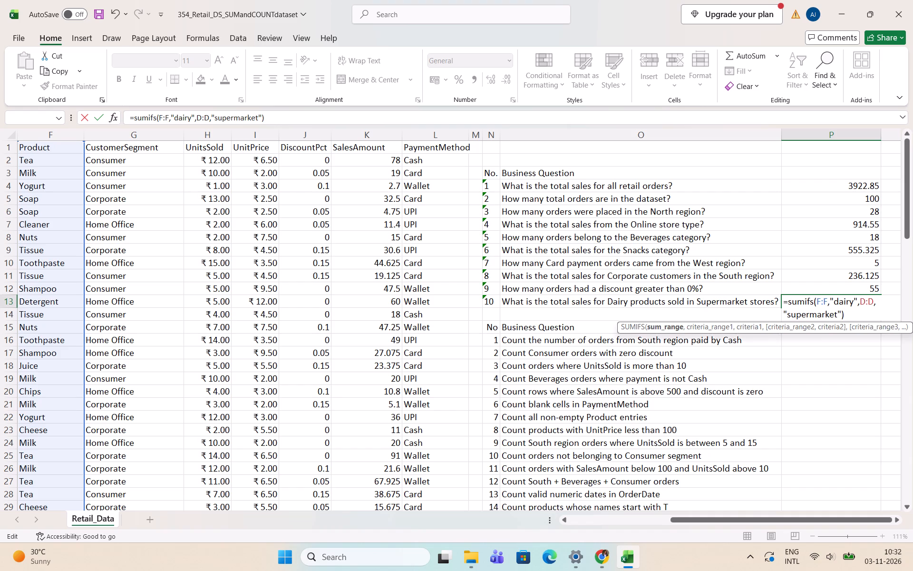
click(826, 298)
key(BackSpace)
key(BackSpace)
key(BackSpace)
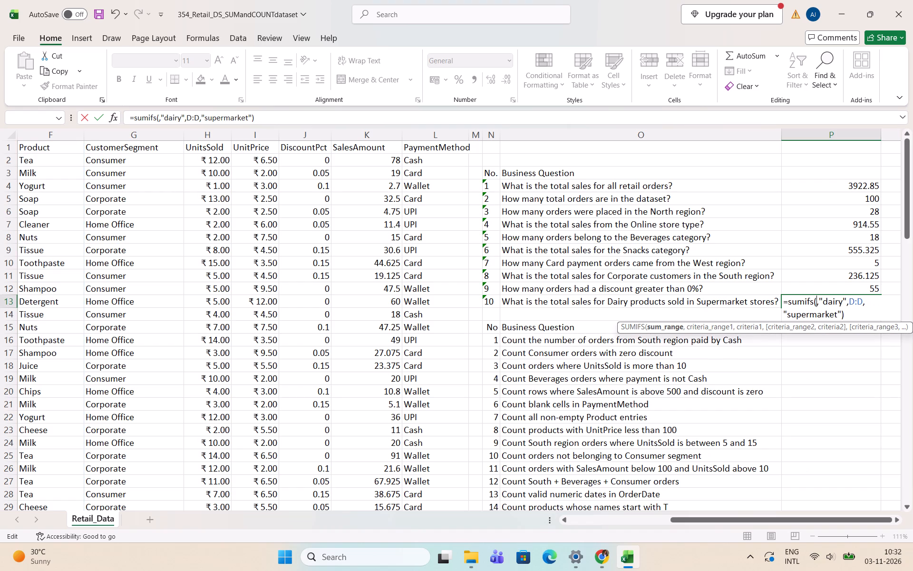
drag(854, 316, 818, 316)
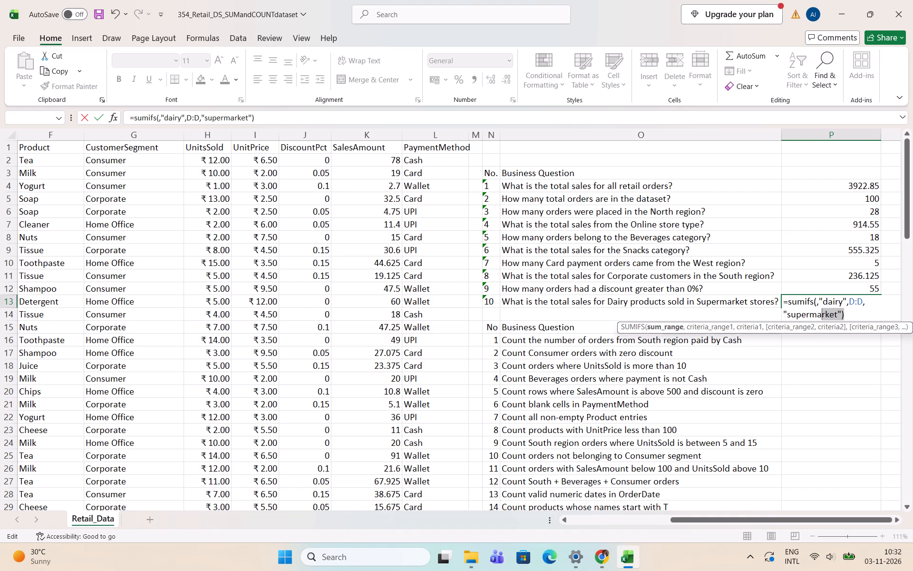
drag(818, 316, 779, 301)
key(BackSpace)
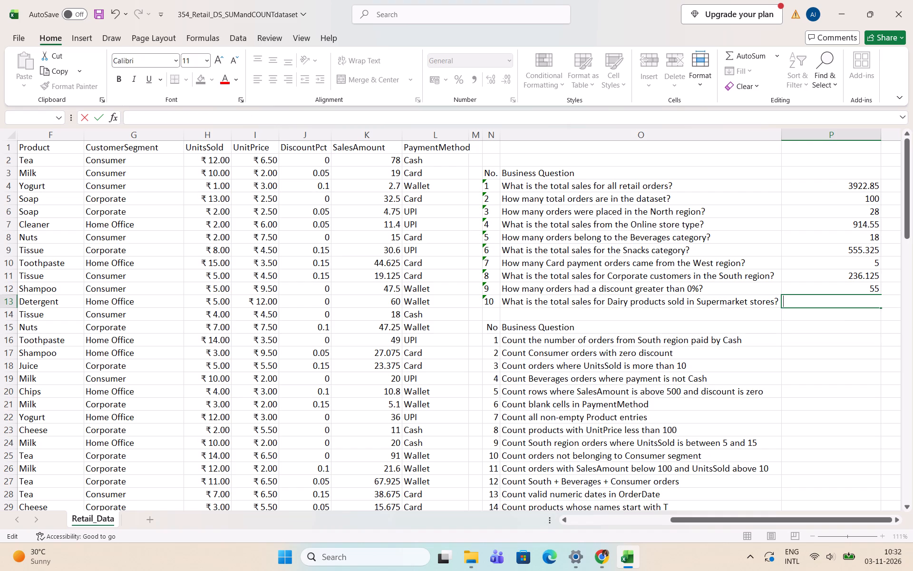
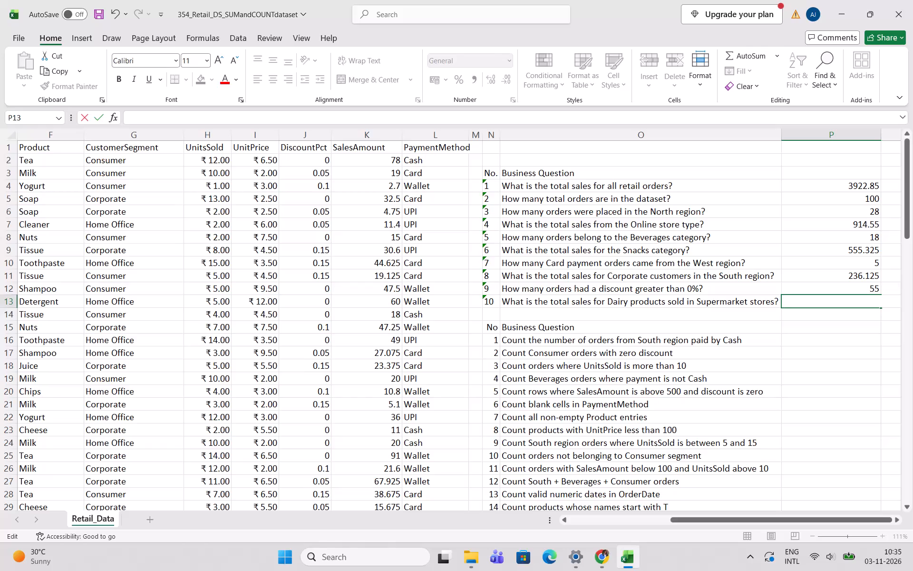
Start question 10's SUMIFS formula in cell P13 with the ProductCategory column E:E as its first argument.
click(796, 303)
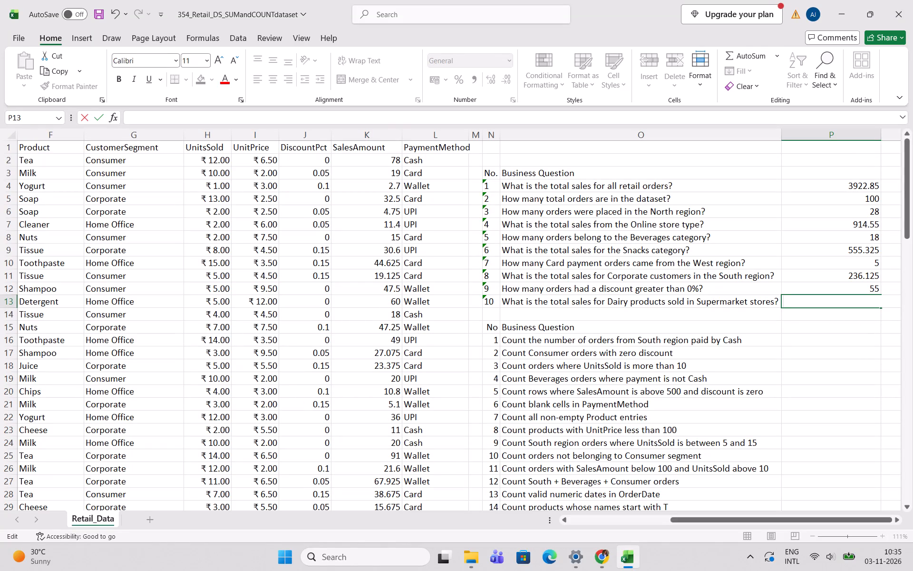
key(equal)
text(sumifs)
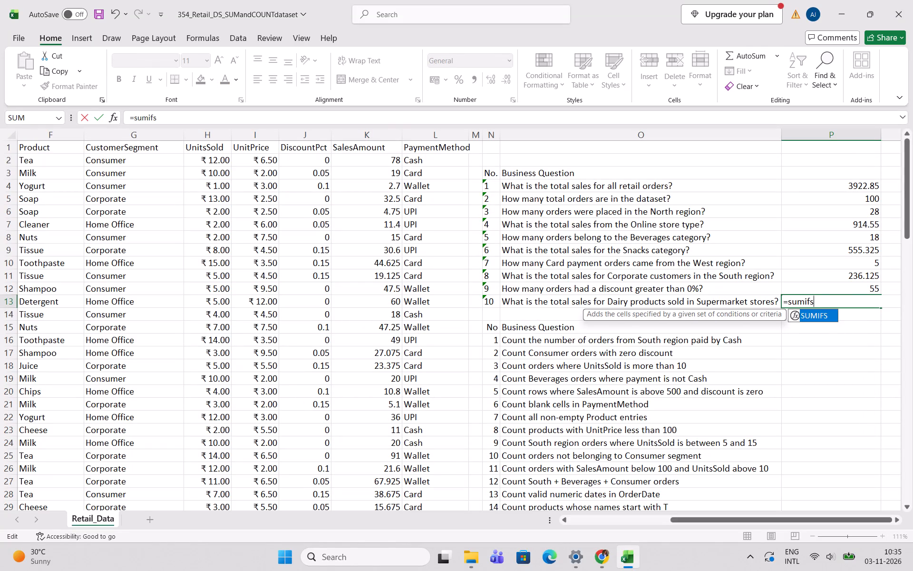
key(shift+parenleft)
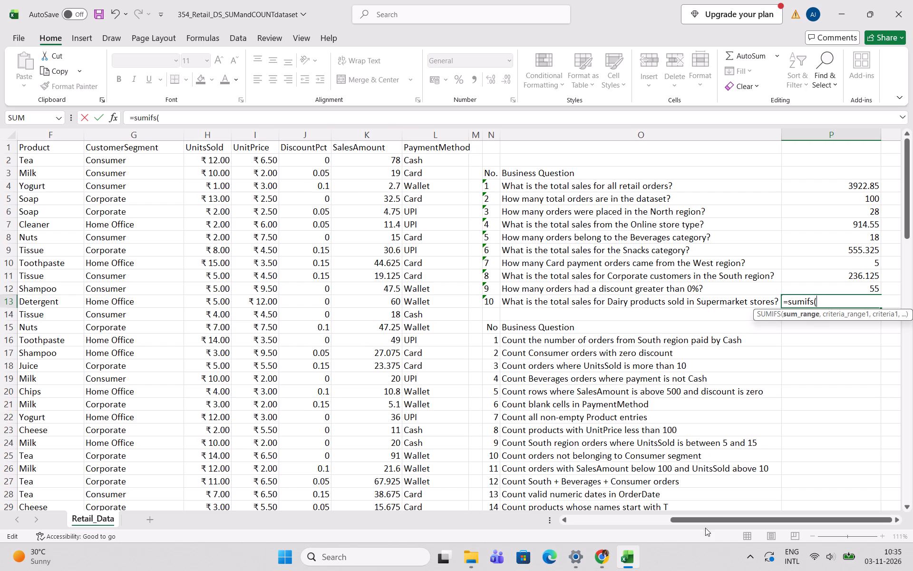
drag(699, 520, 584, 514)
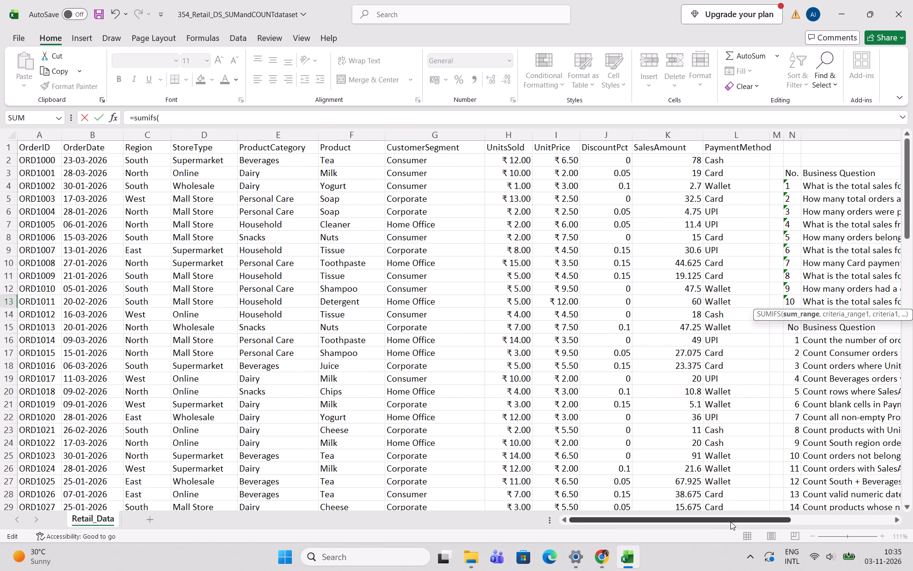
drag(730, 520, 830, 502)
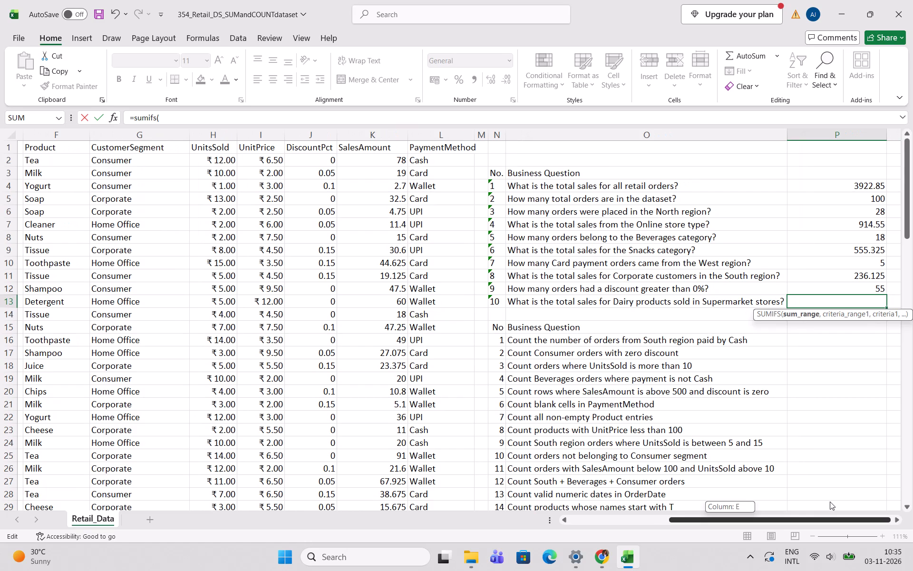
drag(830, 502, 700, 502)
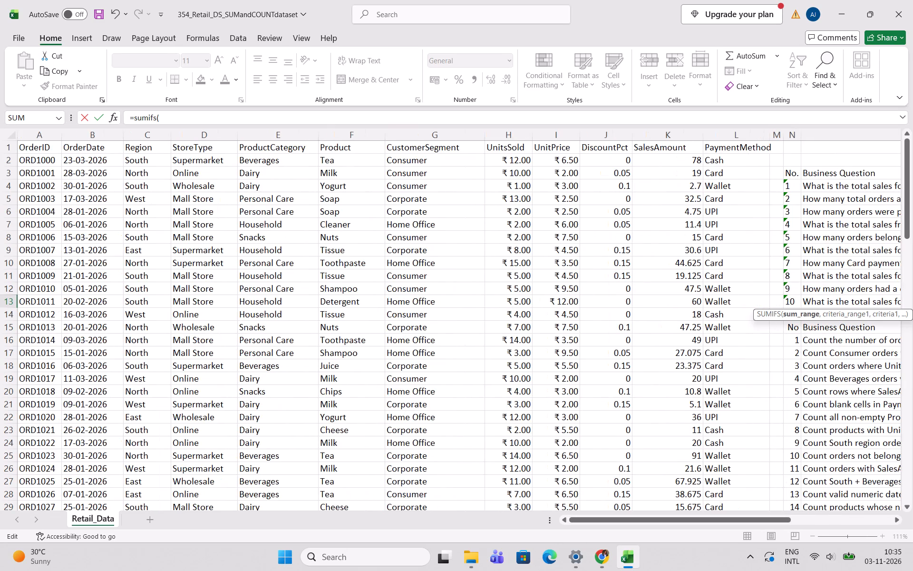
click(263, 138)
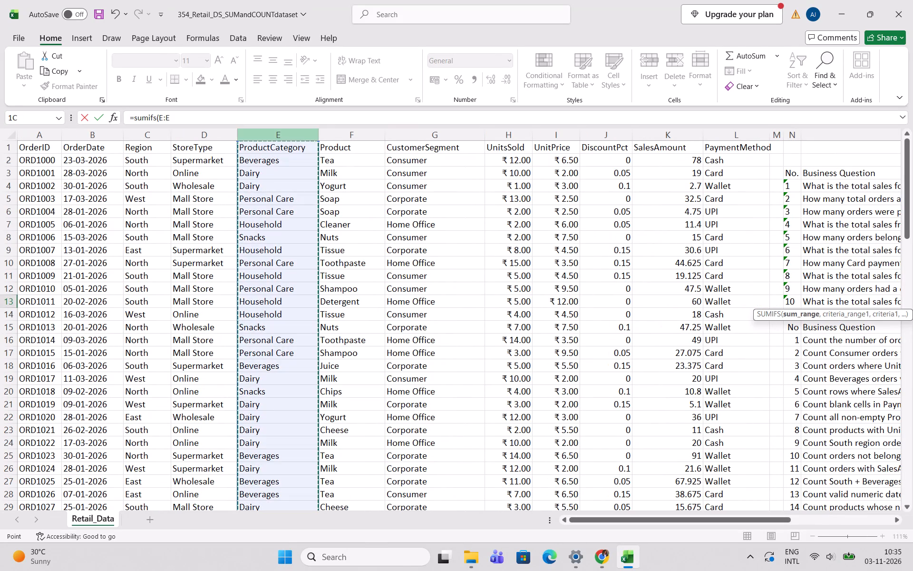
drag(615, 516, 727, 525)
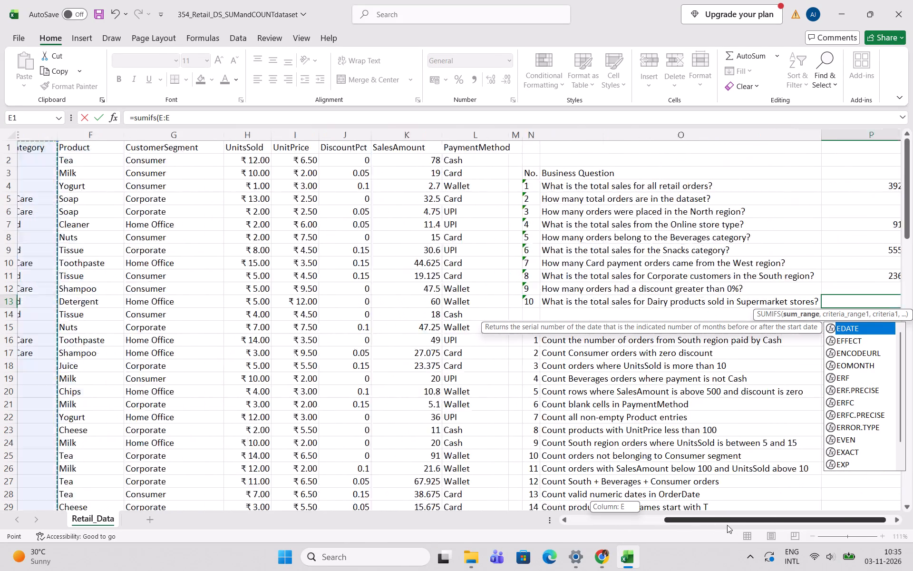
drag(727, 525, 746, 526)
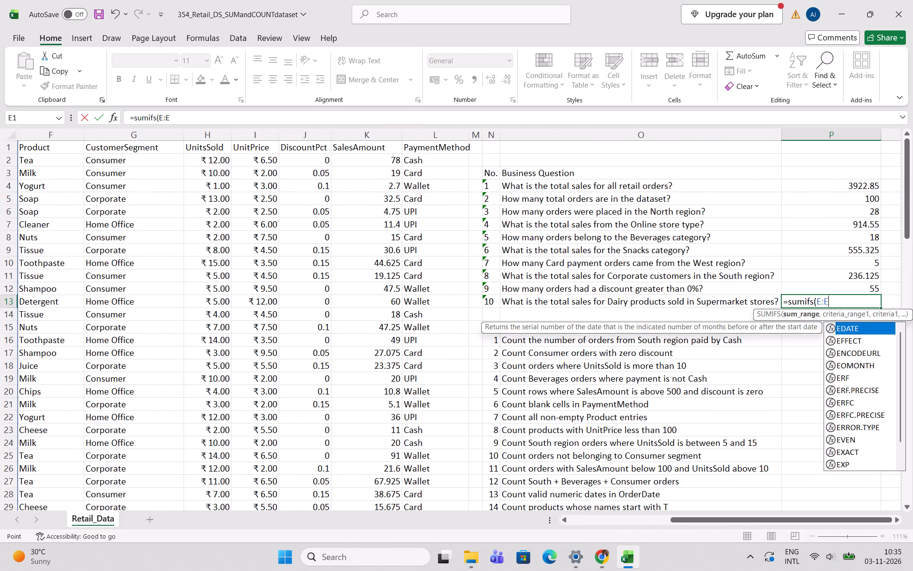
Add the criterion "dairy" after E:E in cell P13's SUMIFS formula.
key(comma)
text("')
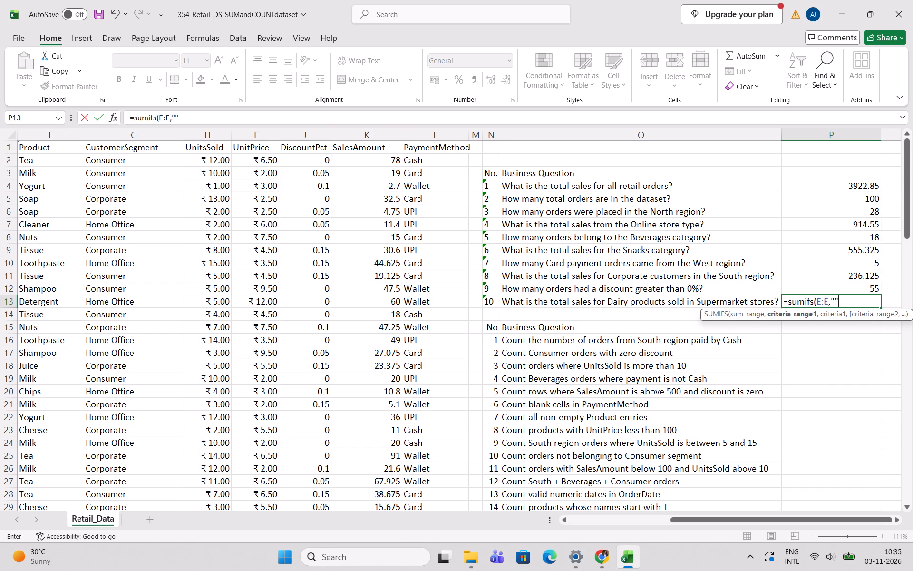
key(Left)
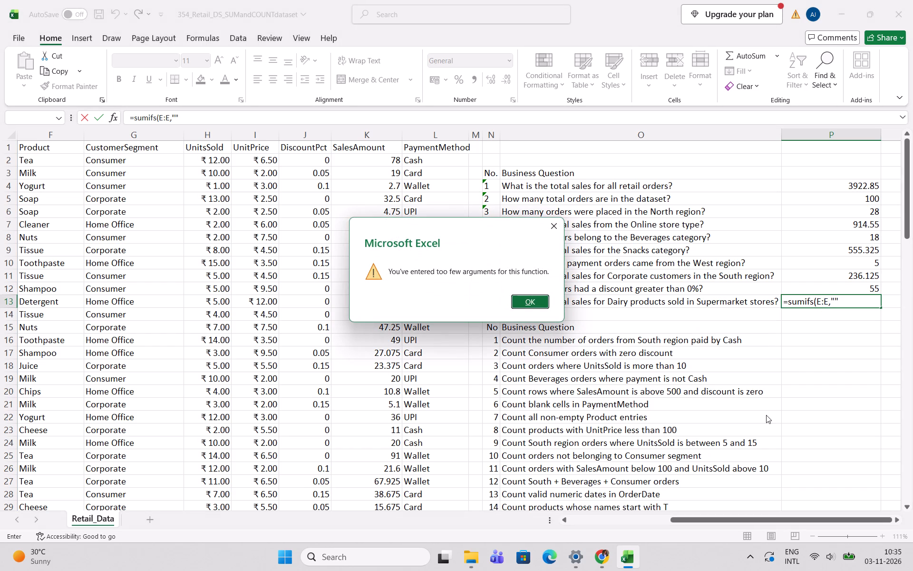
click(549, 225)
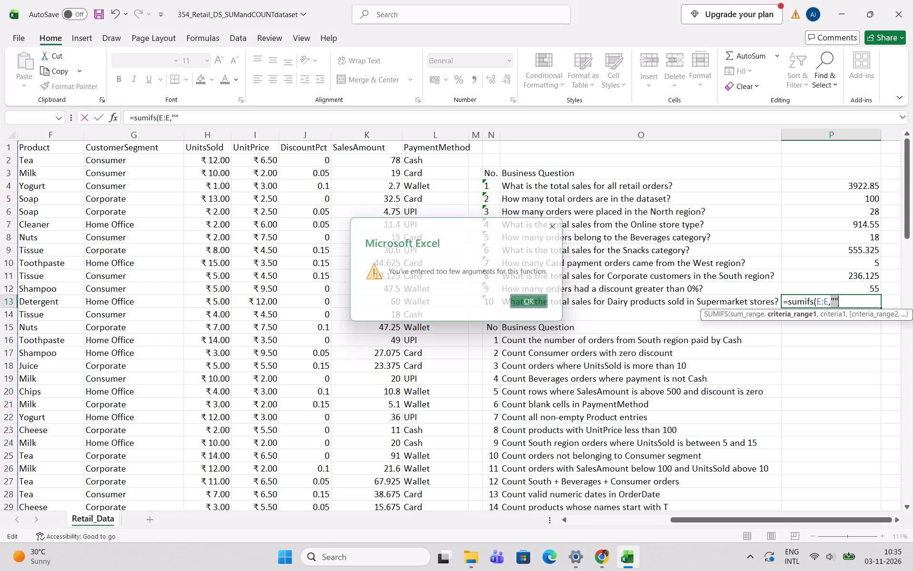
click(834, 301)
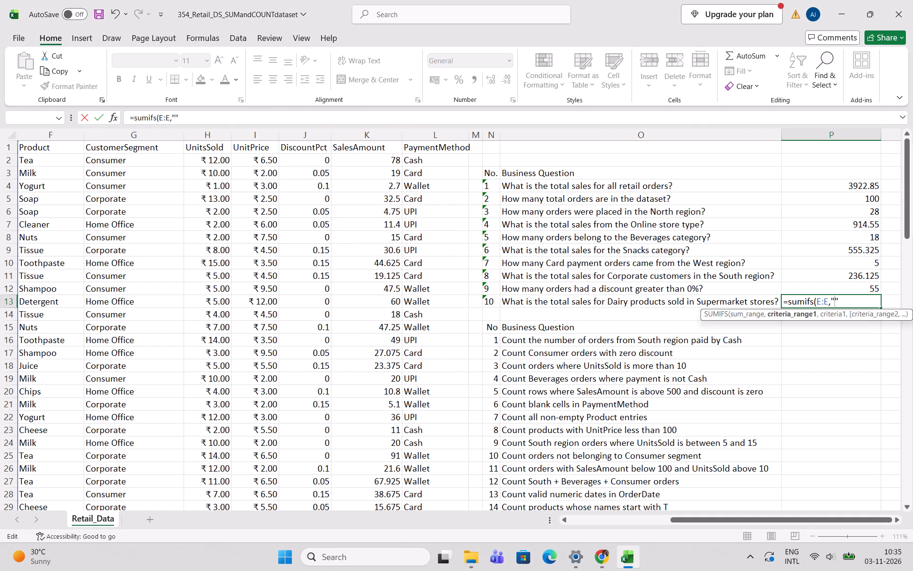
text(dairy)
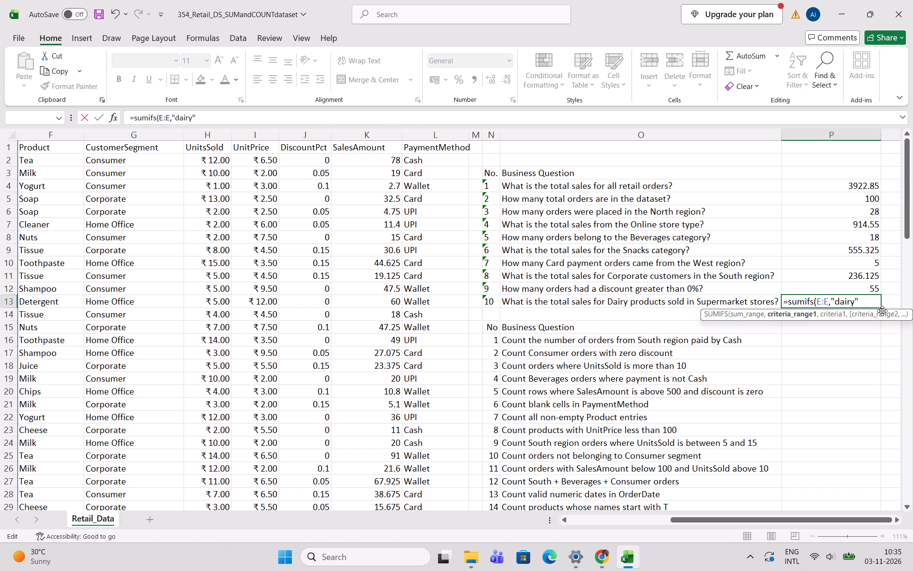
Add the StoreType column D:D as the argument after "dairy" in cell P13's SUMIFS formula.
click(868, 305)
key(comma)
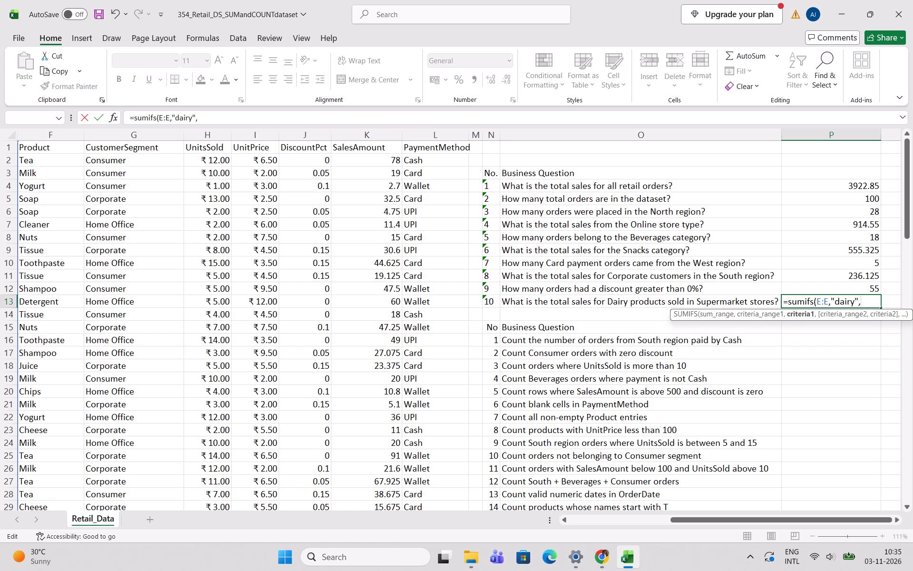
drag(681, 522, 656, 523)
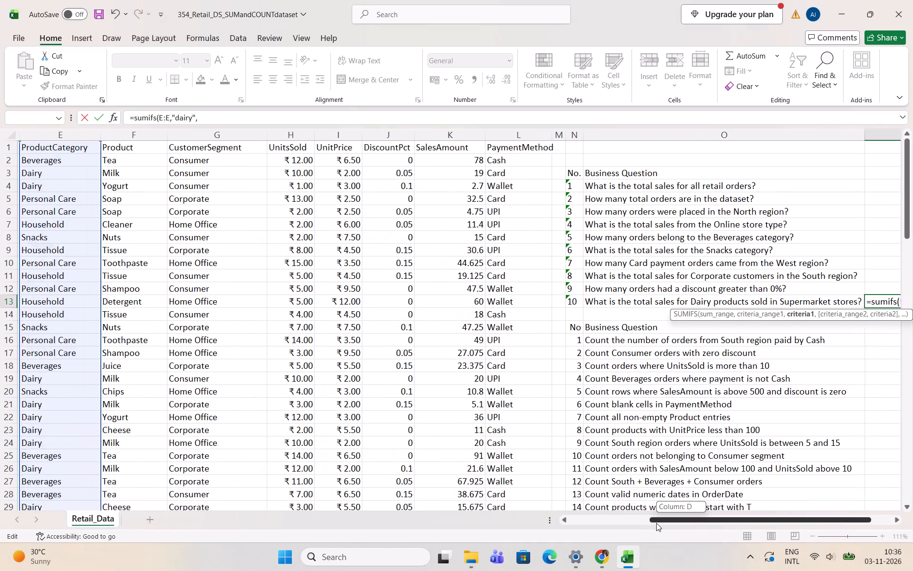
drag(656, 523, 590, 528)
click(204, 131)
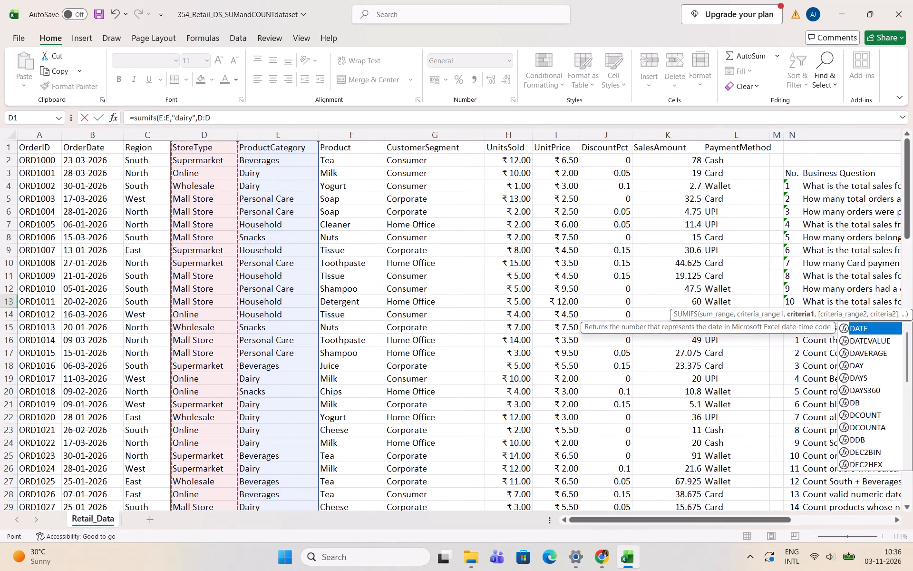
drag(676, 517, 800, 512)
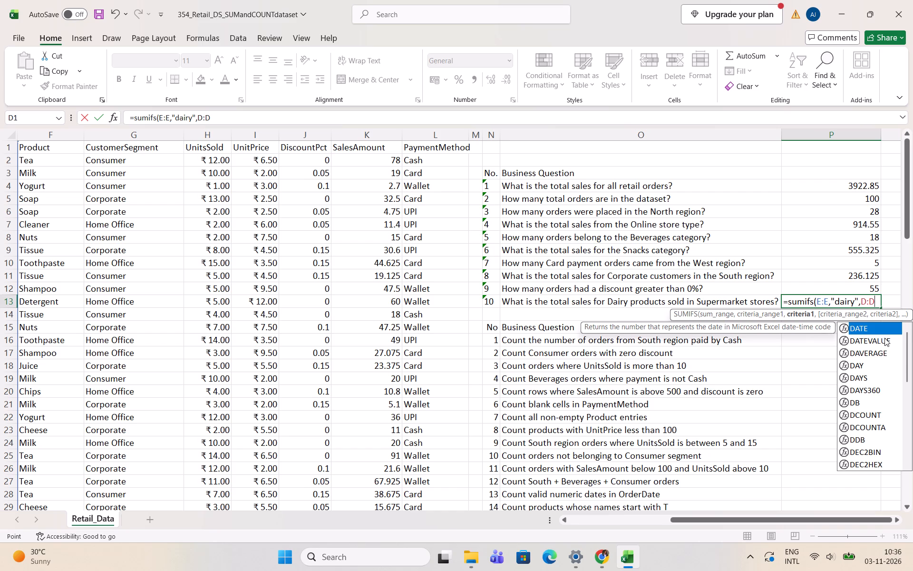
key(comma)
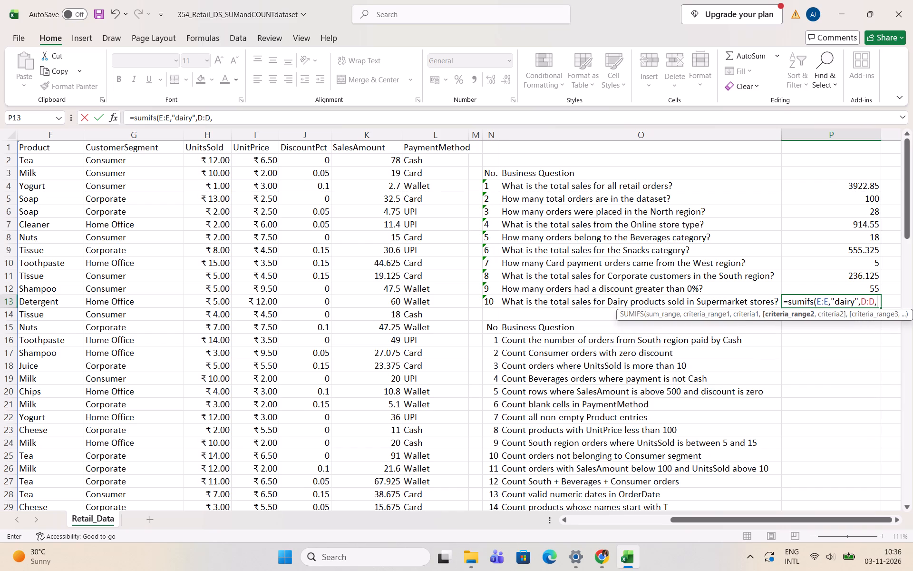
drag(744, 520, 678, 523)
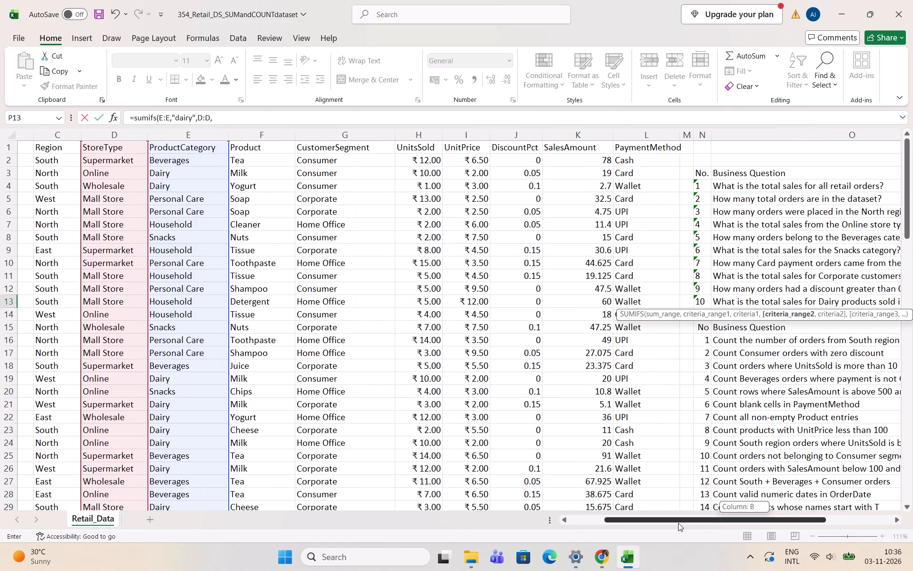
drag(678, 523, 808, 525)
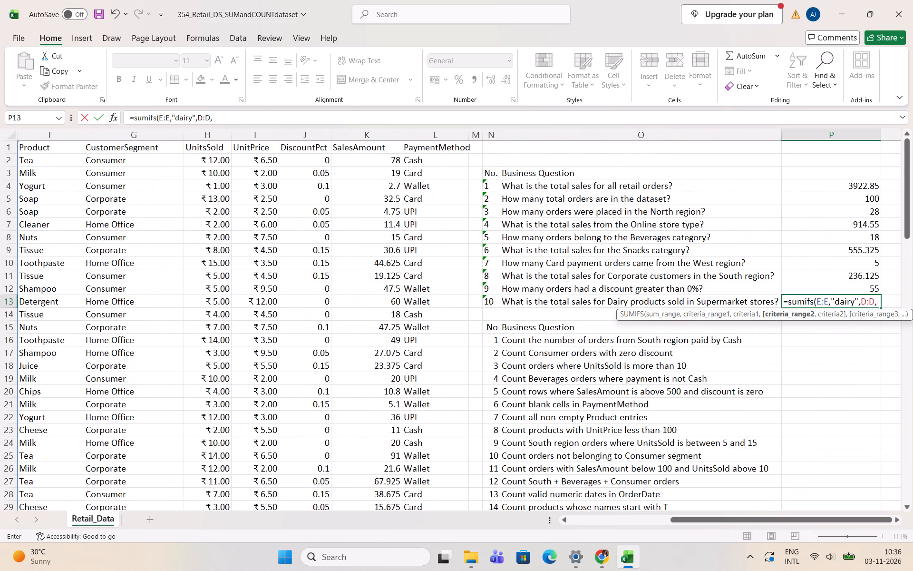
Add the criterion "supermarket" to cell P13's SUMIFS, close the bracket and try to enter the formula.
text("')
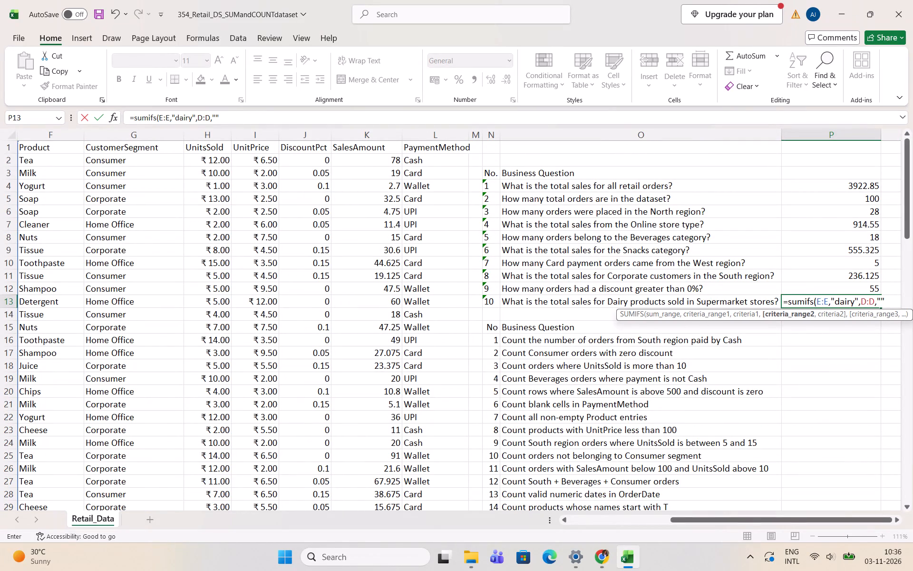
click(882, 299)
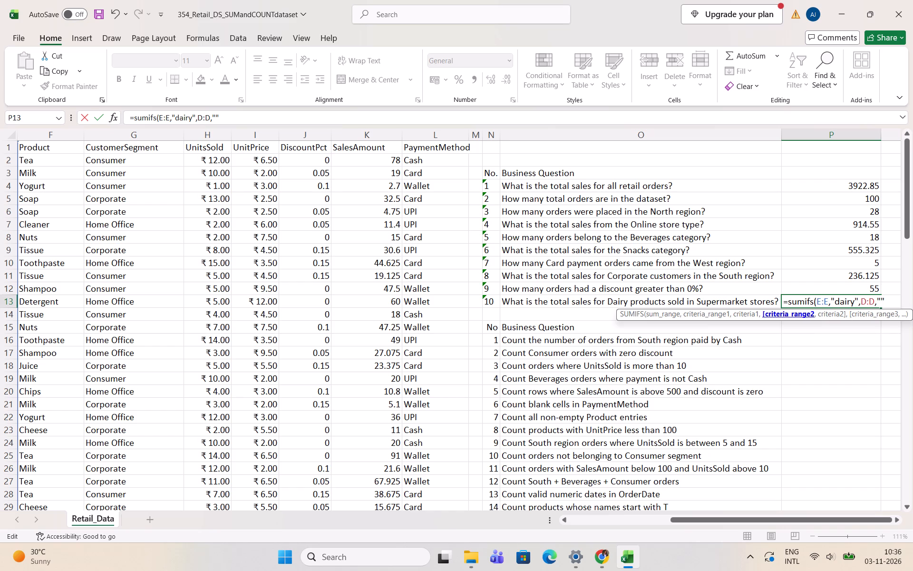
text(super)
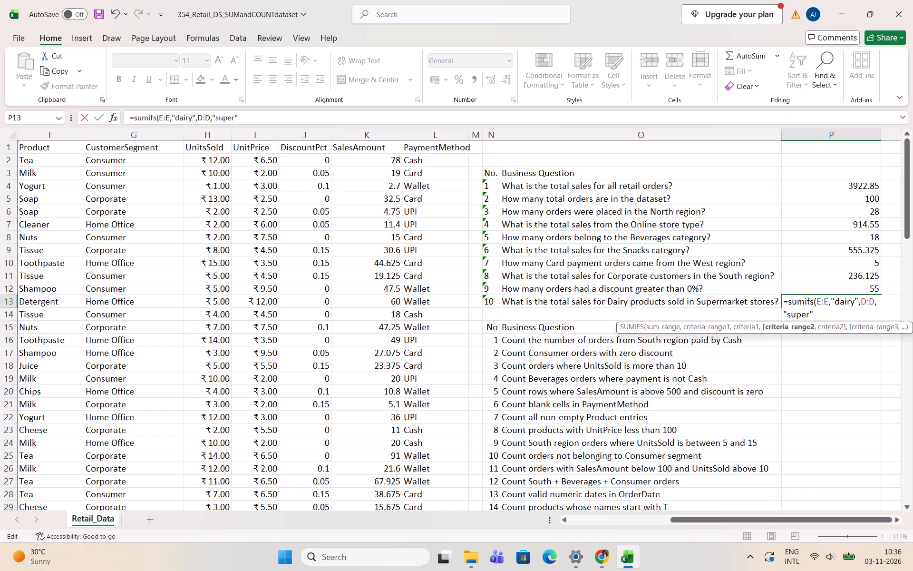
text(market)
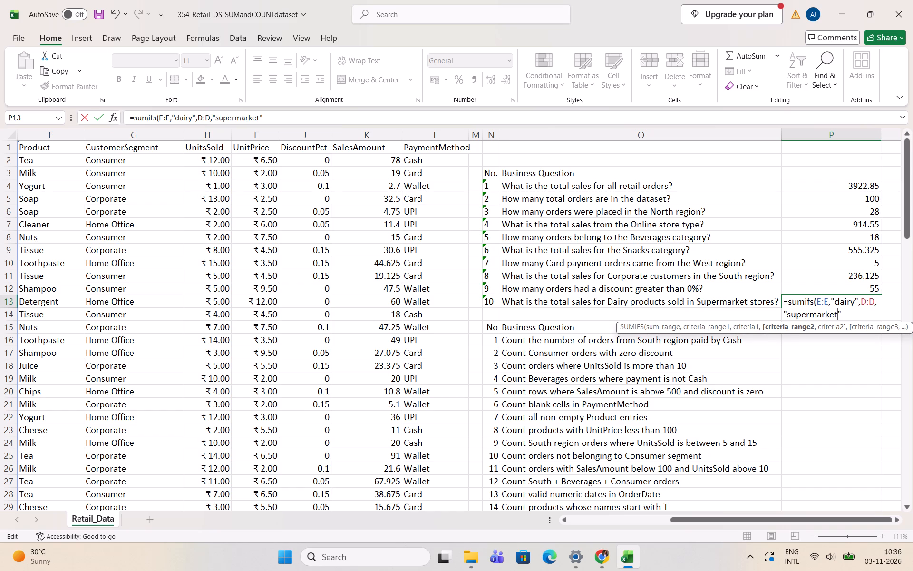
click(846, 312)
key(shift+parenright)
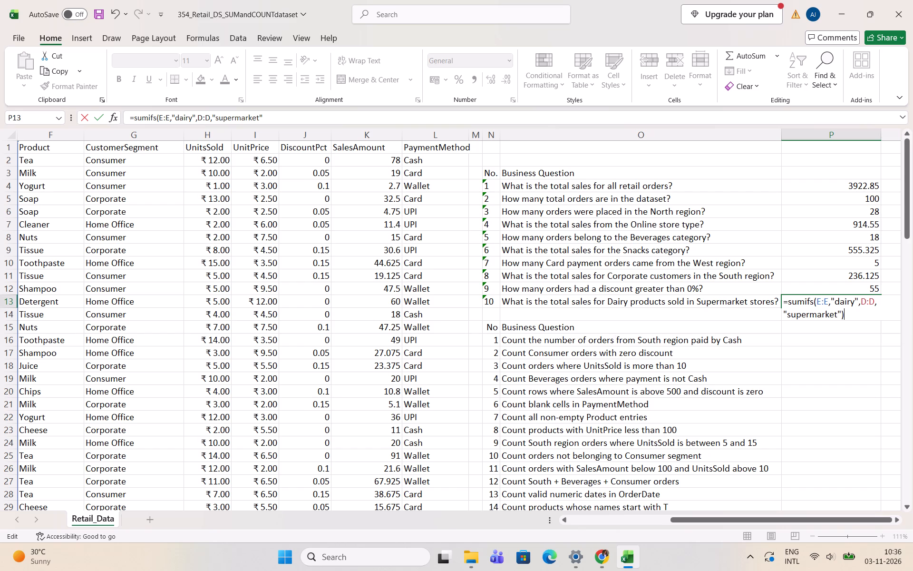
key(Return)
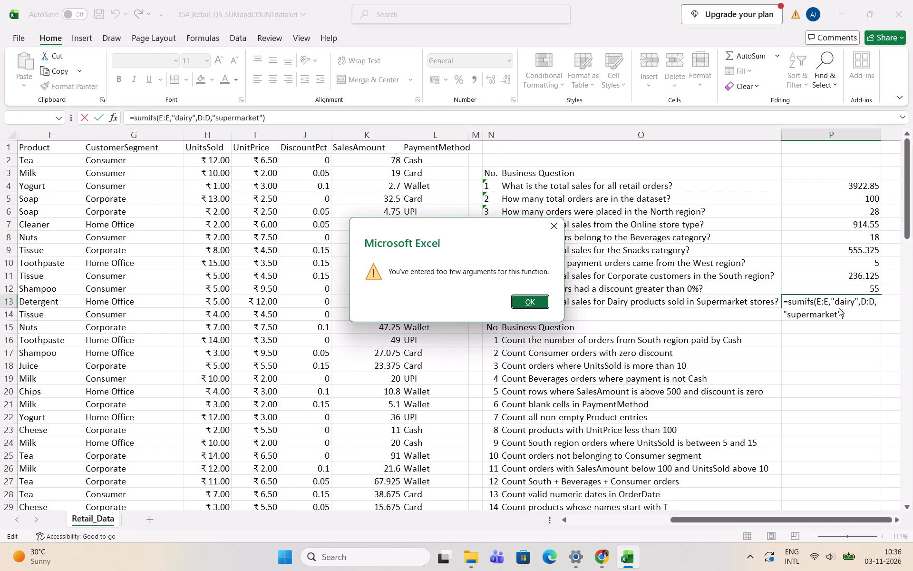
click(549, 221)
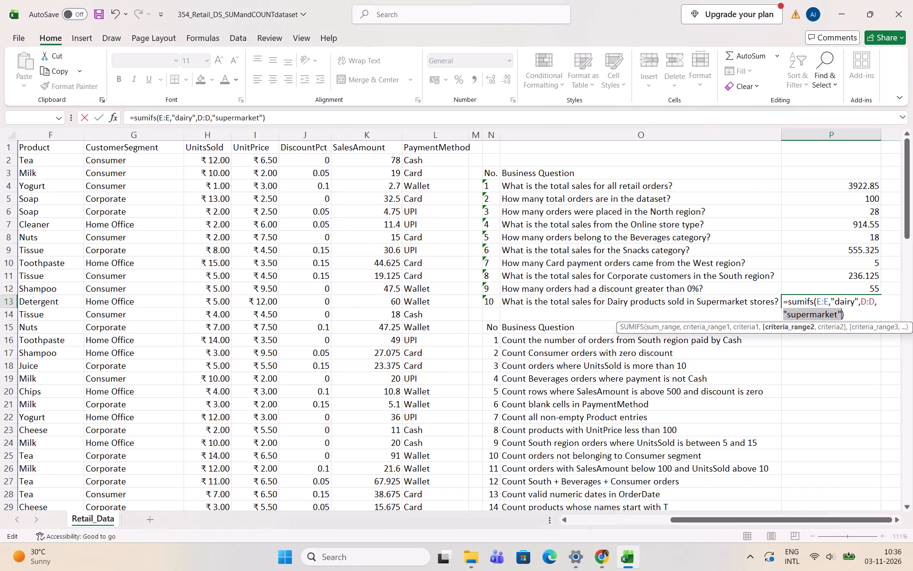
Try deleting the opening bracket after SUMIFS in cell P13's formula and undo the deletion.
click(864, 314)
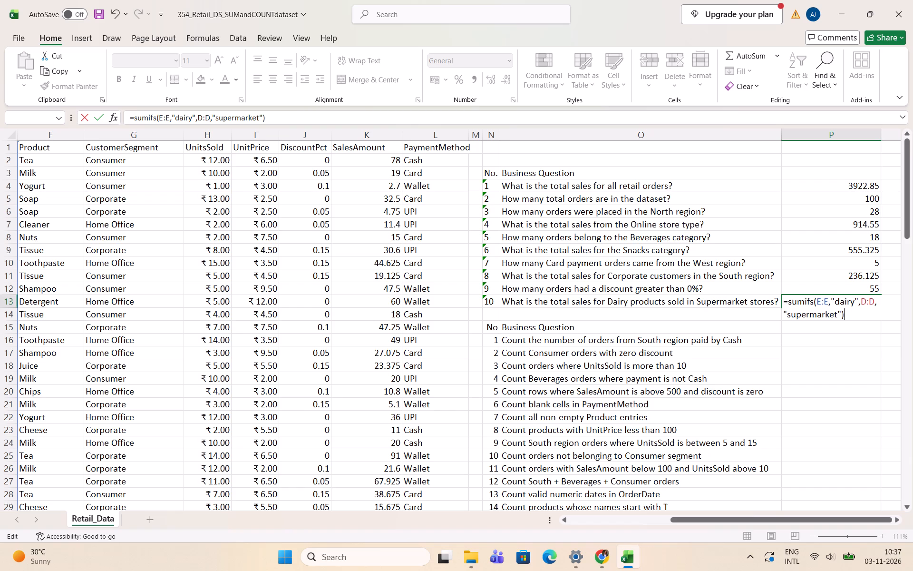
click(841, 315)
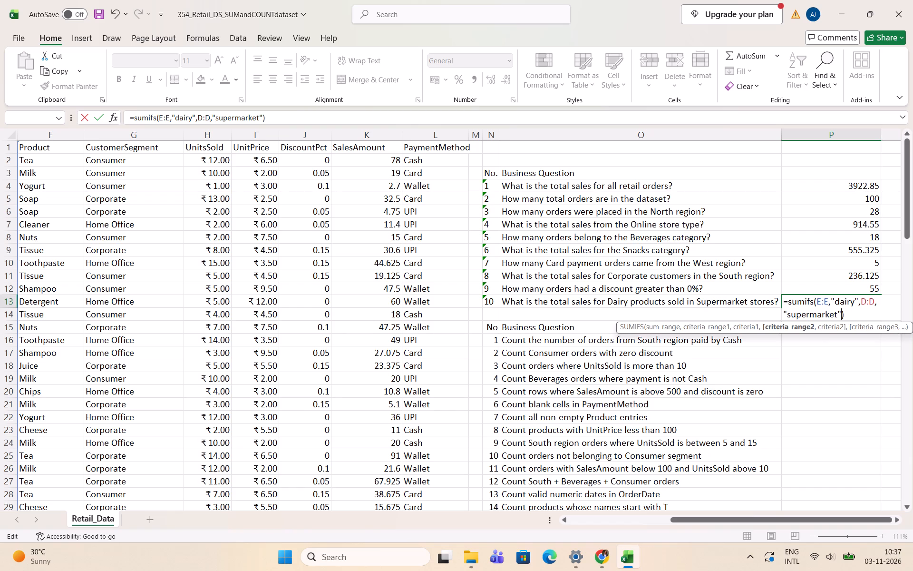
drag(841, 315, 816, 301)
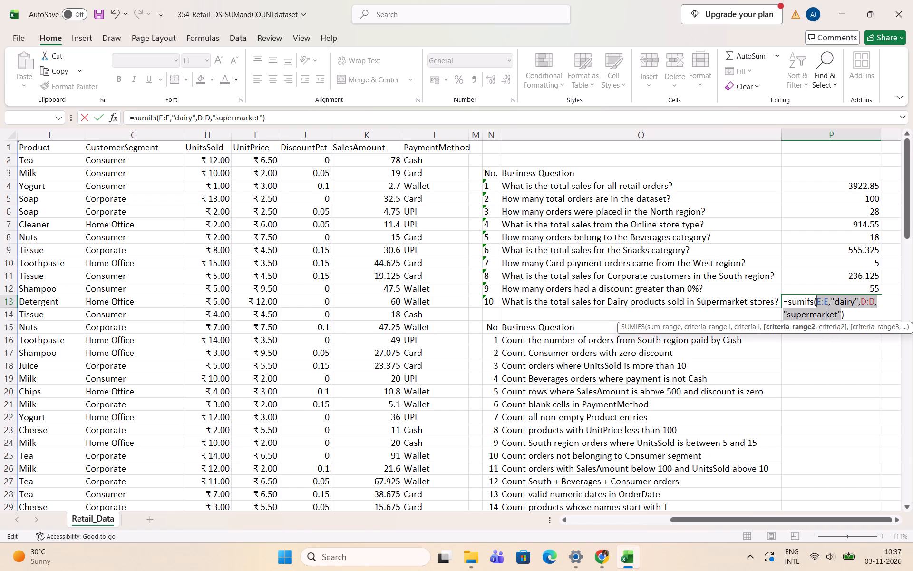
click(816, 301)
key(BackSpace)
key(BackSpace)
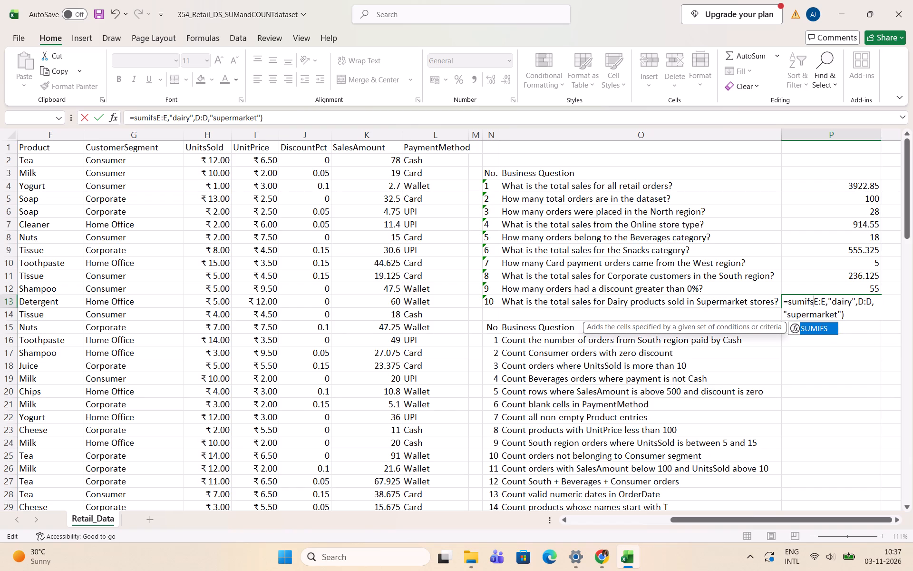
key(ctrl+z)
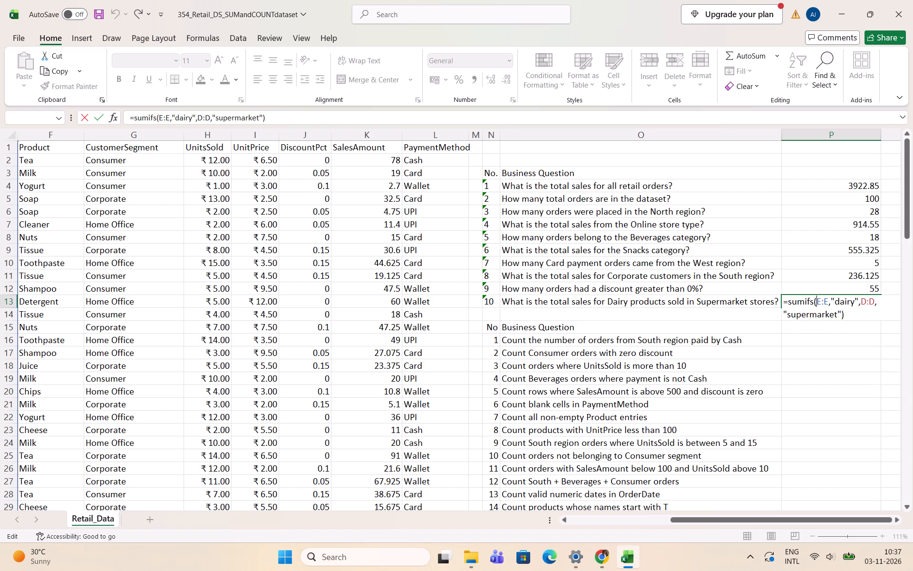
Replace the arguments of cell P13's SUMIFS formula with the SalesAmount column K:K as the sum range.
click(854, 315)
click(835, 305)
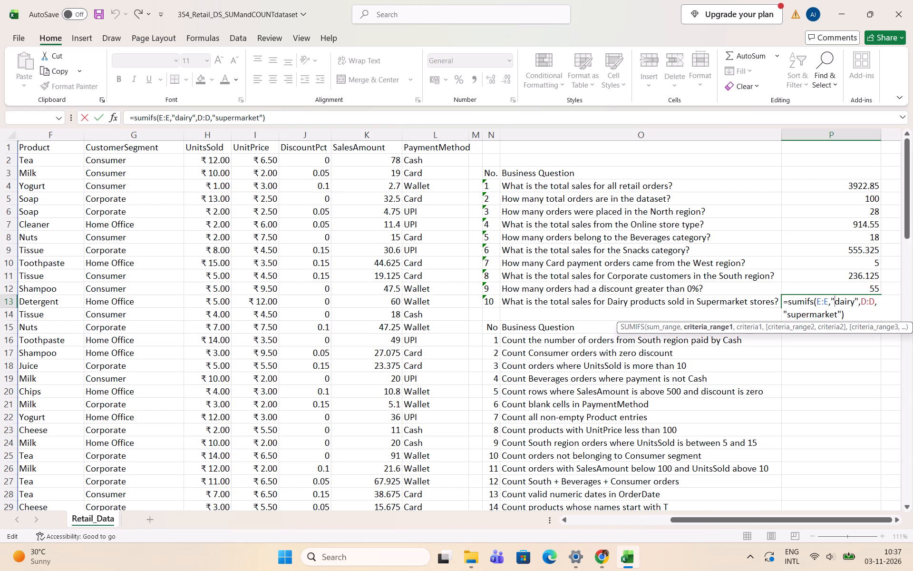
click(831, 303)
click(829, 303)
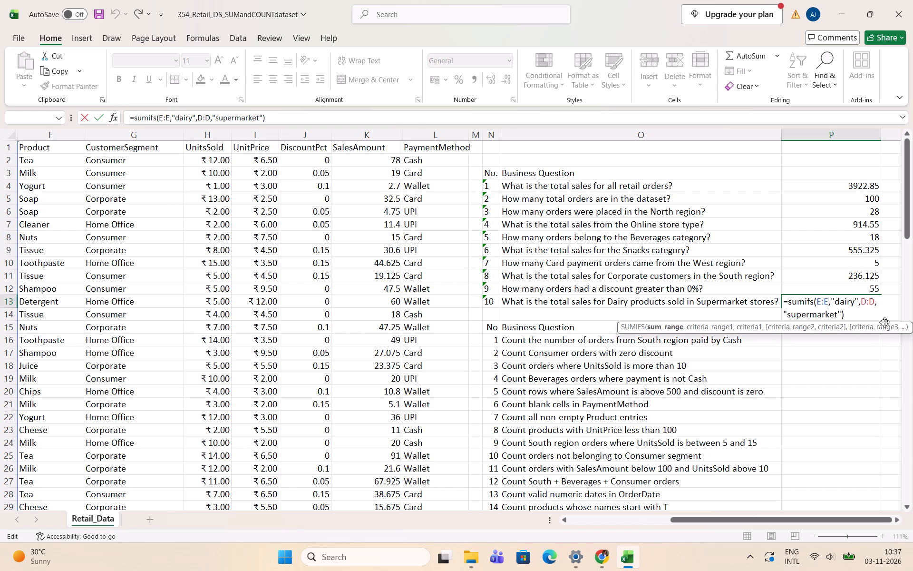
drag(860, 317, 842, 315)
drag(842, 315, 816, 296)
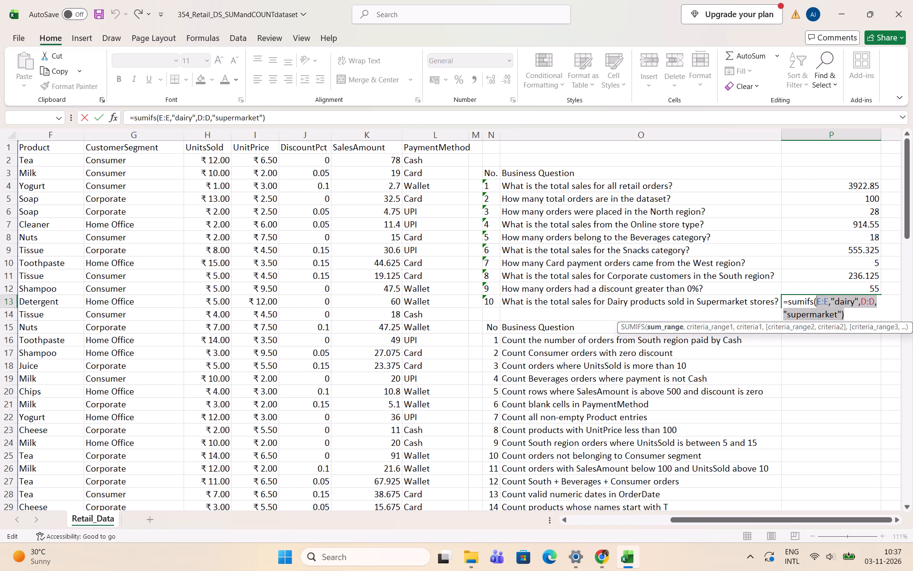
key(BackSpace)
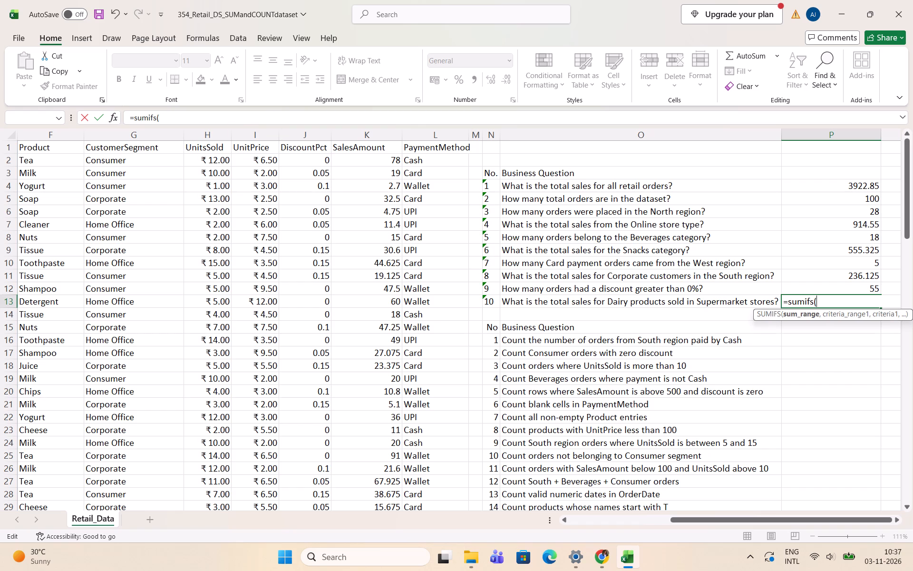
click(369, 134)
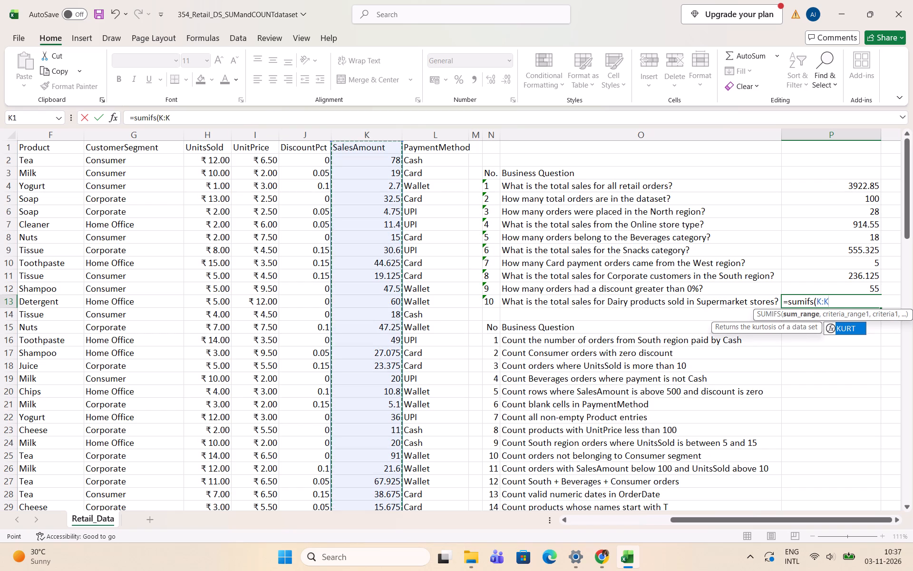
key(comma)
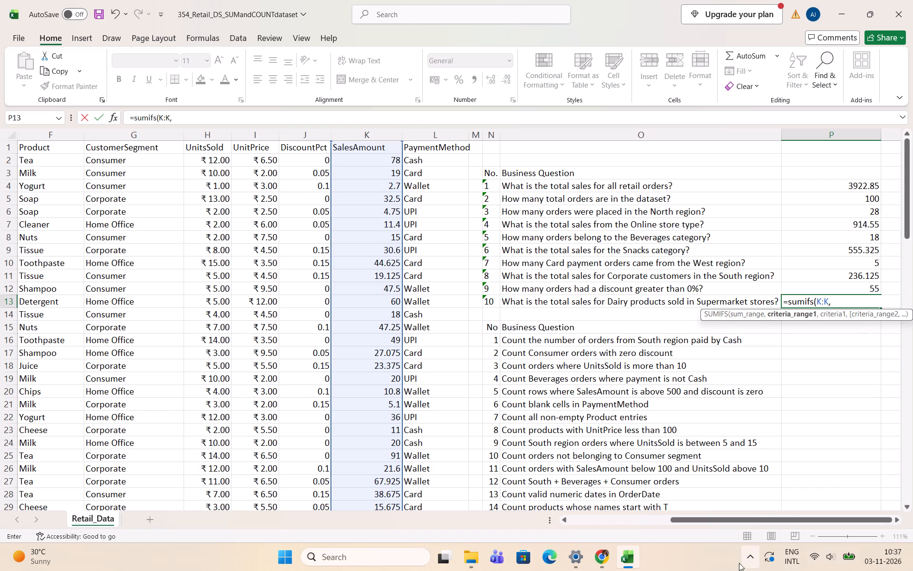
Add the ProductCategory column E:E as the first criteria range in cell P13's SUMIFS formula.
drag(709, 518, 600, 505)
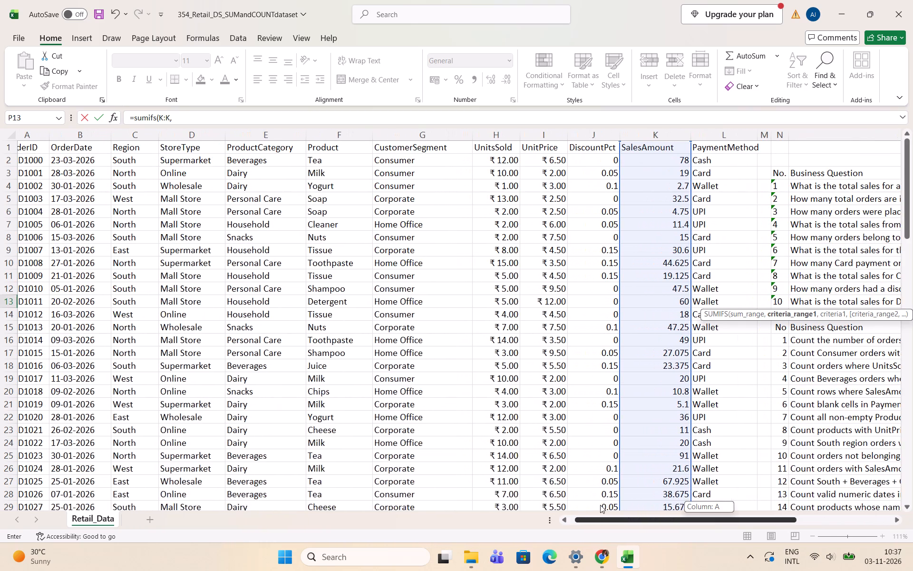
drag(600, 505, 598, 505)
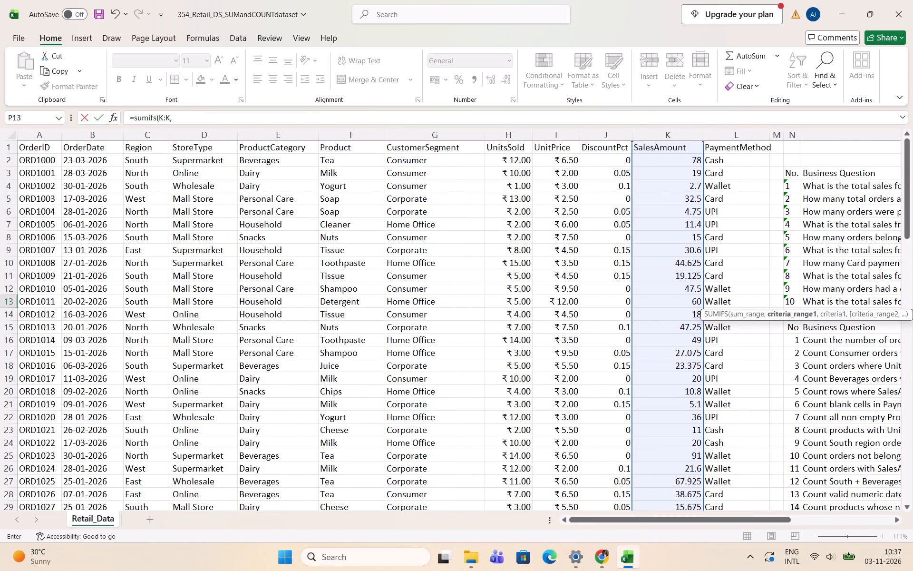
click(353, 137)
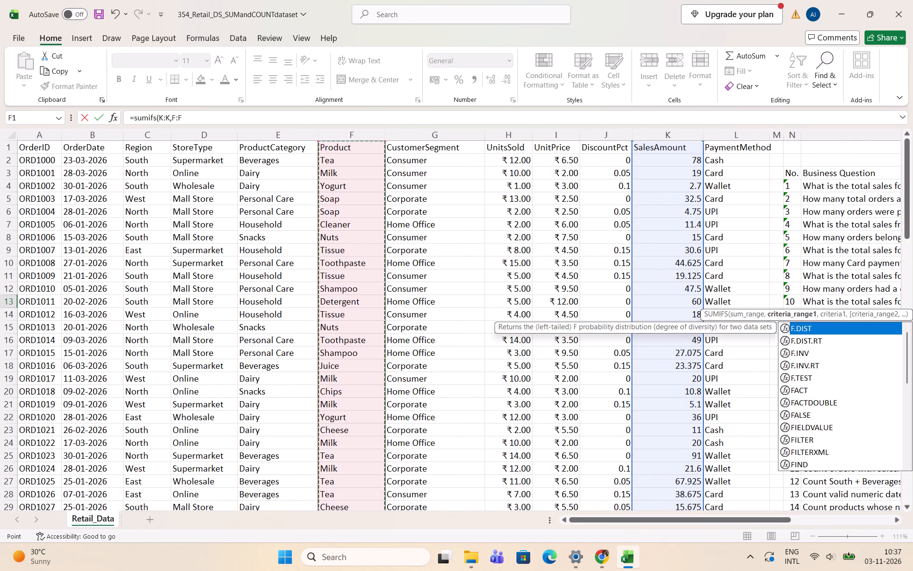
click(300, 136)
drag(685, 514, 716, 518)
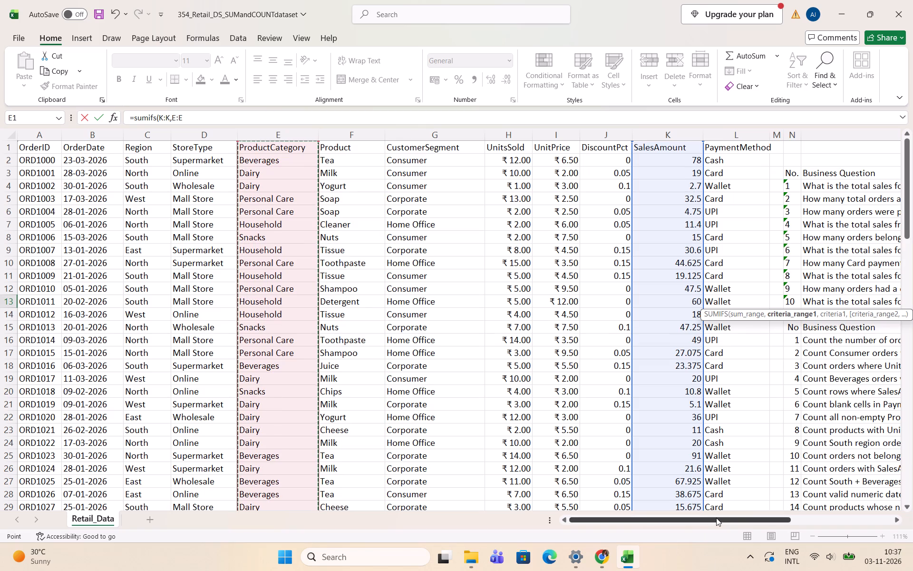
drag(716, 518, 776, 526)
drag(734, 518, 868, 533)
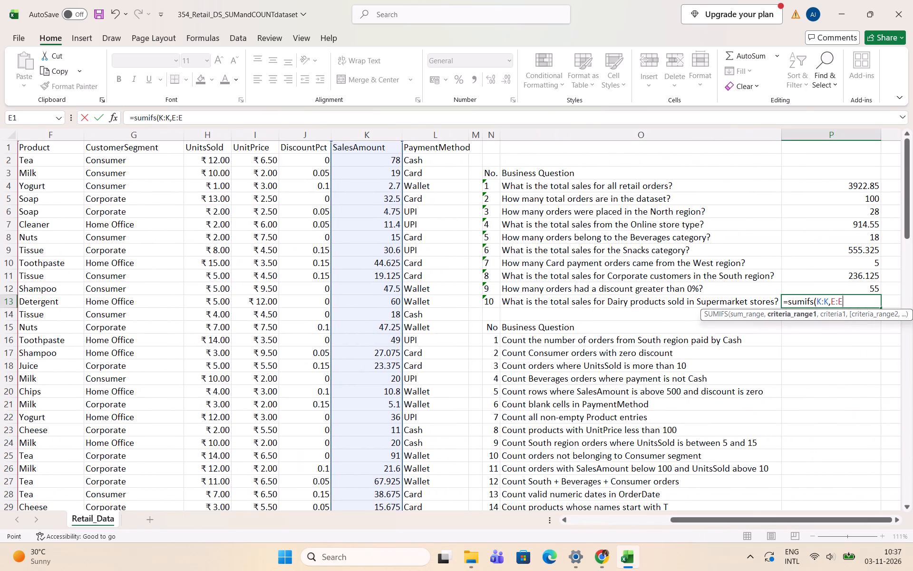
scroll(323, 340, right, 3)
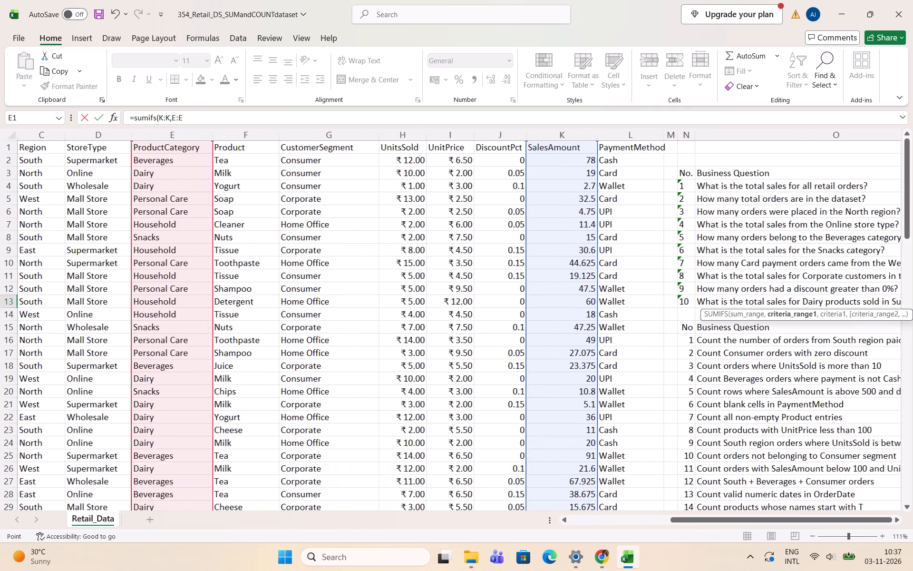
click(204, 117)
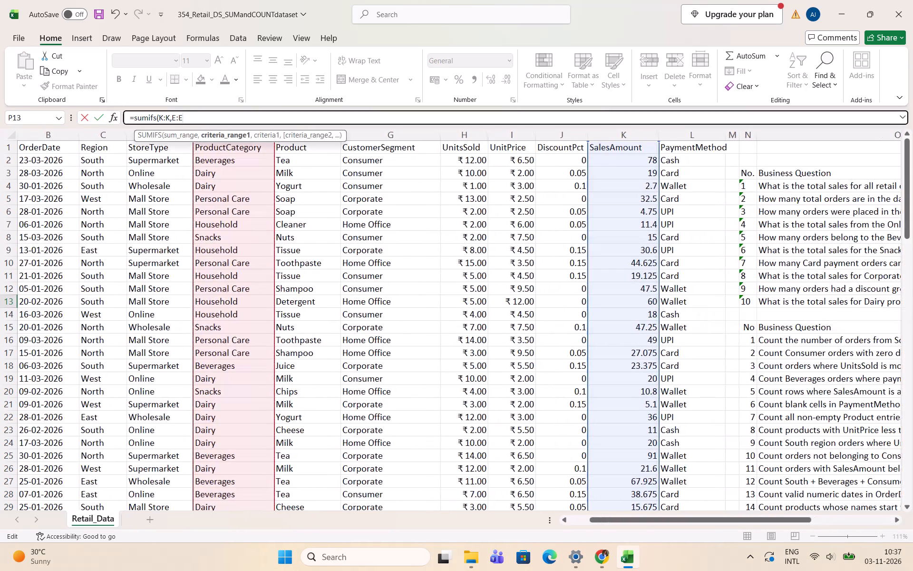
Add the criterion "dairy" after E:E in cell P13's SUMIFS formula, followed by a comma.
key(comma)
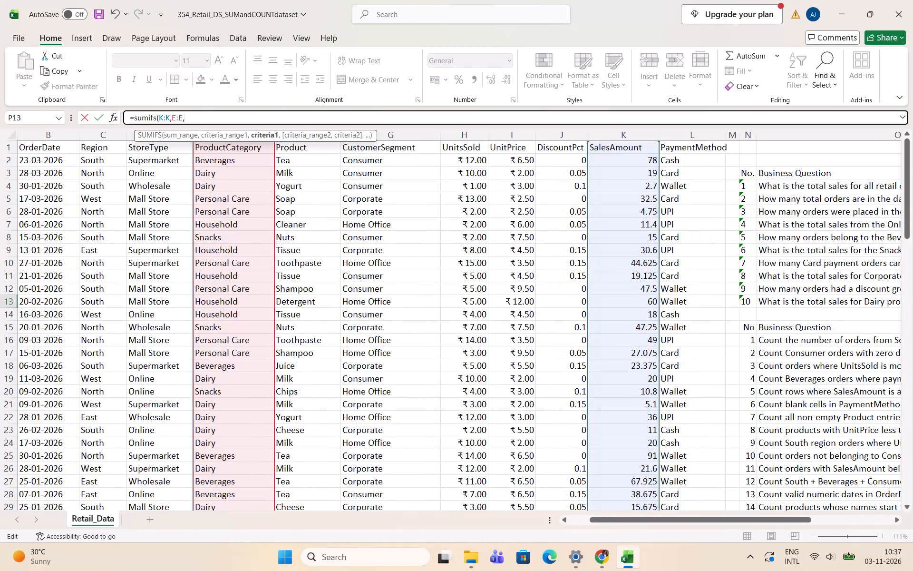
text("')
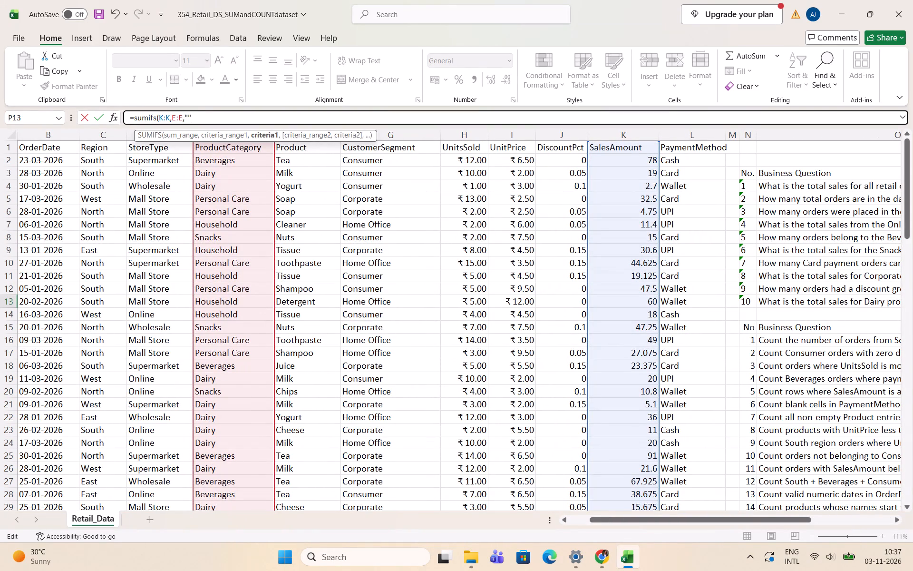
key(Left)
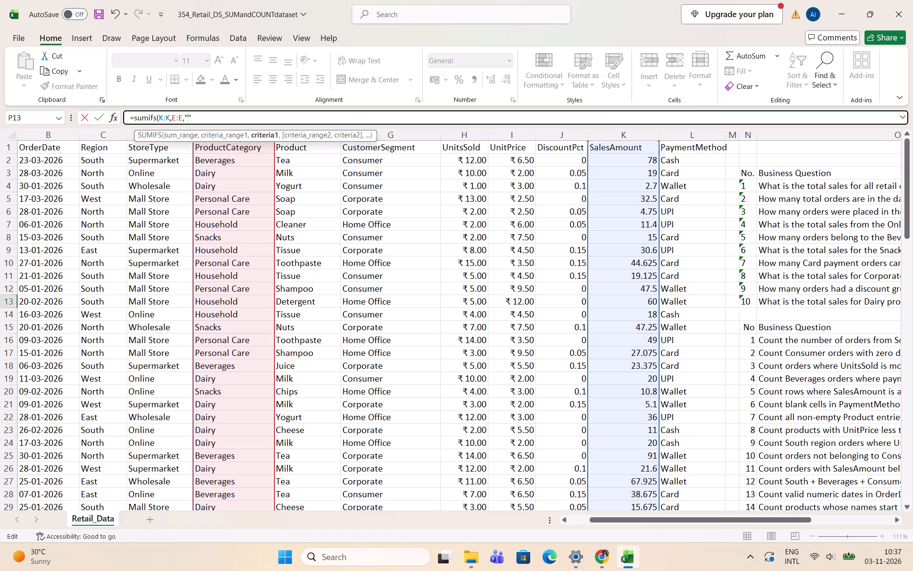
text(dairy)
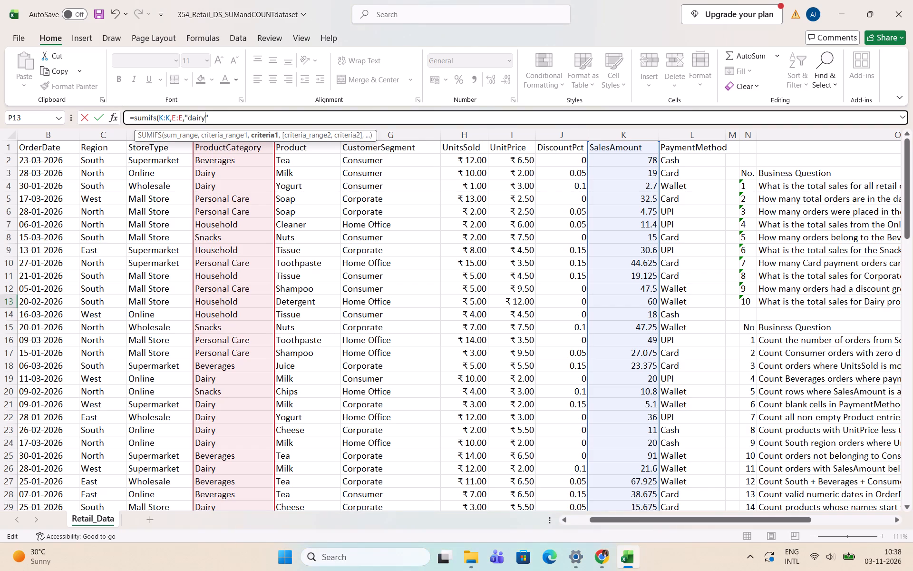
click(222, 113)
key(comma)
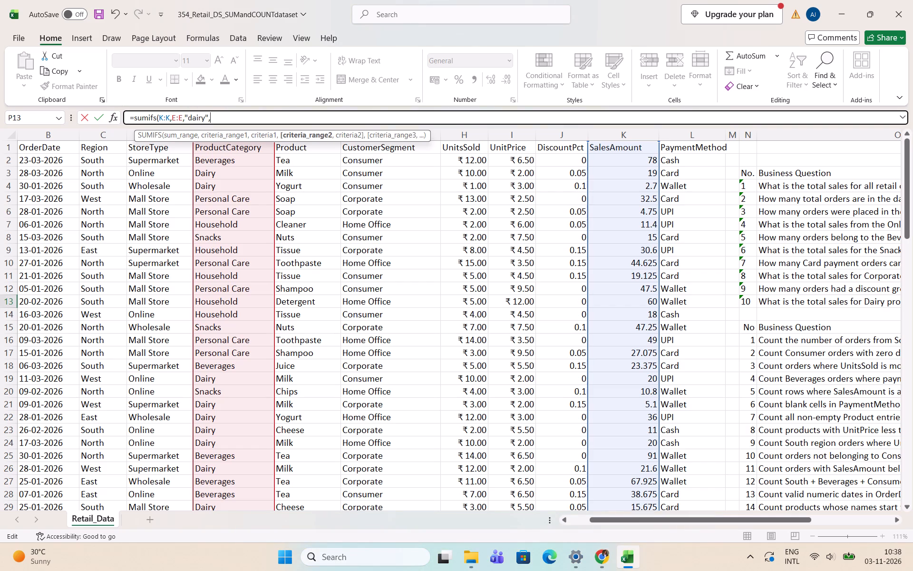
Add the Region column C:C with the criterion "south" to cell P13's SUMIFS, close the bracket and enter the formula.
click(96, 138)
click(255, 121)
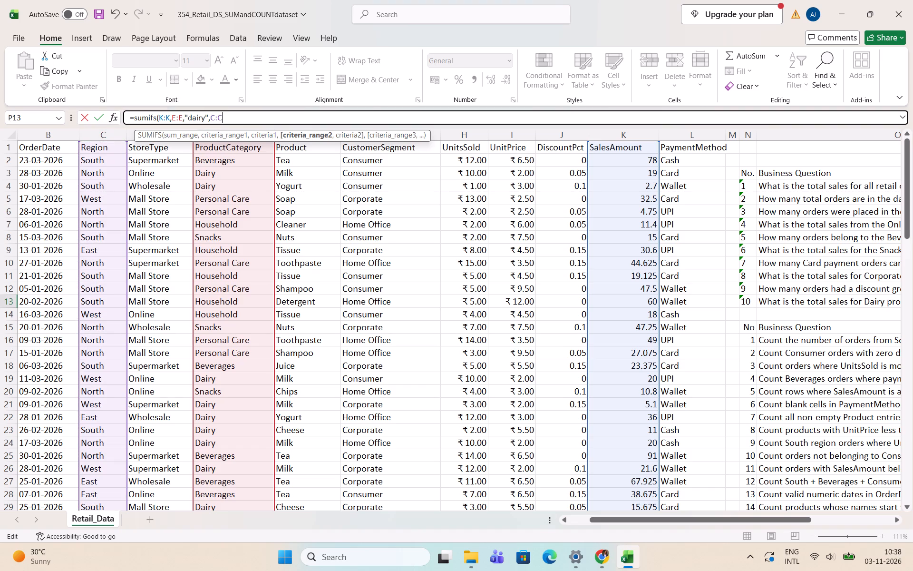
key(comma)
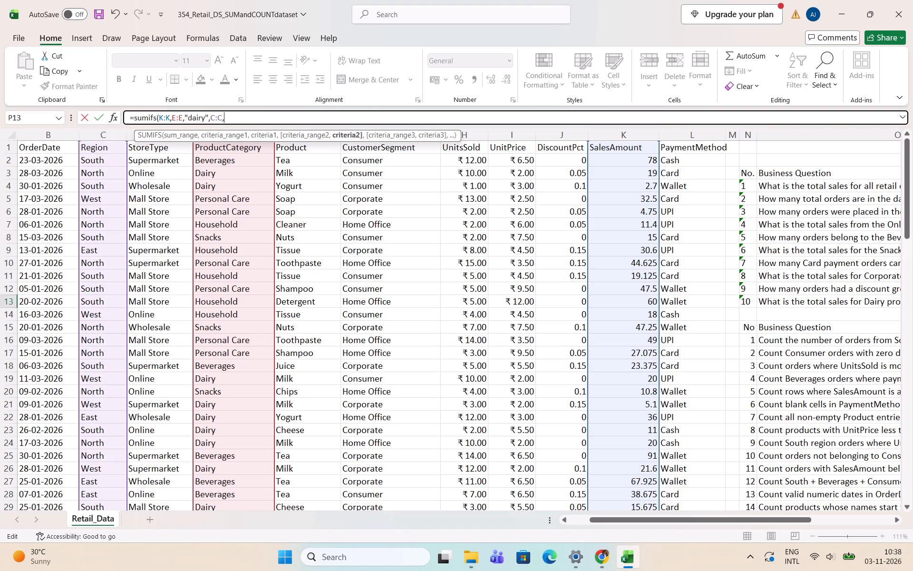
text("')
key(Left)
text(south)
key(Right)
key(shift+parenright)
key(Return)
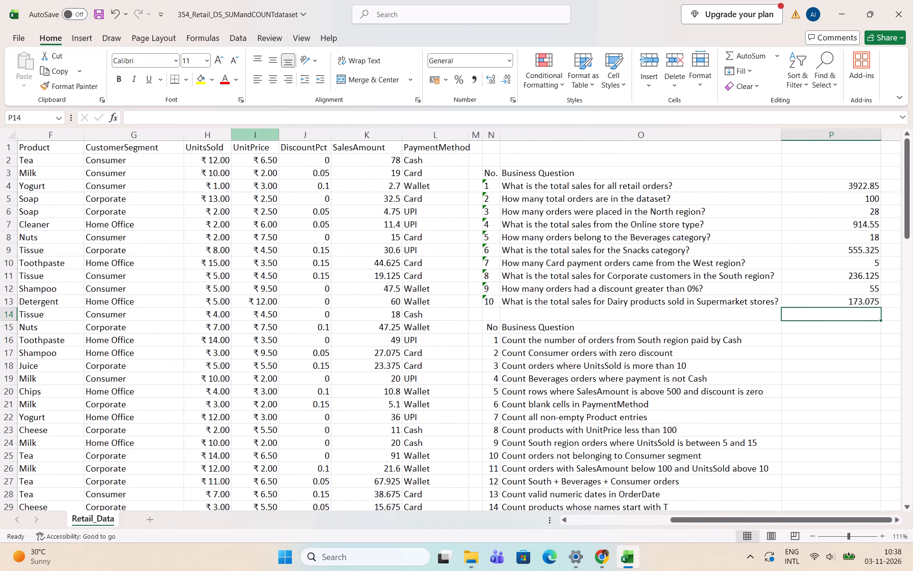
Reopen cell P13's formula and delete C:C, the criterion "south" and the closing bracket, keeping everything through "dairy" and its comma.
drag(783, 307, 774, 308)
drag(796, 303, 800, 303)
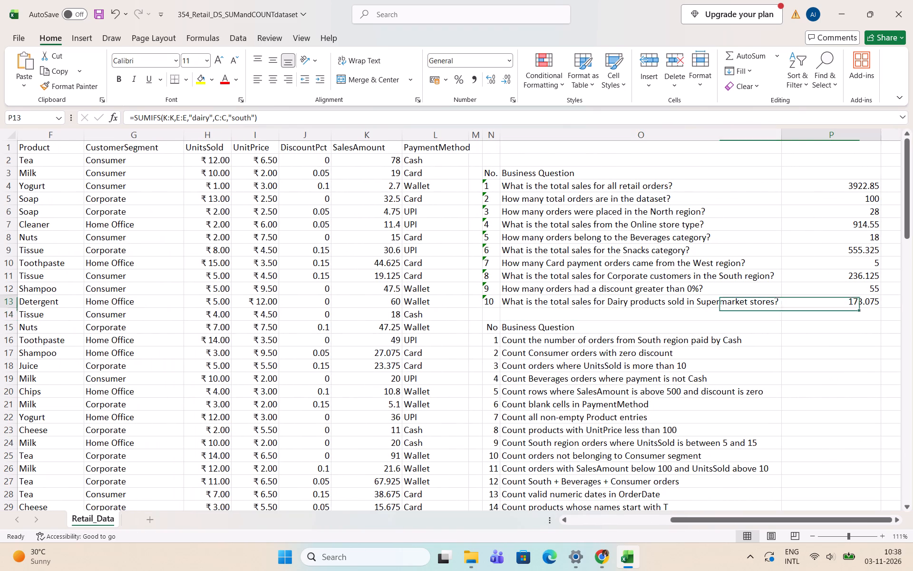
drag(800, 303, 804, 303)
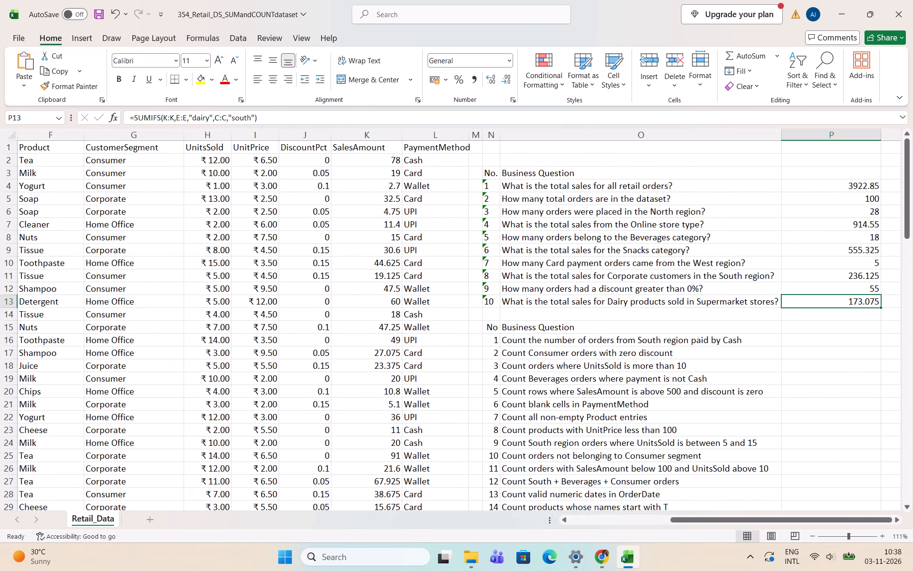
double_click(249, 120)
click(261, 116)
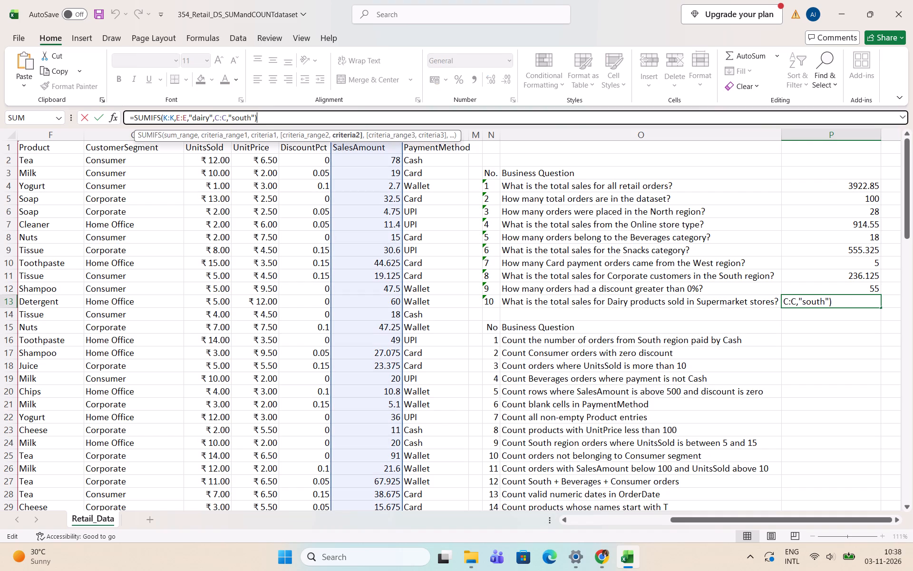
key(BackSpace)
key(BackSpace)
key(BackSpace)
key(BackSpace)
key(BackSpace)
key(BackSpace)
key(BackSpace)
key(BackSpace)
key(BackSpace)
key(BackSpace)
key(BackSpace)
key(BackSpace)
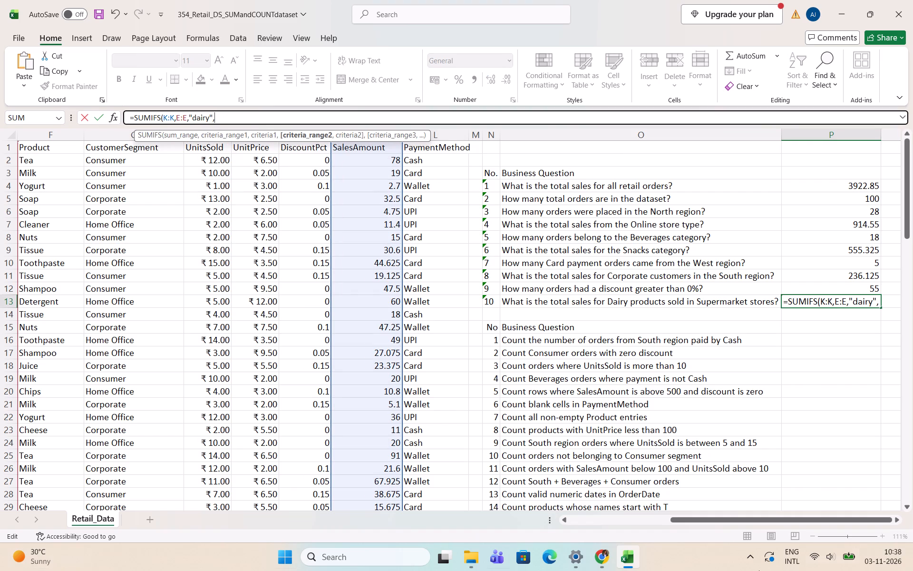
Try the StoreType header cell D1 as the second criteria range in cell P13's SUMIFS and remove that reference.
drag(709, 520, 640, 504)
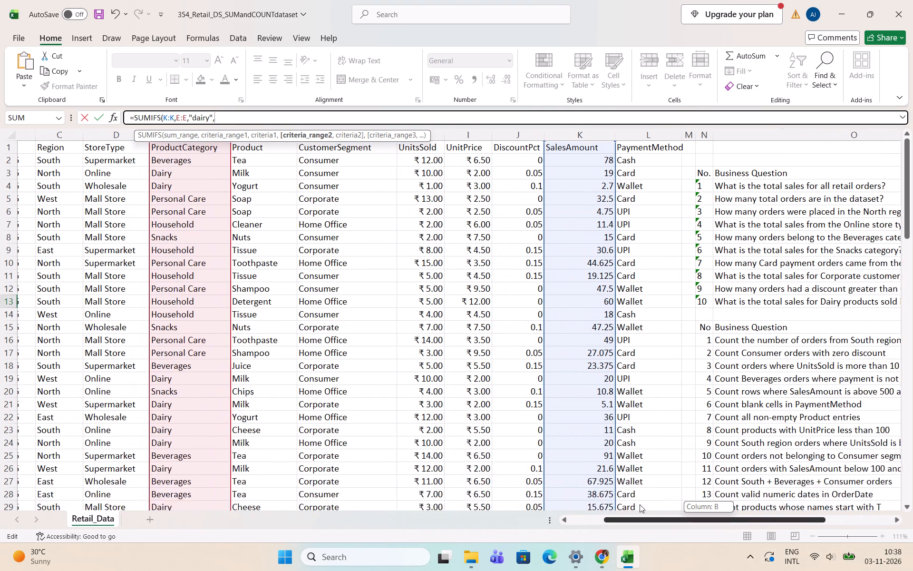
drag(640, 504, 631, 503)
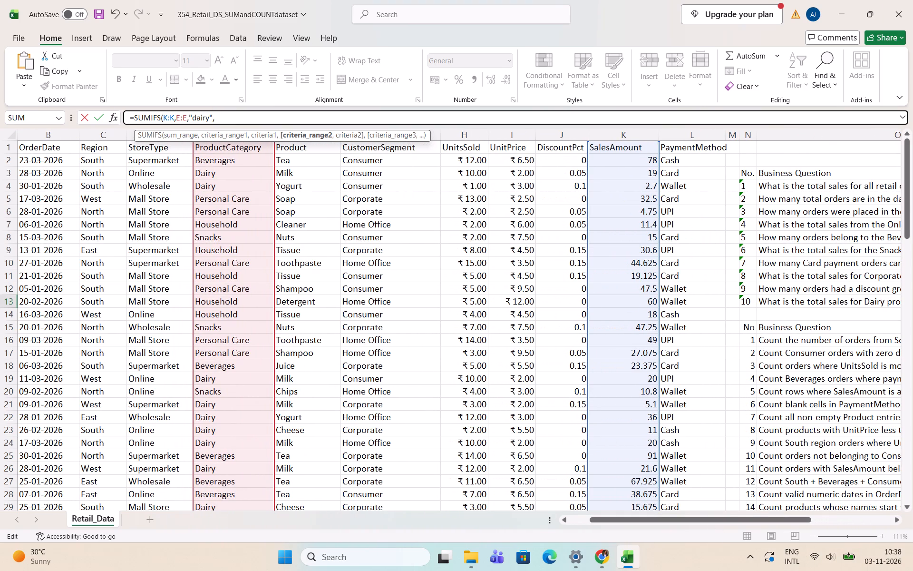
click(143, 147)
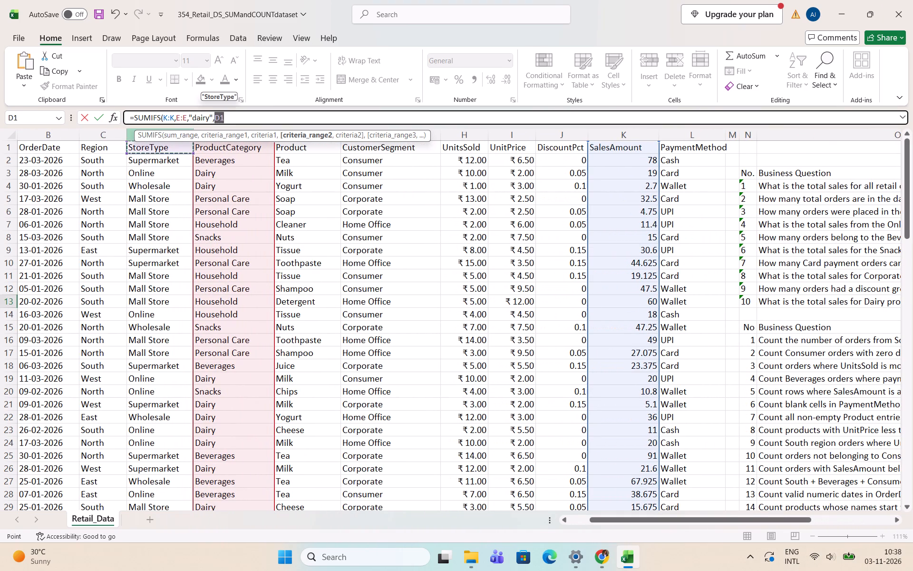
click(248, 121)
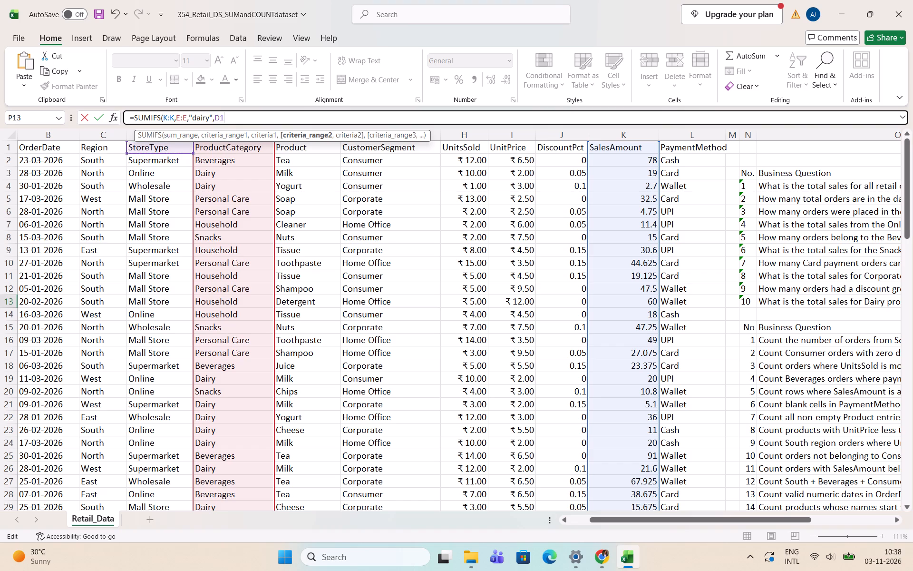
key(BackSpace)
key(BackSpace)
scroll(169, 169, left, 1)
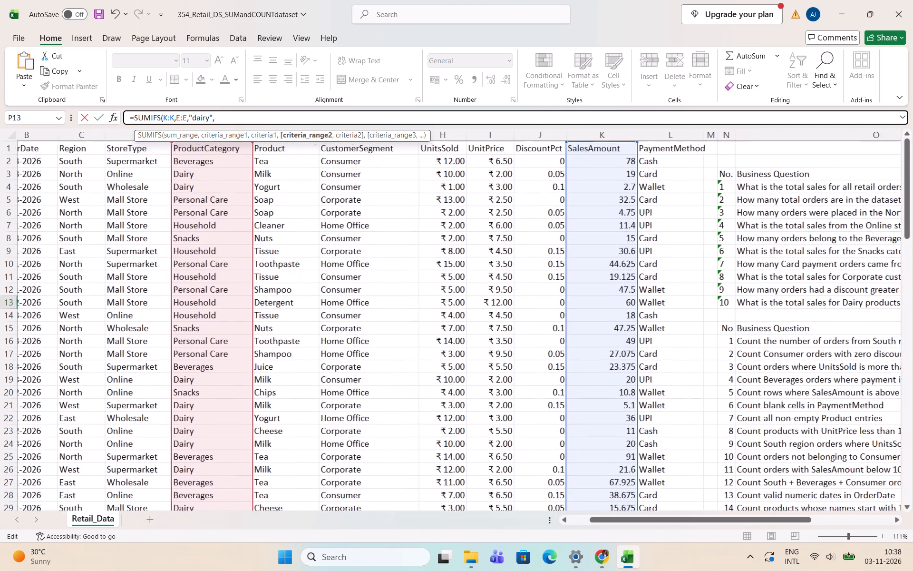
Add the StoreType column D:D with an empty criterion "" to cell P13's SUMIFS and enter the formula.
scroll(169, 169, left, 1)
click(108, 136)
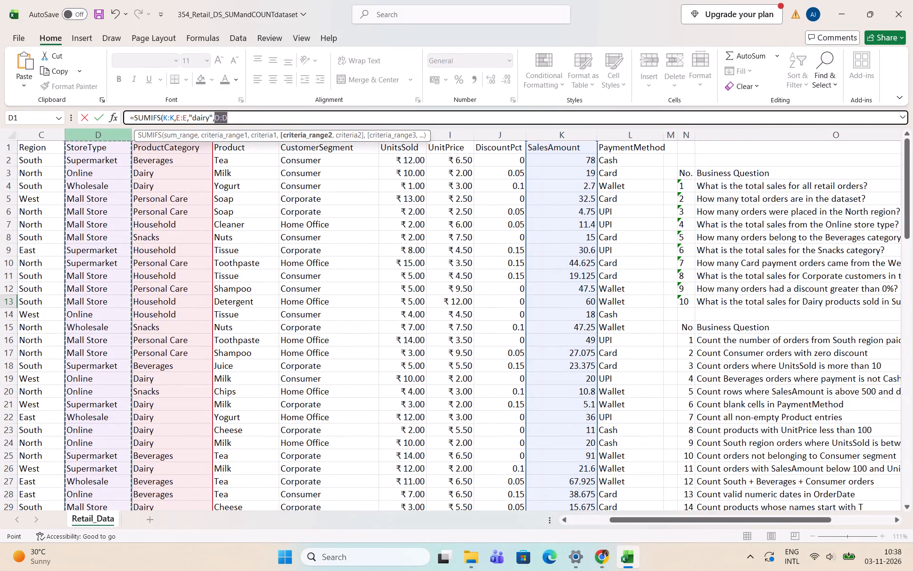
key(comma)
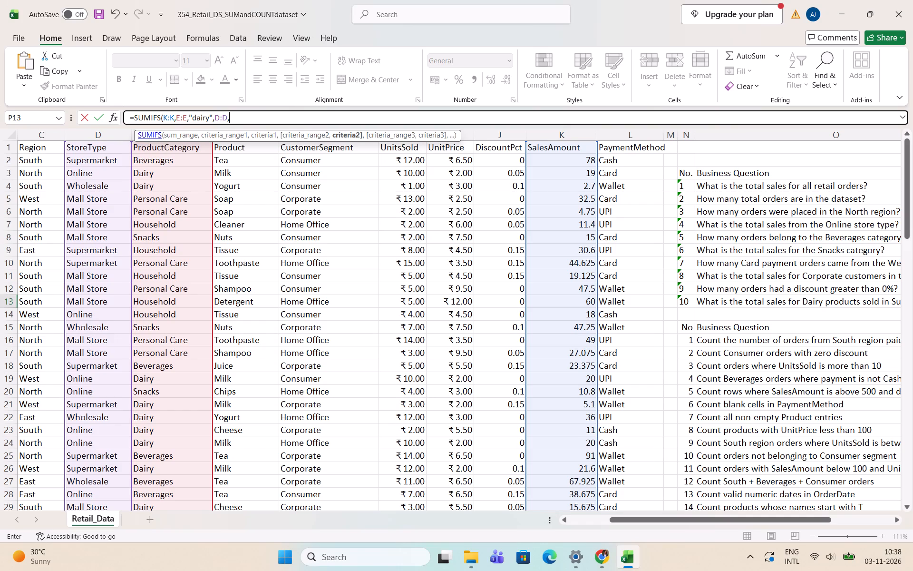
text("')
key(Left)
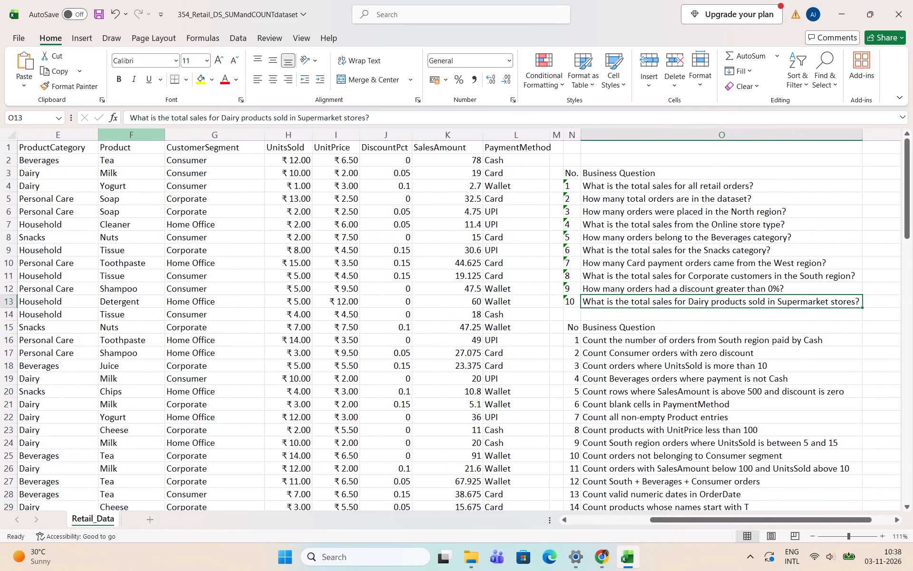
Restart cell P13's formula as =sumifs( with SalesAmount column K:K as sum range and ProductCategory column E:E as first criteria range.
scroll(690, 285, left, 1)
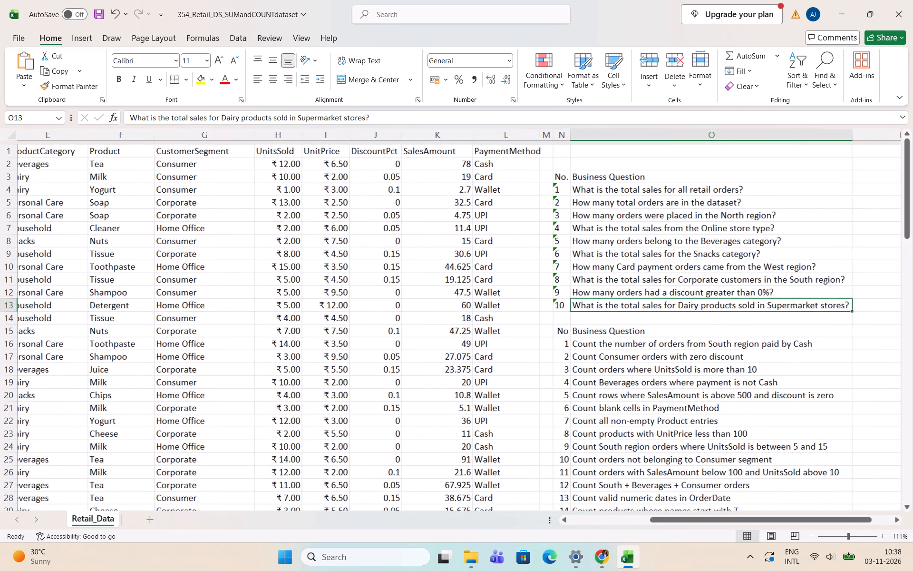
scroll(690, 285, left, 2)
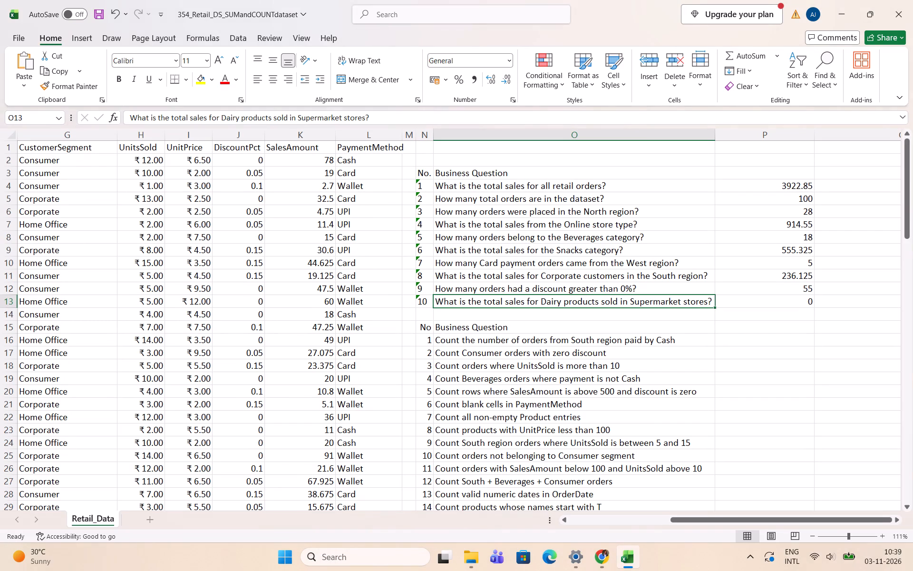
click(740, 304)
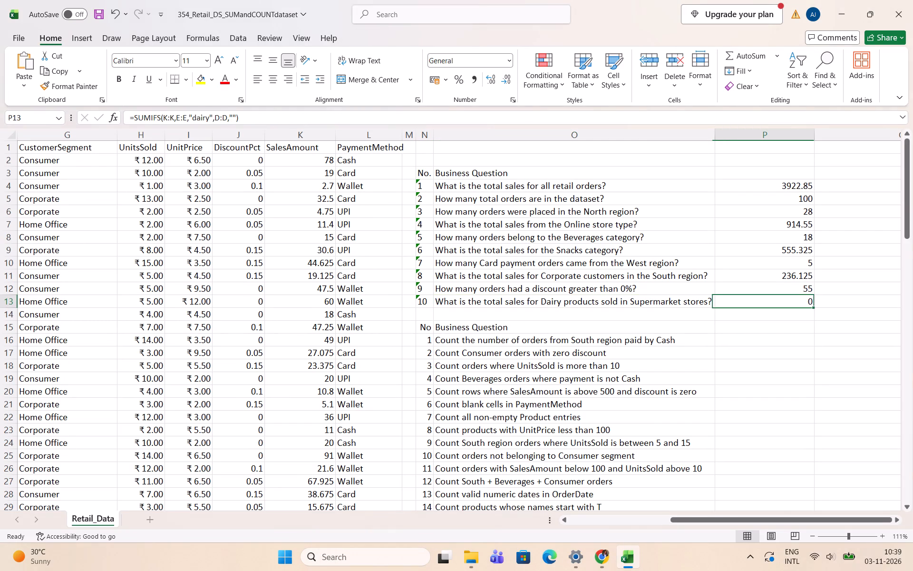
key(equal)
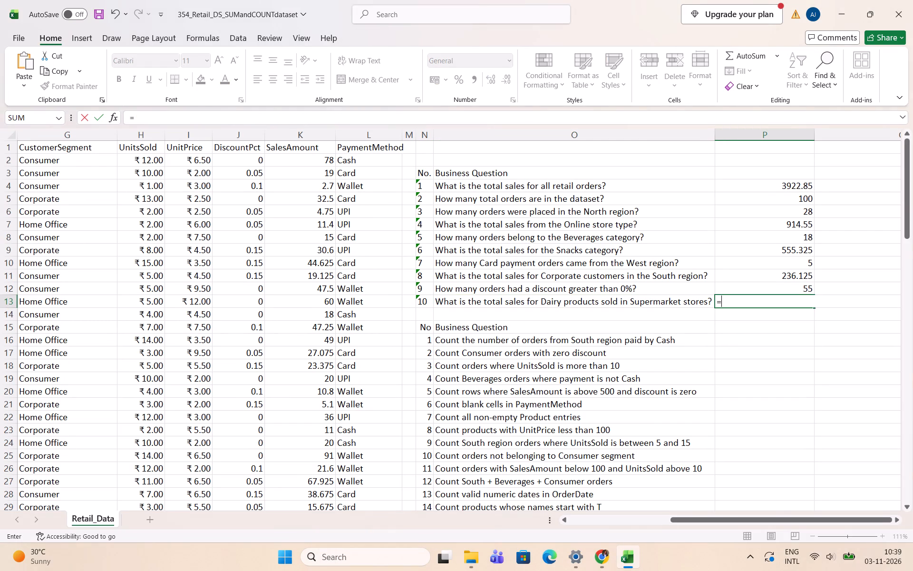
text(sum)
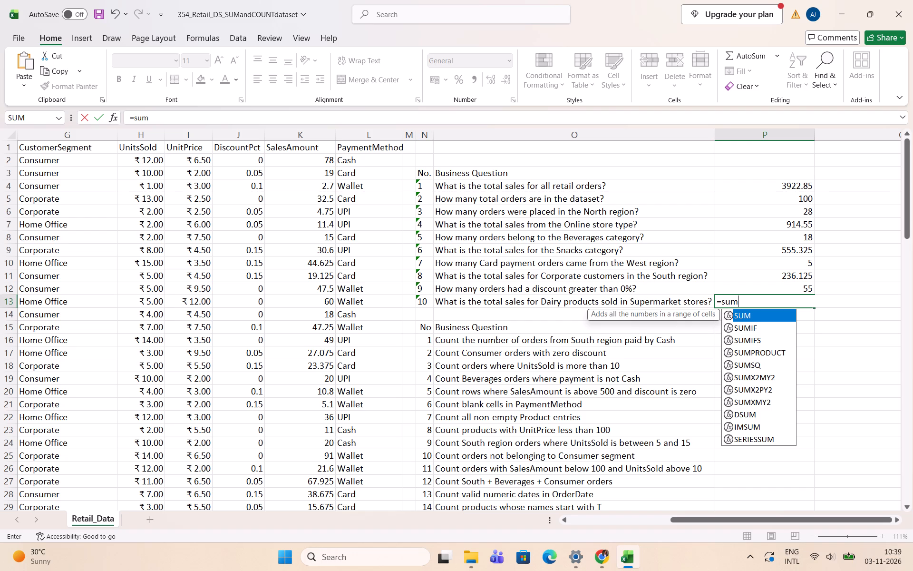
text(ifs)
key(shift+parenleft)
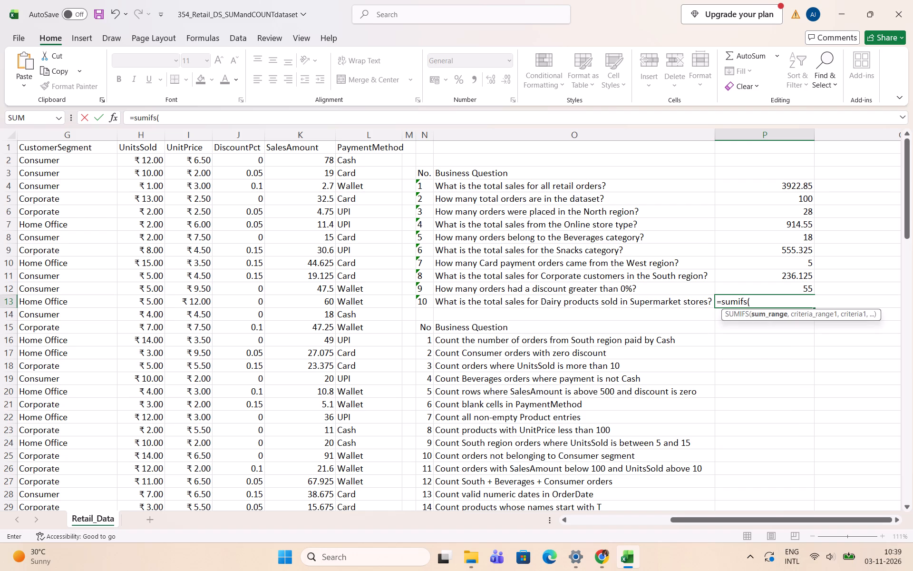
click(306, 135)
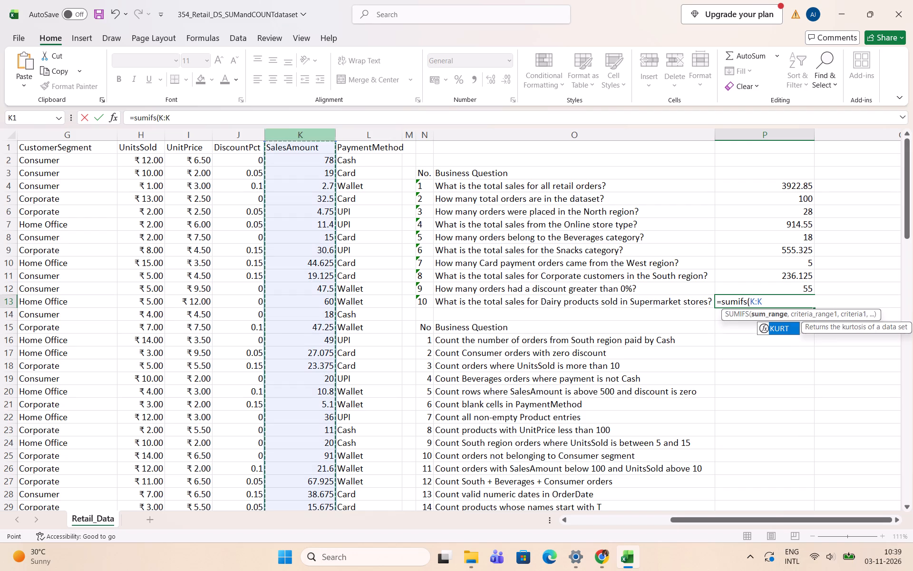
key(comma)
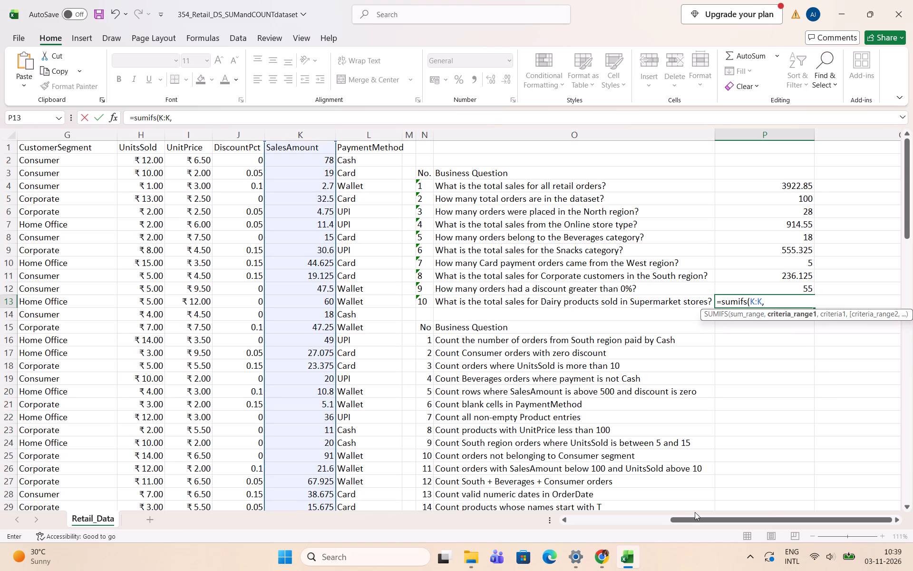
drag(688, 518, 590, 521)
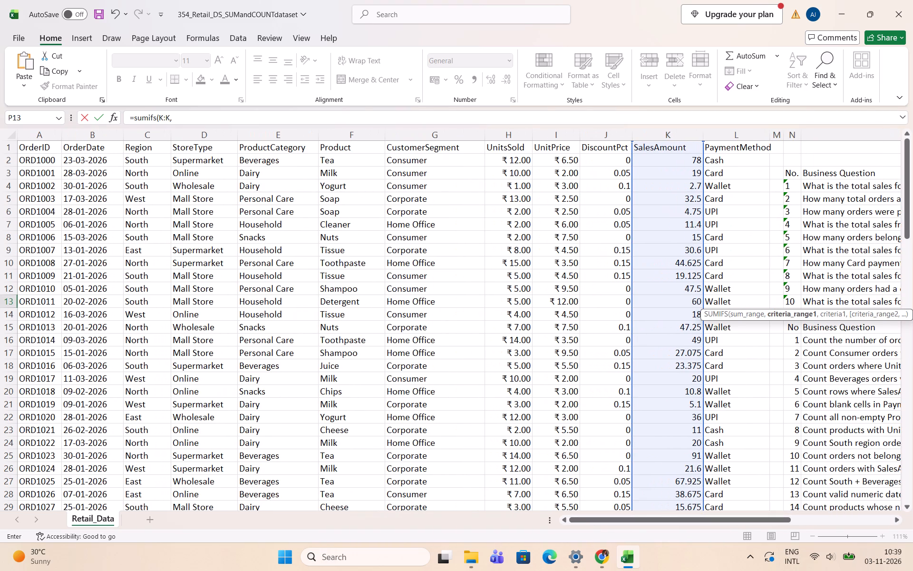
click(267, 134)
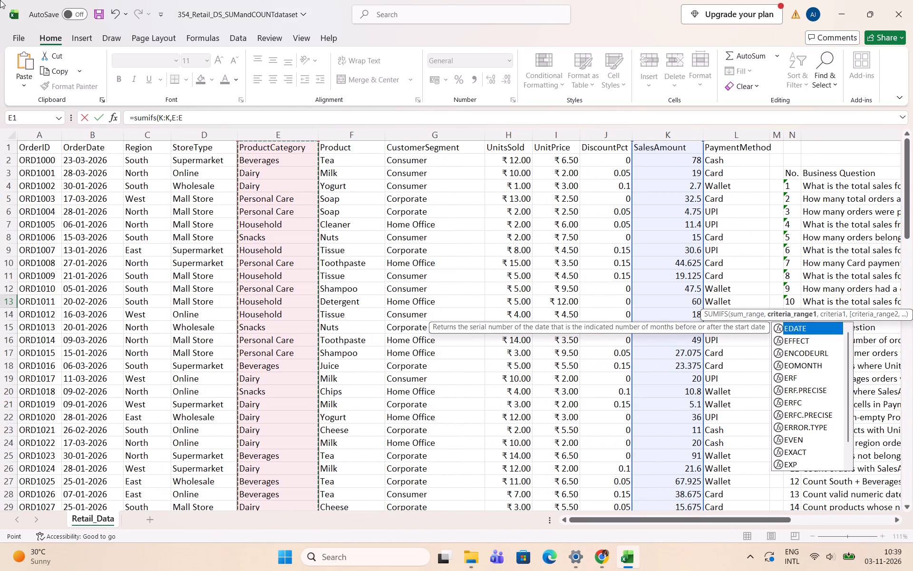
drag(693, 518, 818, 520)
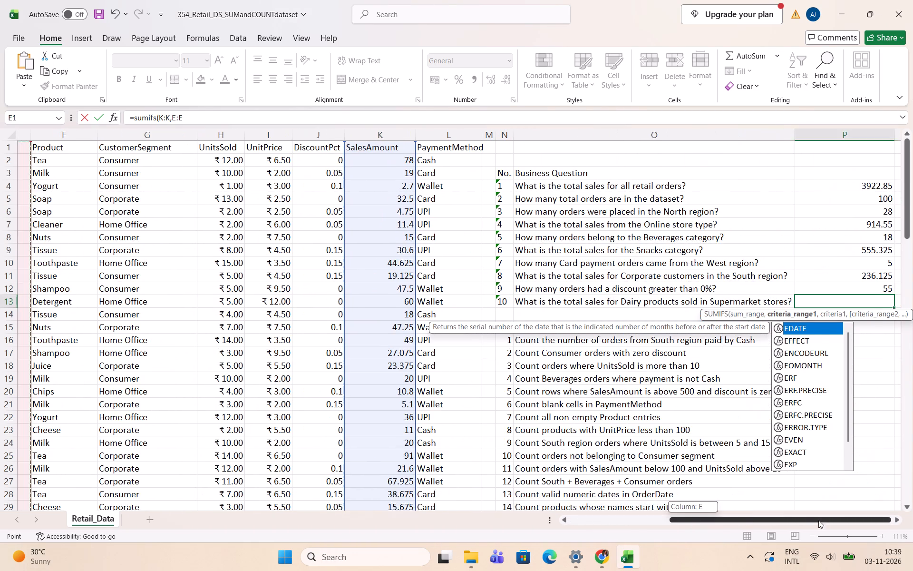
drag(818, 520, 836, 520)
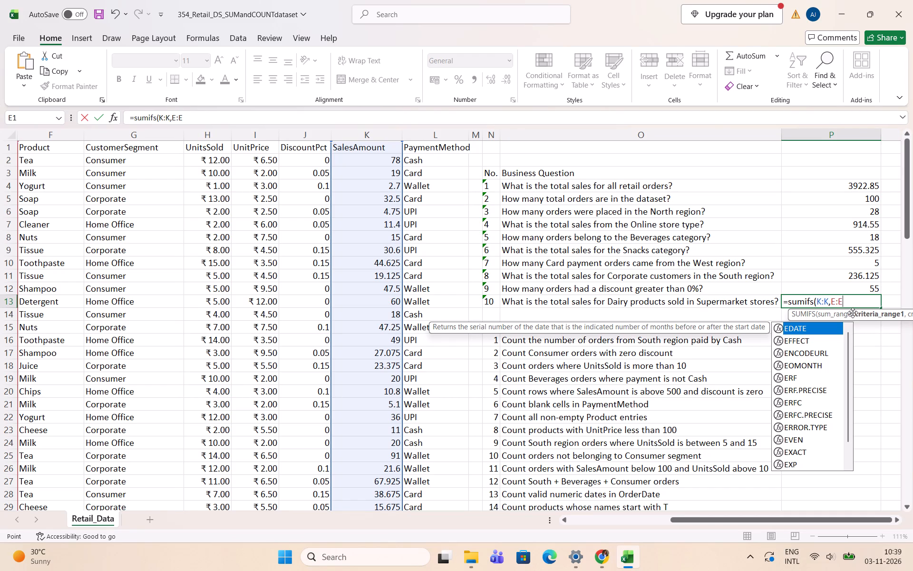
key(comma)
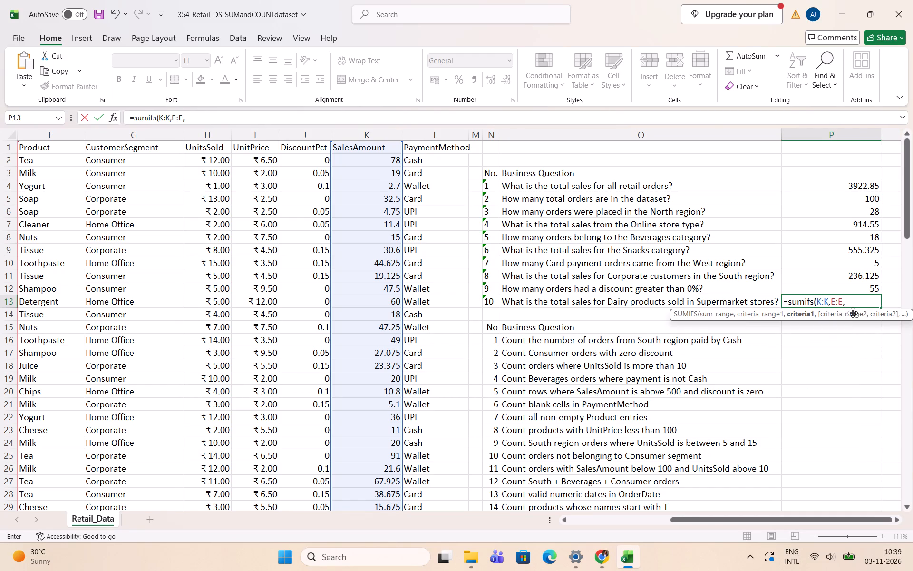
Add the criterion "dairy" after E:E in cell P13's SUMIFS, followed by a comma.
text("')
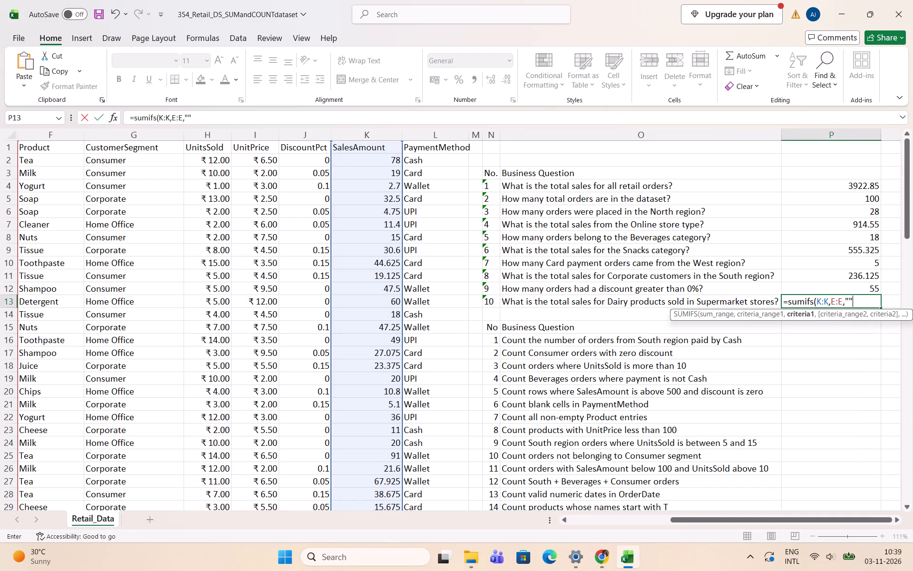
click(846, 298)
click(847, 298)
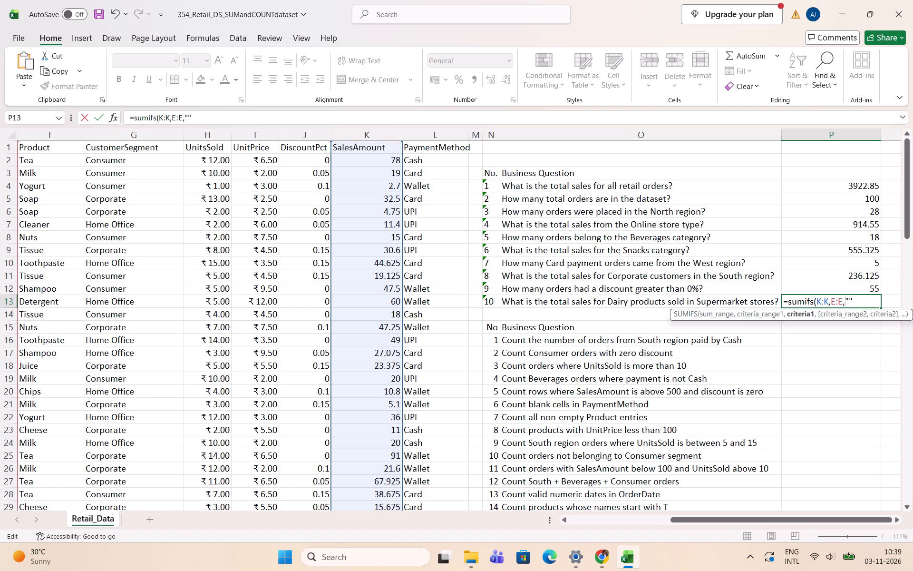
click(849, 300)
text(dairy)
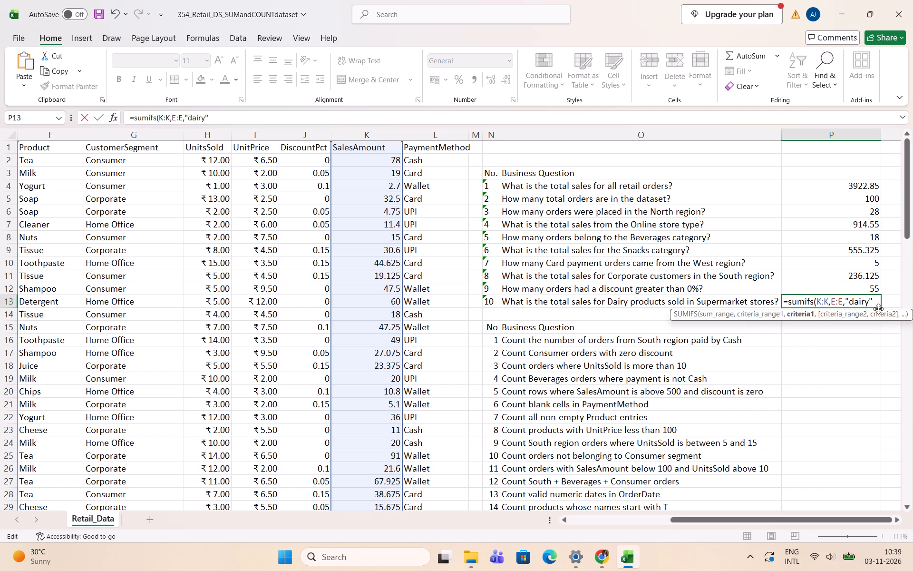
click(873, 299)
key(comma)
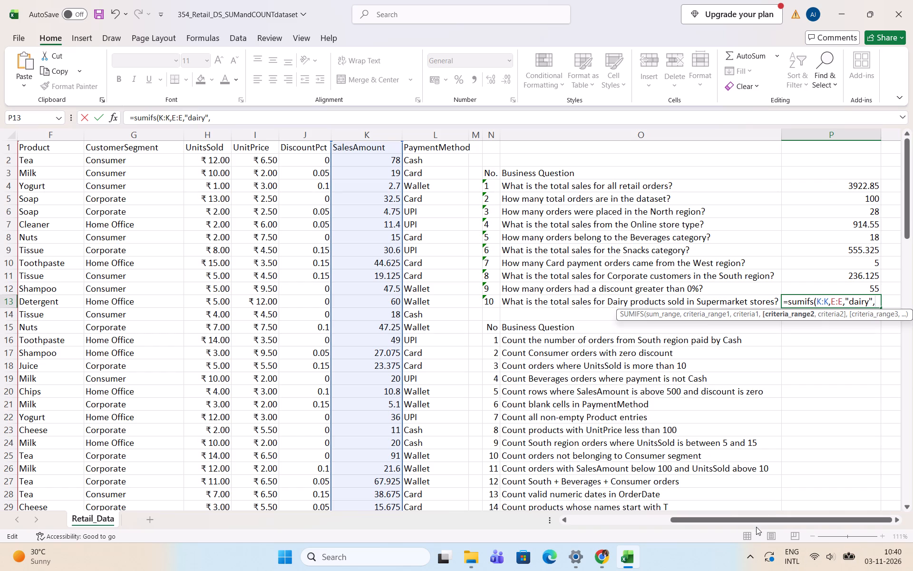
Add the StoreType column D:D with the criterion "super" to cell P13's SUMIFS, close the bracket and enter the formula.
drag(720, 520, 581, 518)
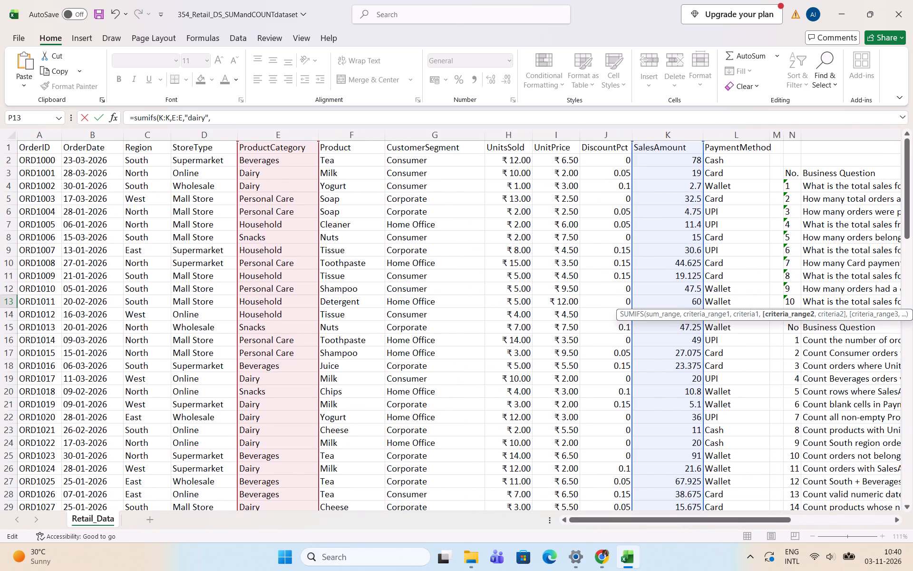
click(202, 137)
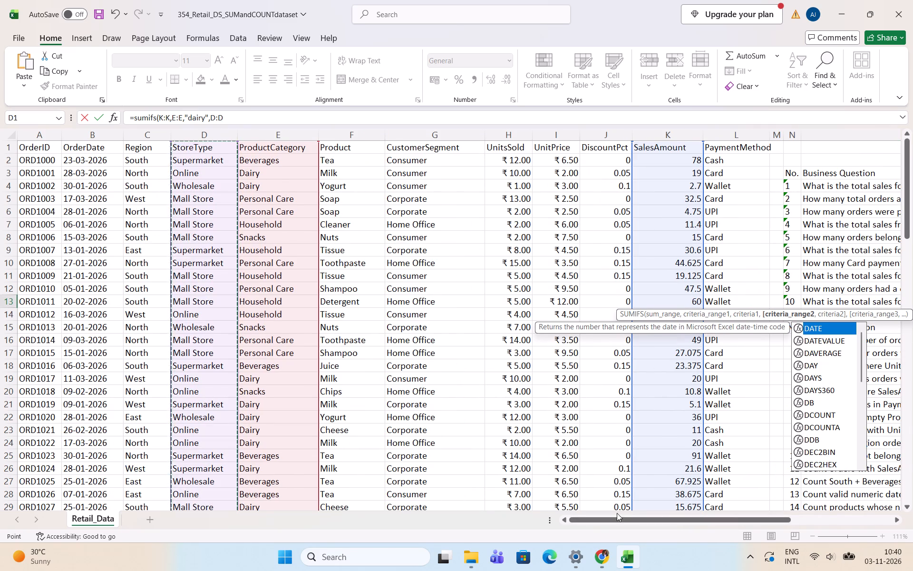
drag(617, 515, 776, 534)
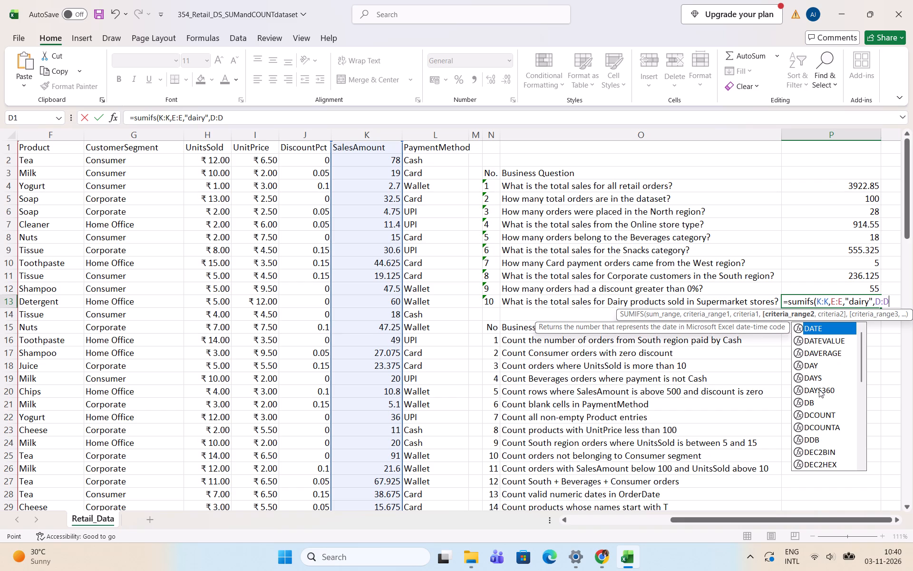
key(comma)
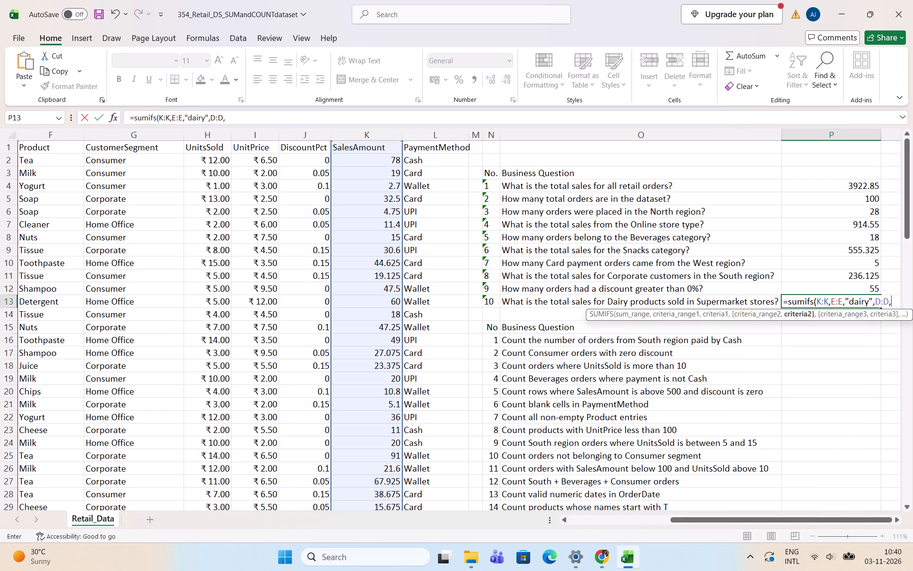
text("')
click(895, 299)
text(super)
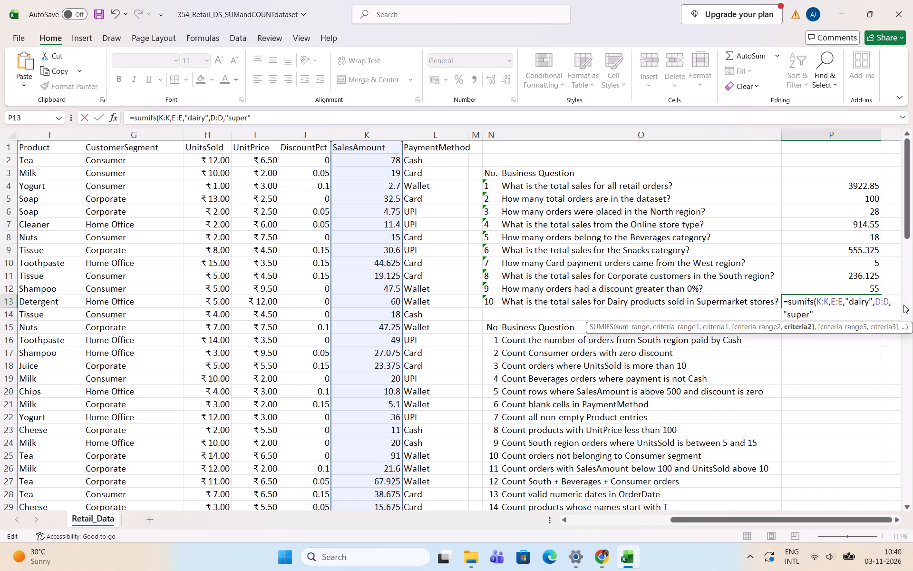
click(827, 316)
key(shift+parenright)
key(Return)
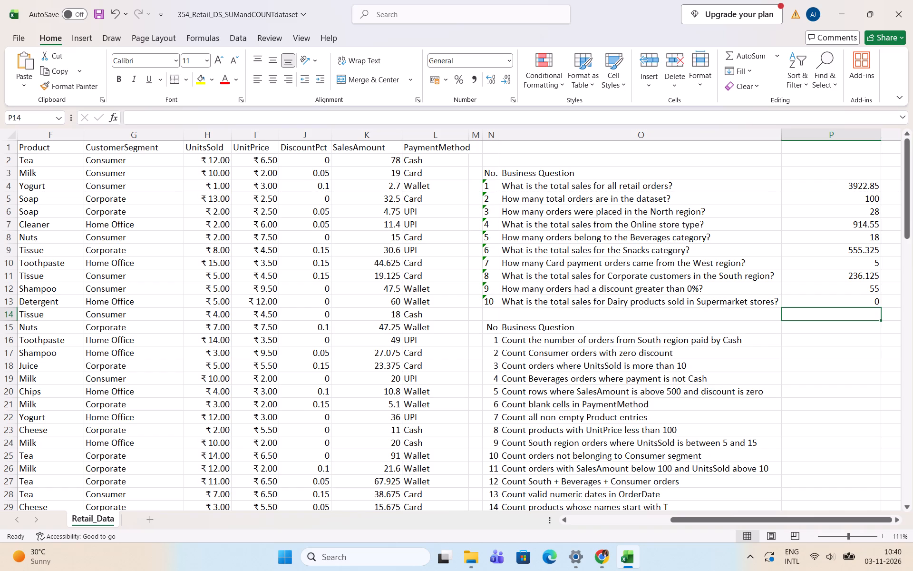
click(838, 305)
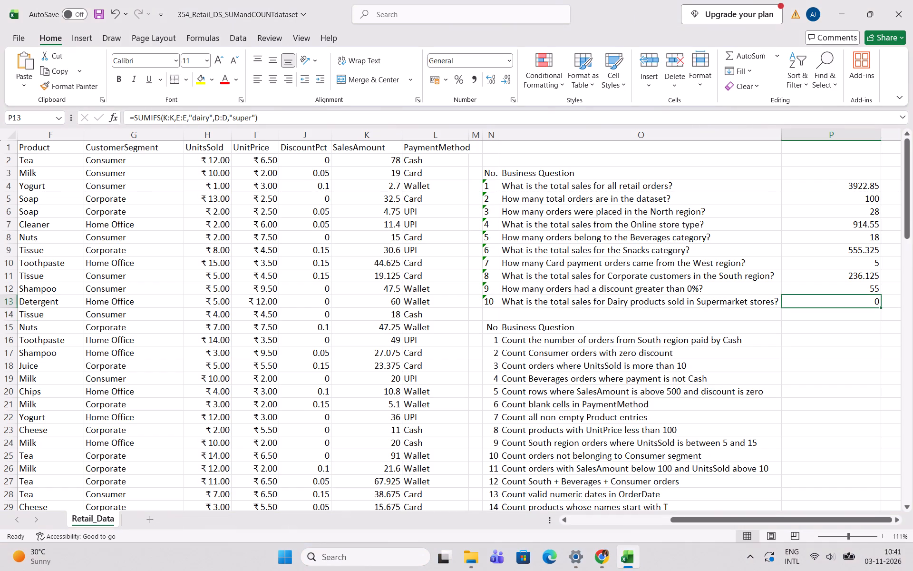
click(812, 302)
Restart cell P13's formula as =sumifs( with the SalesAmount column K:K as sum range, followed by a comma.
key(equal)
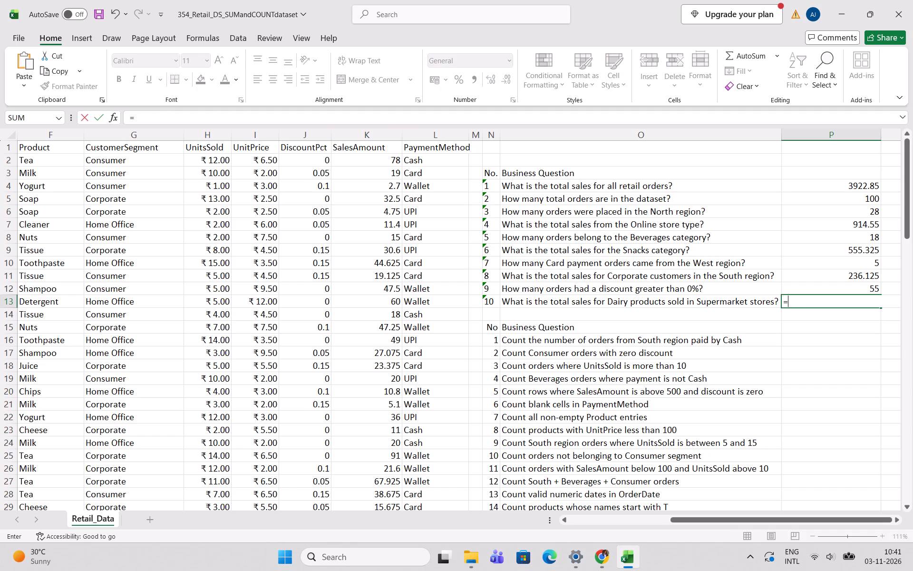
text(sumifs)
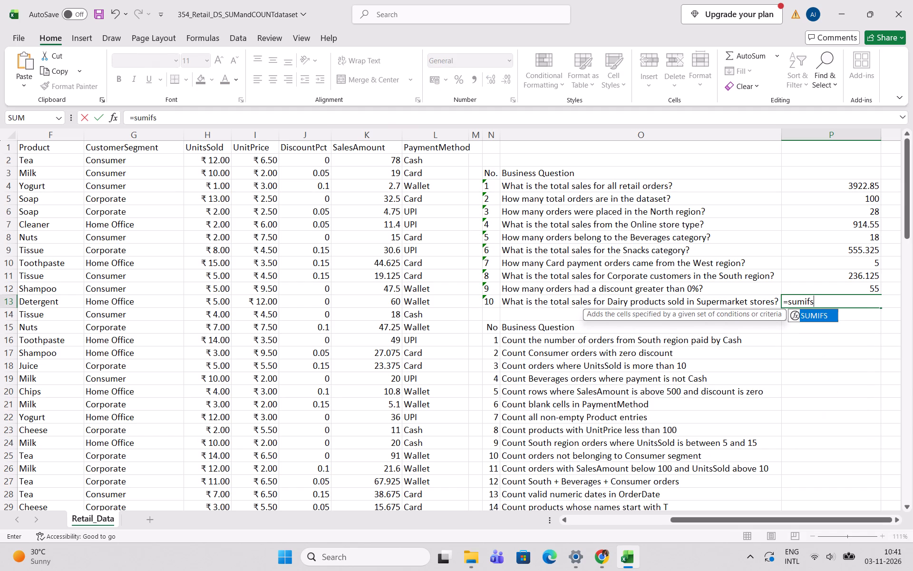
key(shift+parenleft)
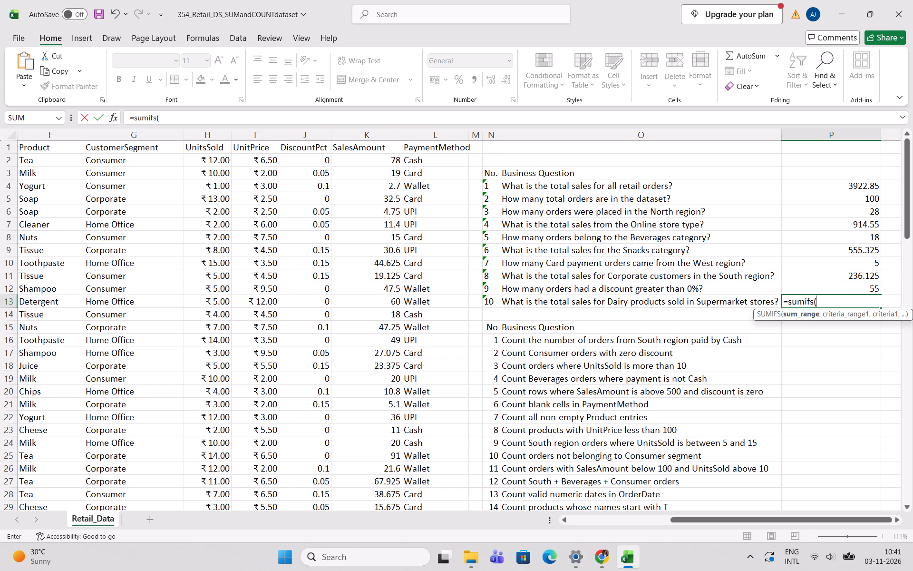
click(368, 133)
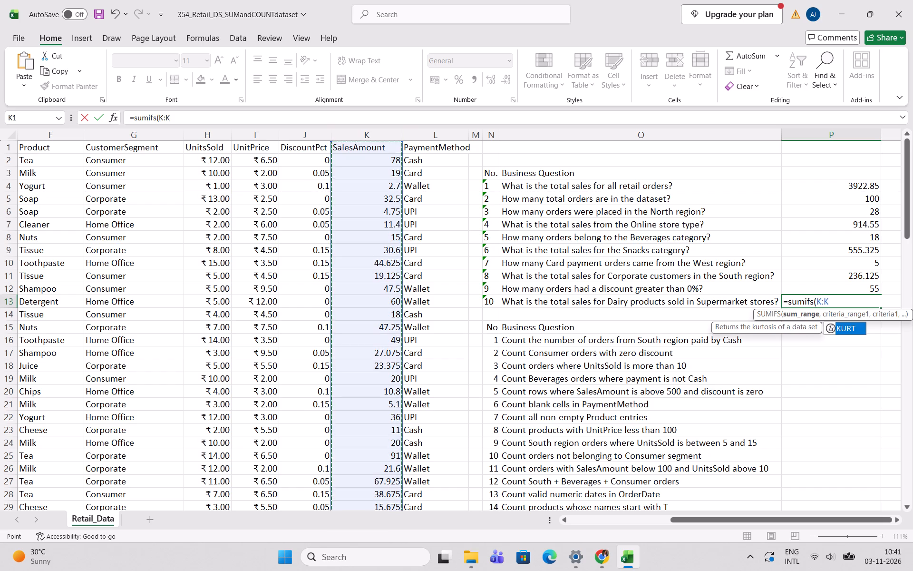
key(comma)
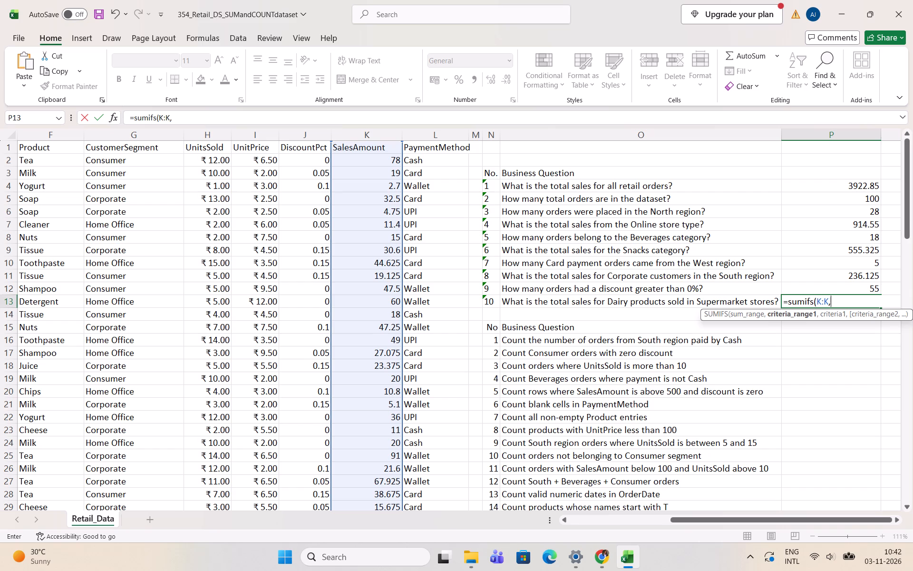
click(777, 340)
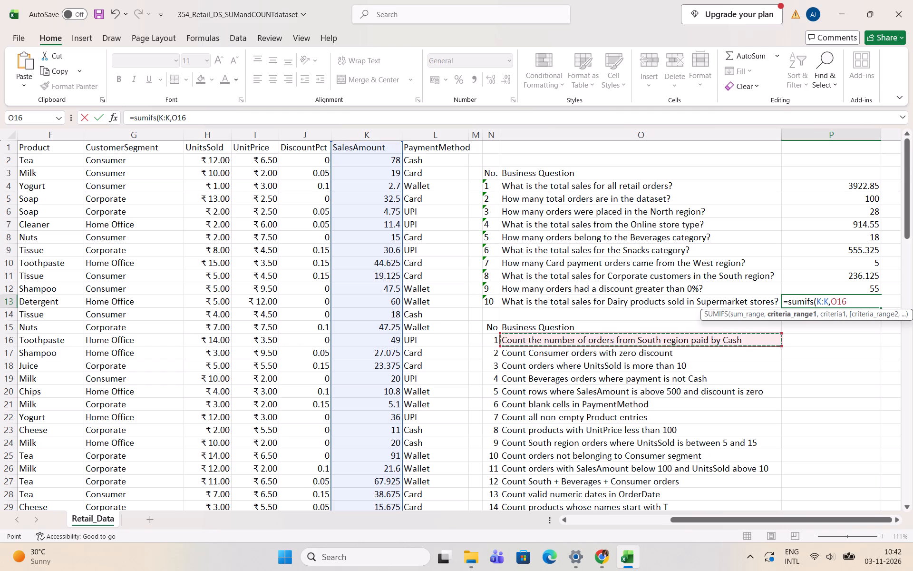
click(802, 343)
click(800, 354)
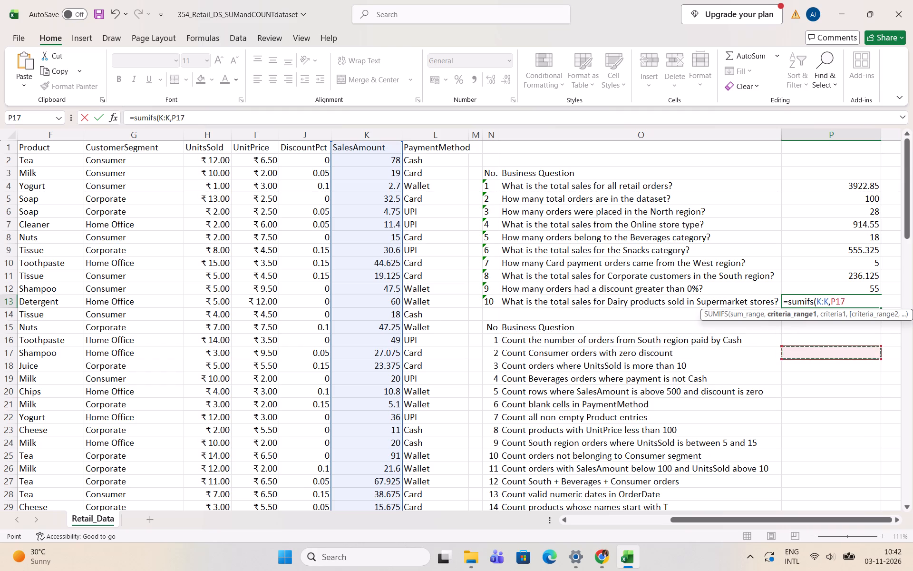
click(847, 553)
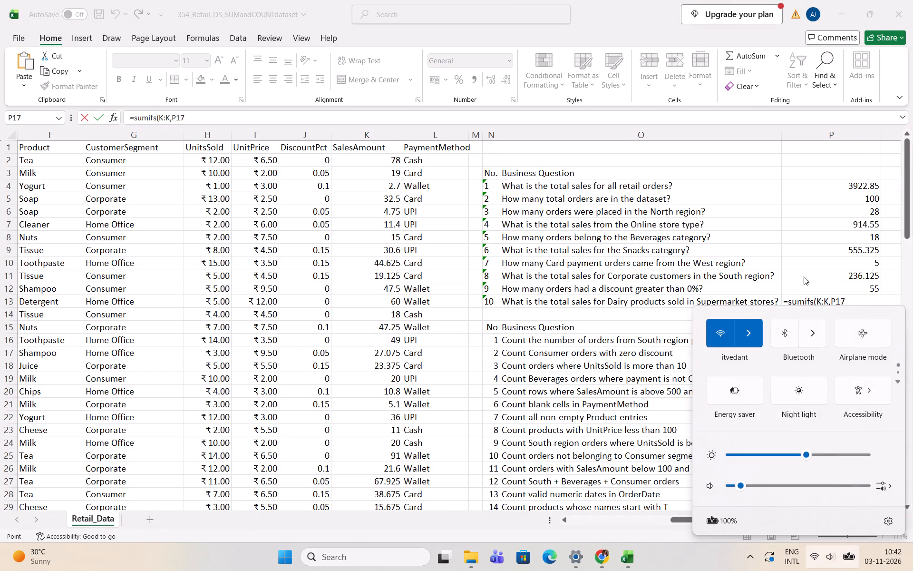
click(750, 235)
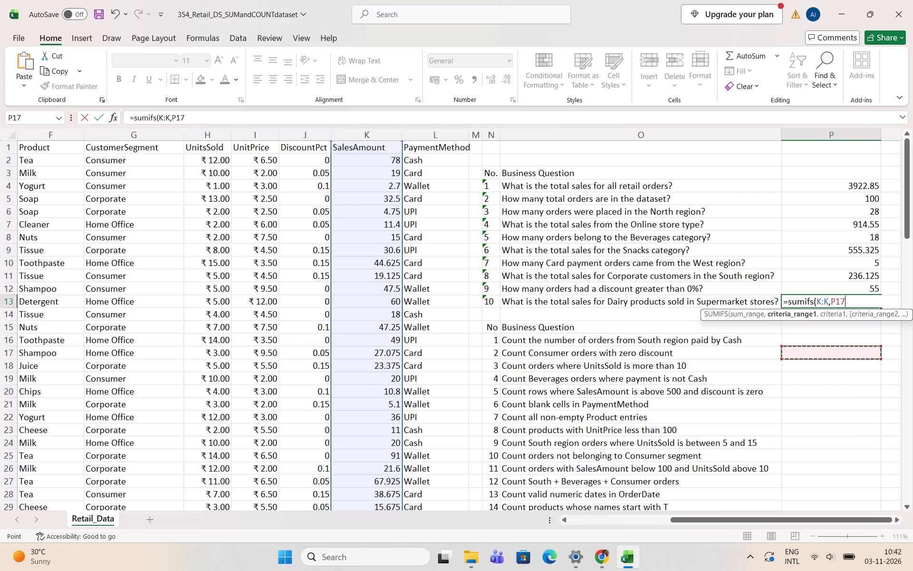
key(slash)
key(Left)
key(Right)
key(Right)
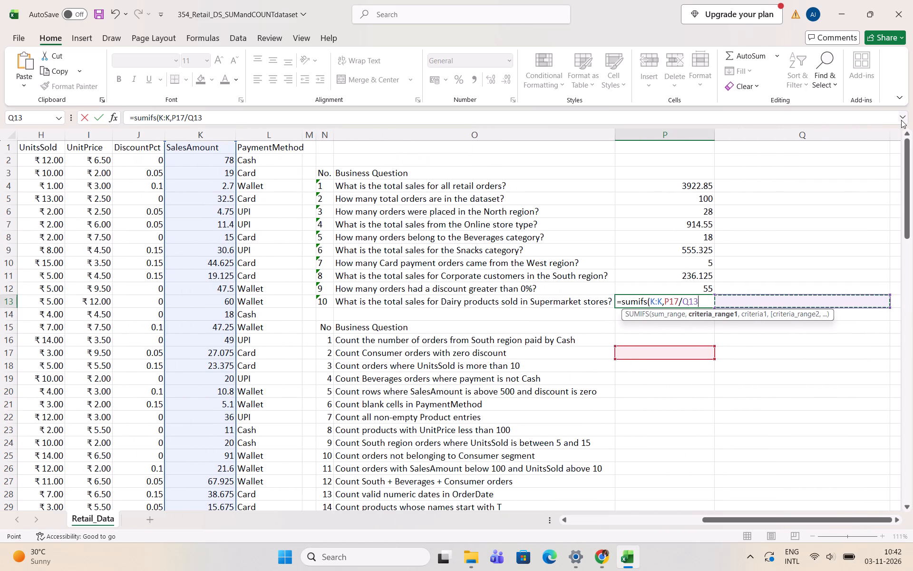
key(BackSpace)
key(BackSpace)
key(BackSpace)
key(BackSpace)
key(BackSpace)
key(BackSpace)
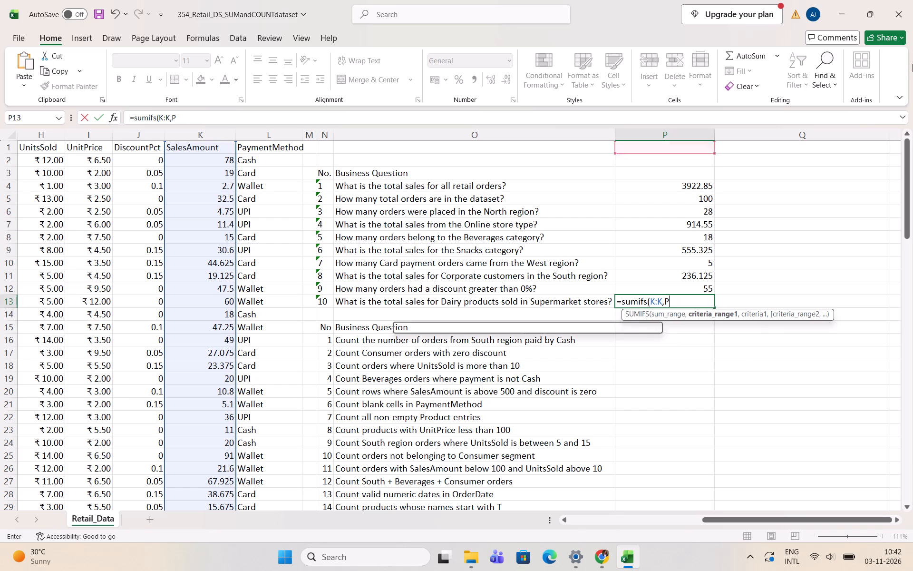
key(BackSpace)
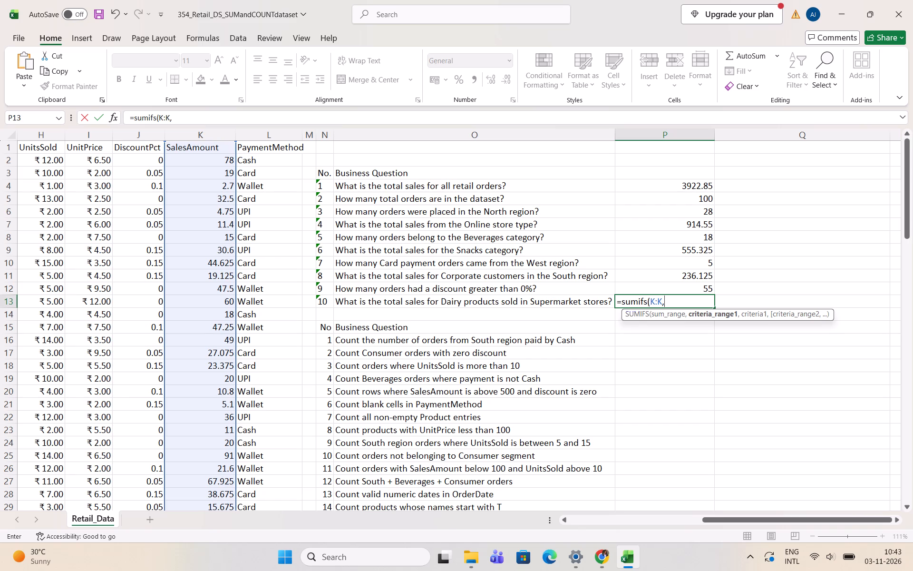
Use the Product column F:F as the first criteria range in cell P13's SUMIFS.
drag(730, 517, 680, 520)
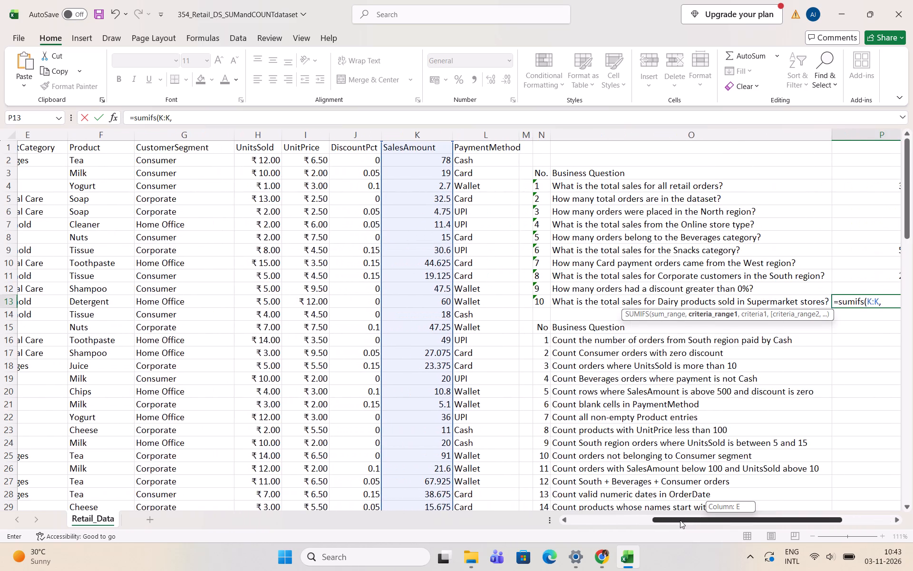
drag(680, 520, 735, 521)
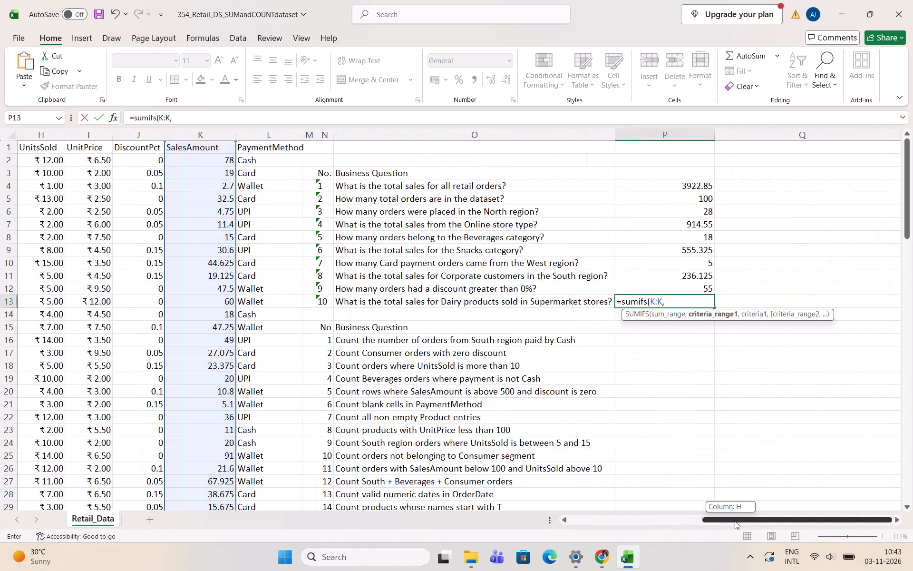
drag(735, 521, 589, 524)
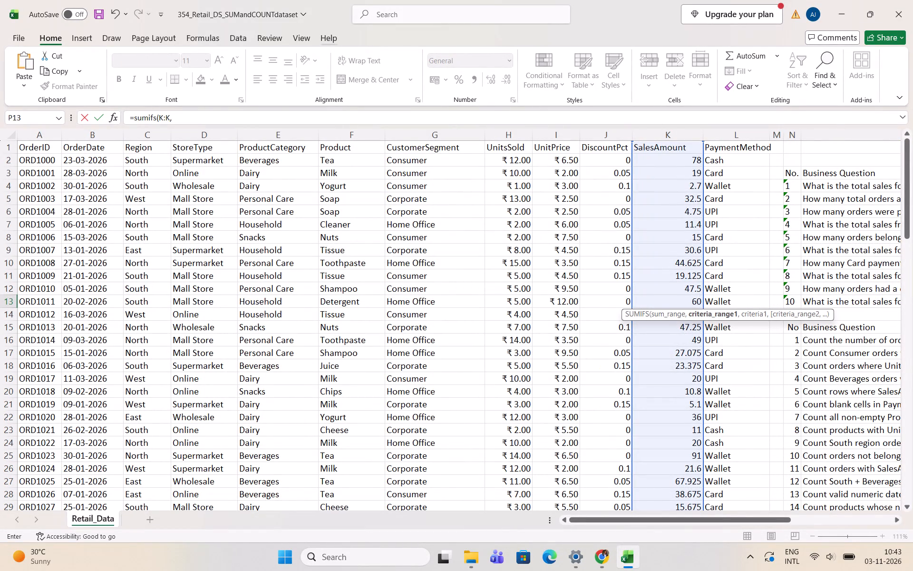
click(341, 134)
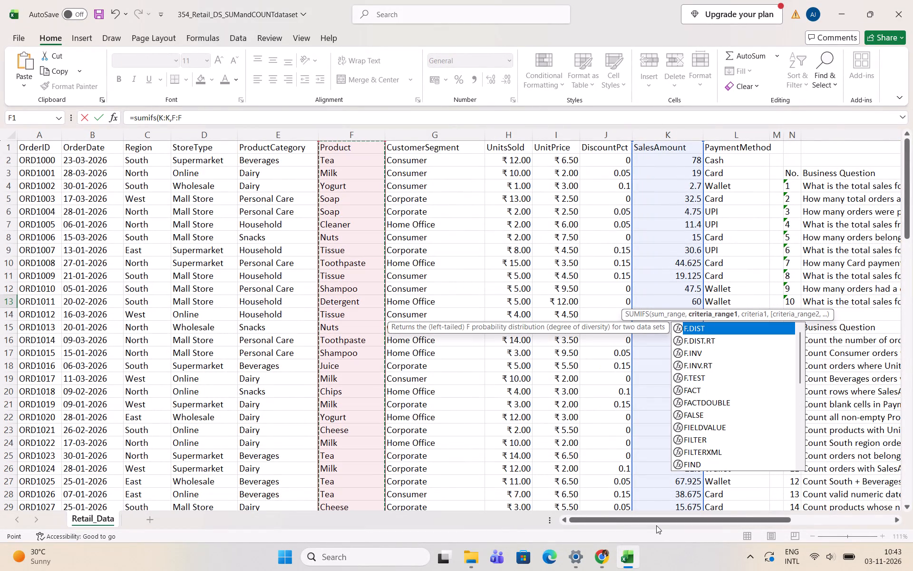
drag(656, 519, 792, 525)
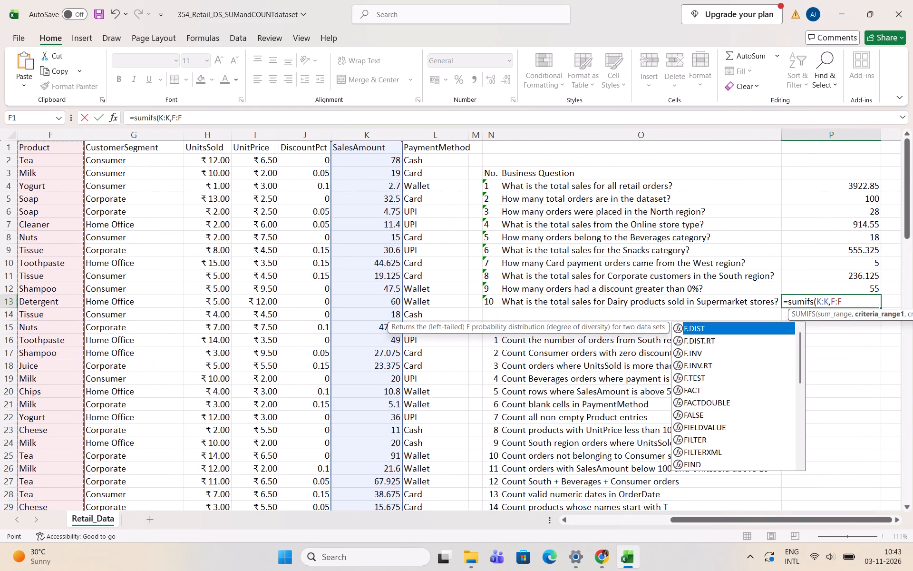
Add the criterion "dairy" after F:F in cell P13's SUMIFS, followed by a comma.
key(comma)
text("')
key(Left)
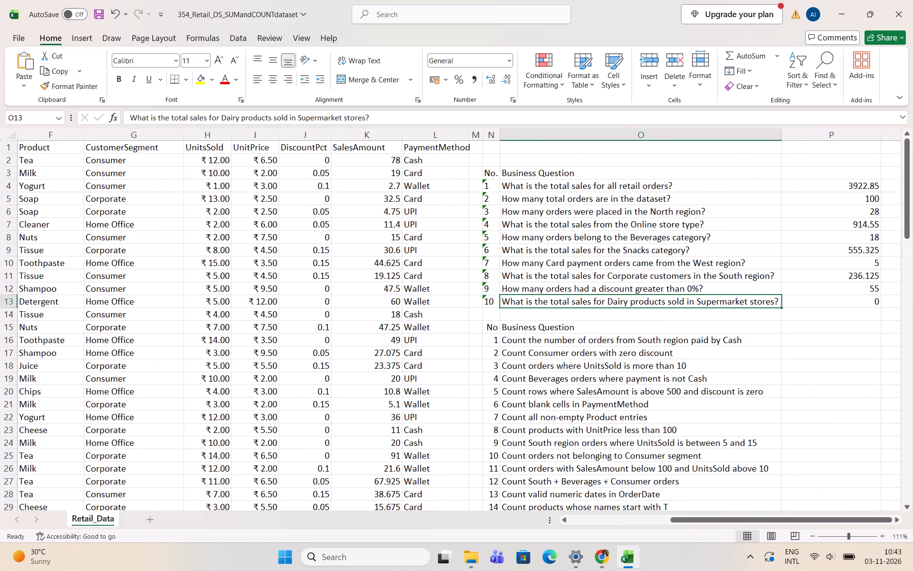
click(812, 302)
key(BackSpace)
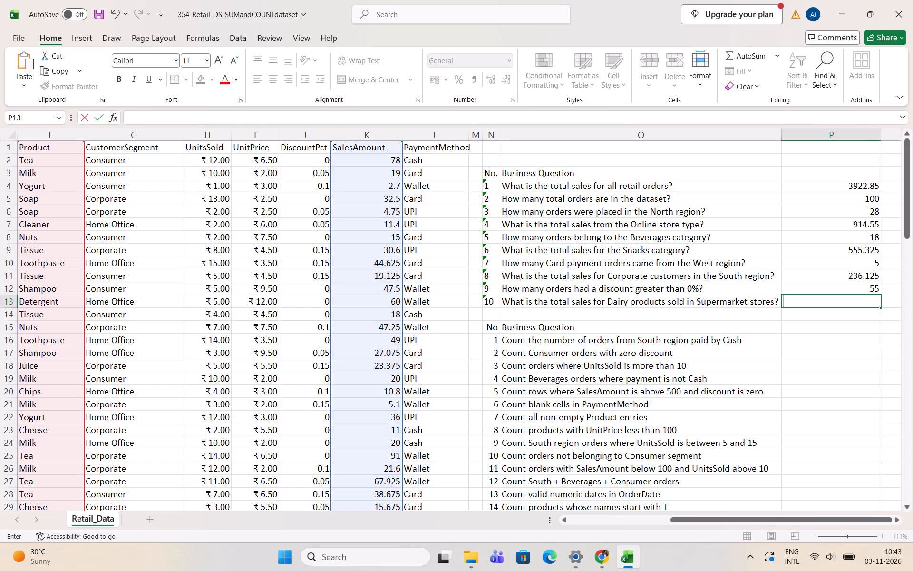
key(ctrl+z)
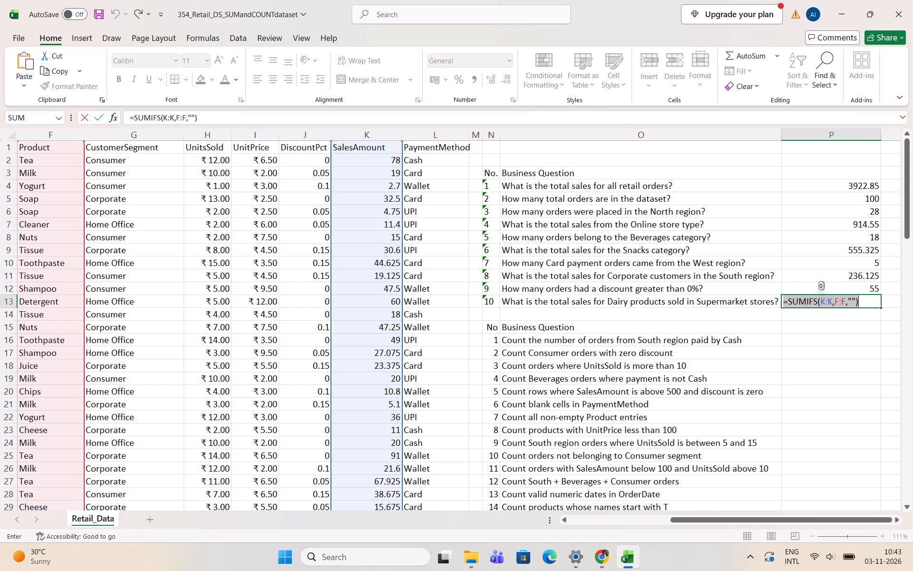
click(855, 303)
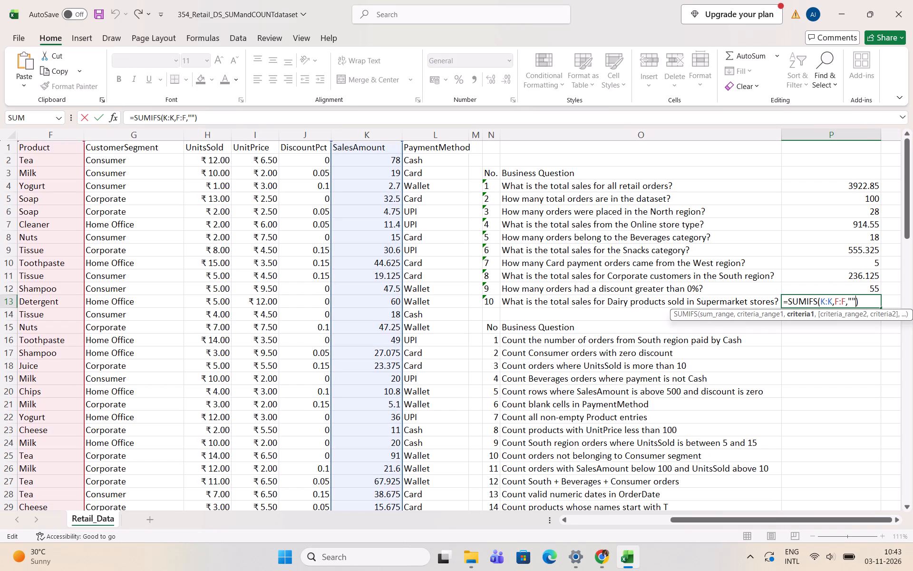
click(852, 300)
text(dairy)
click(877, 302)
key(comma)
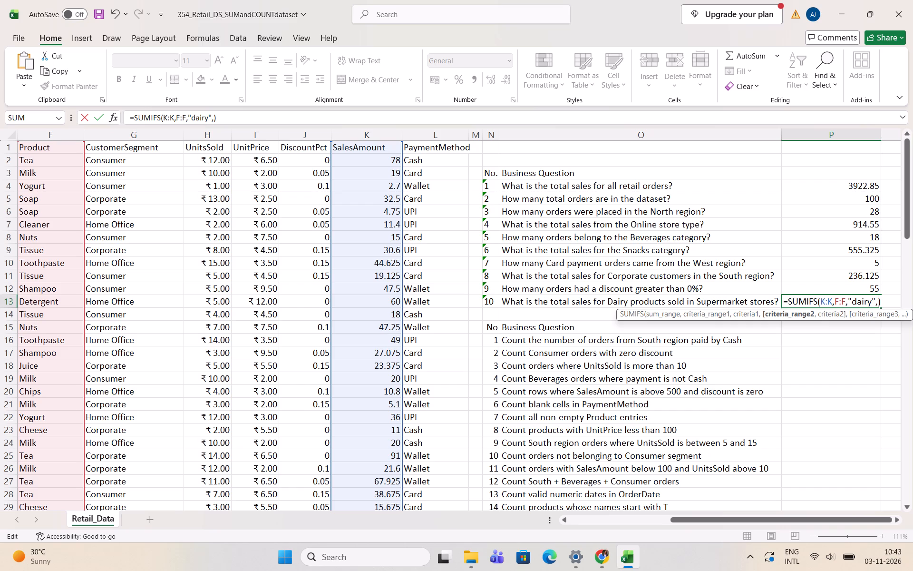
Add the StoreType column D:D with the criterion "super" to cell P13's SUMIFS and enter the formula.
drag(686, 517, 628, 513)
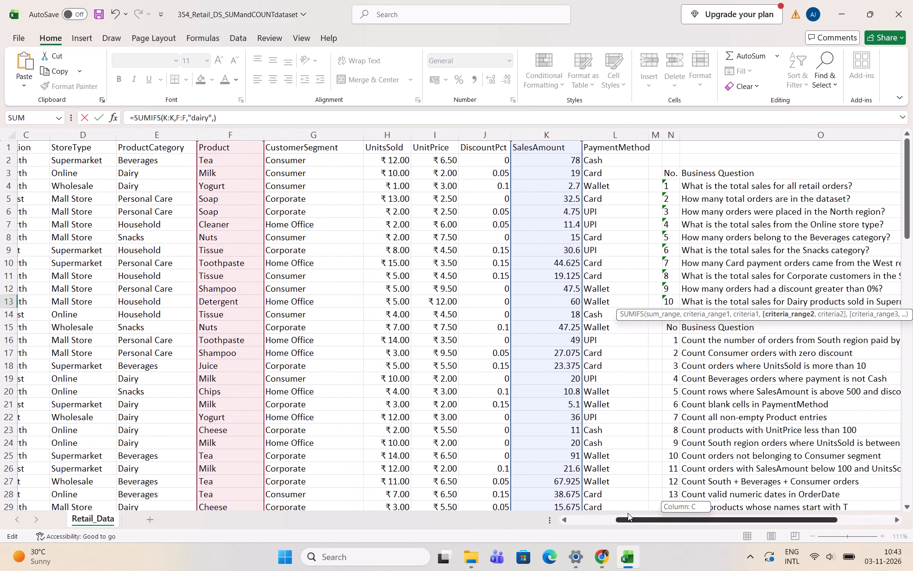
drag(628, 513, 616, 512)
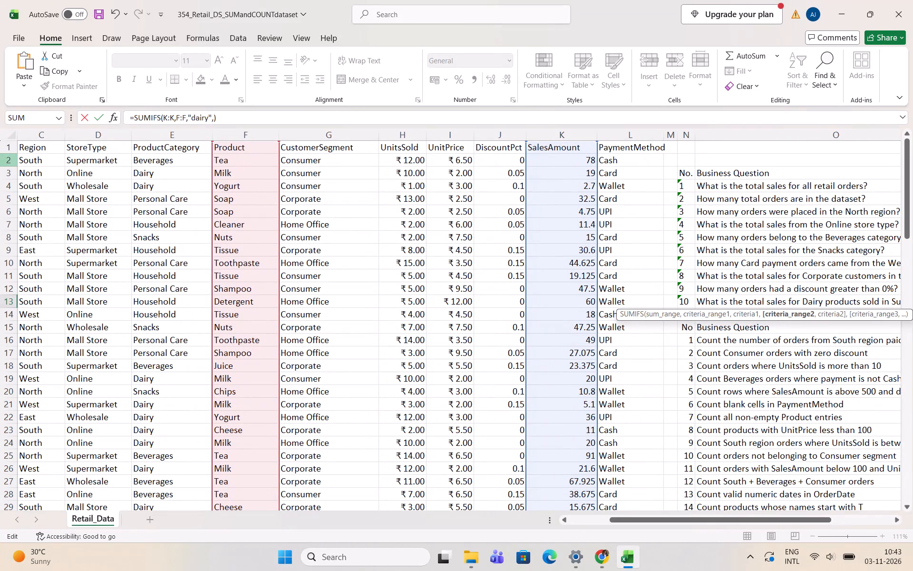
click(99, 137)
drag(655, 518, 719, 522)
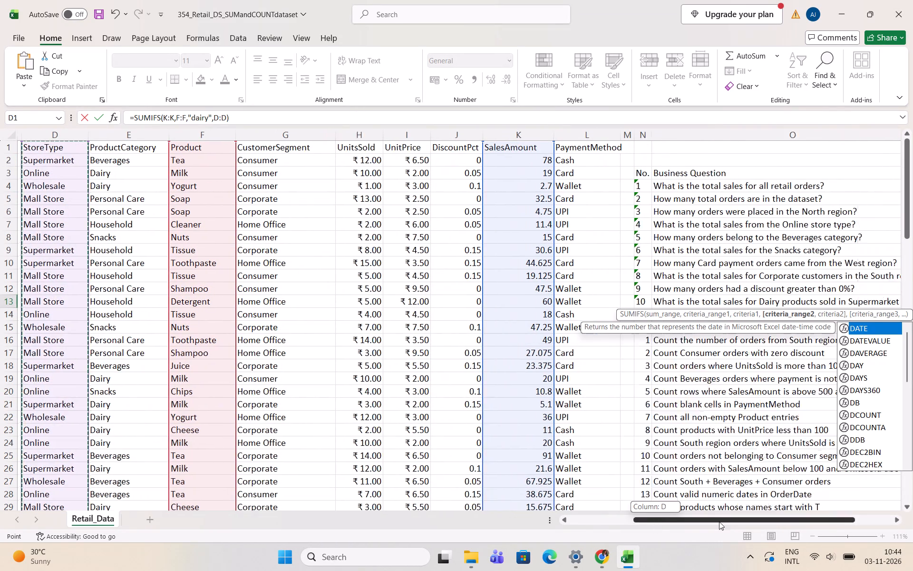
drag(719, 522, 796, 522)
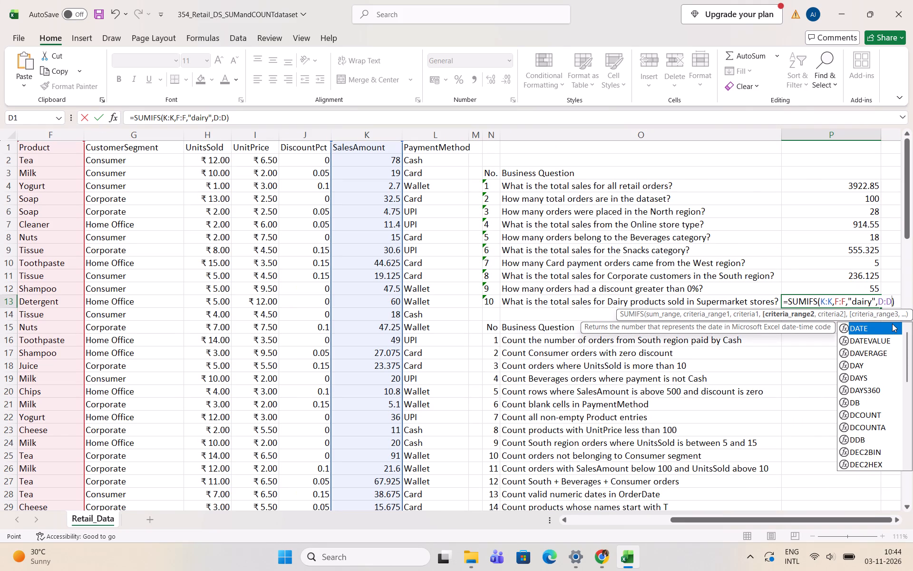
key(comma)
text("')
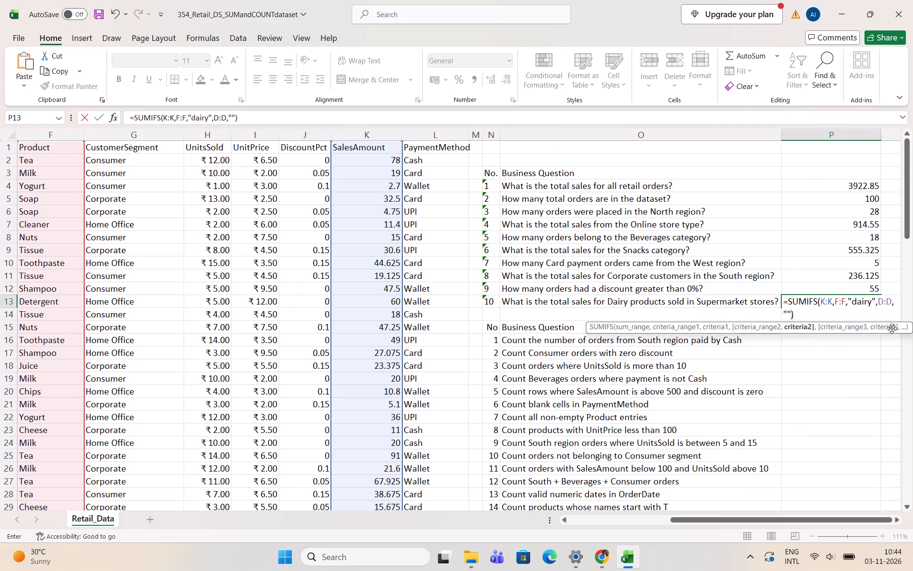
click(787, 312)
text(sup)
text(er)
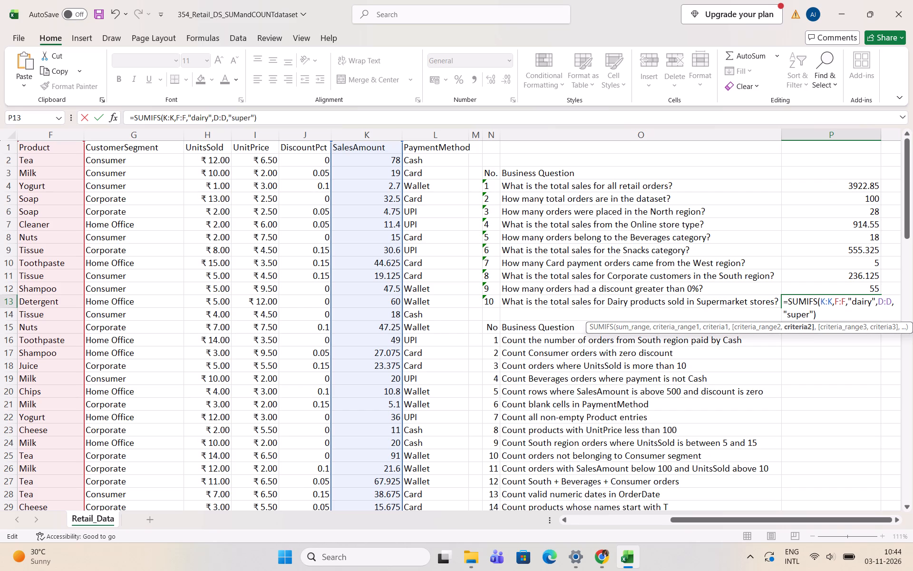
click(831, 318)
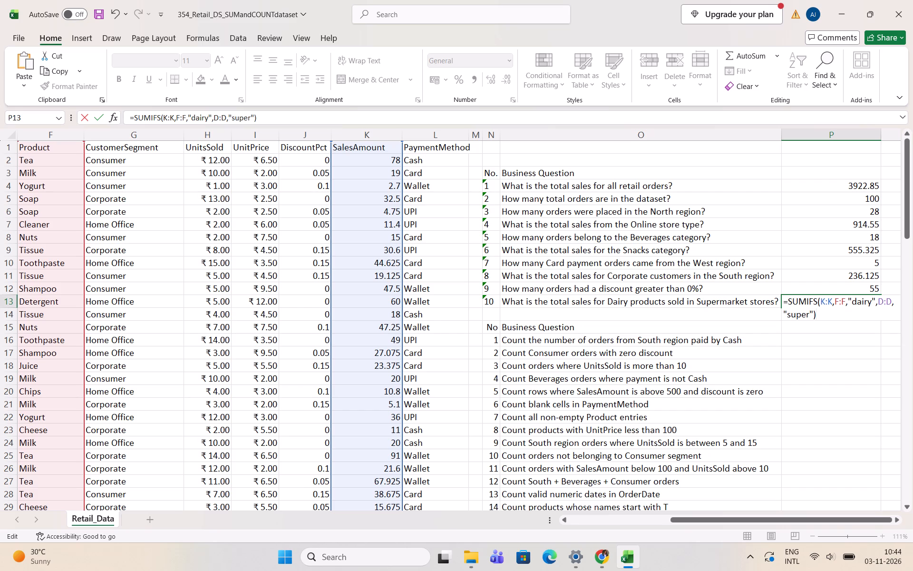
key(Return)
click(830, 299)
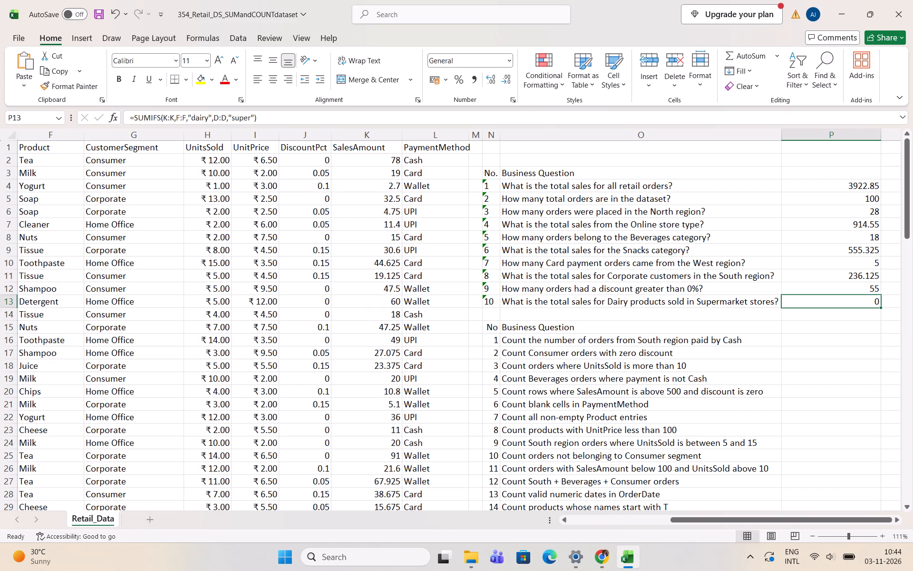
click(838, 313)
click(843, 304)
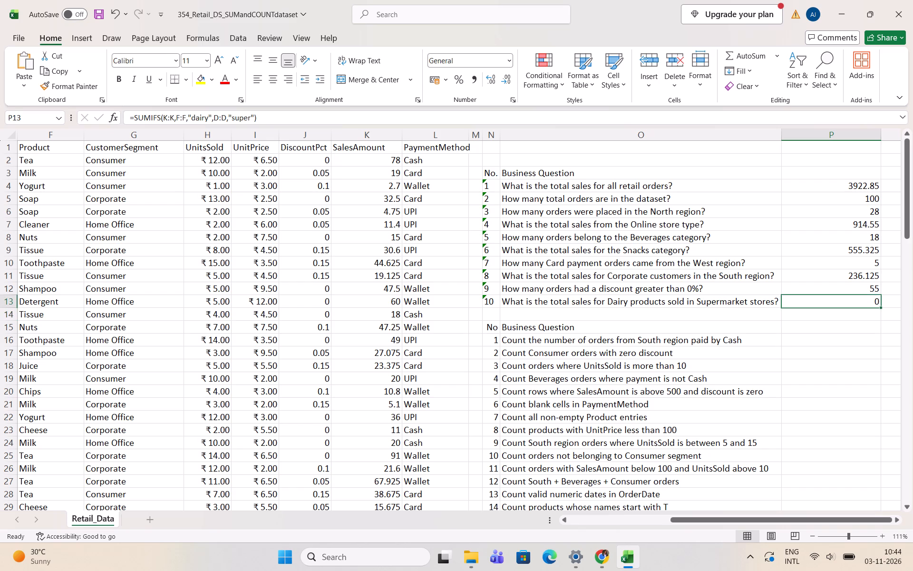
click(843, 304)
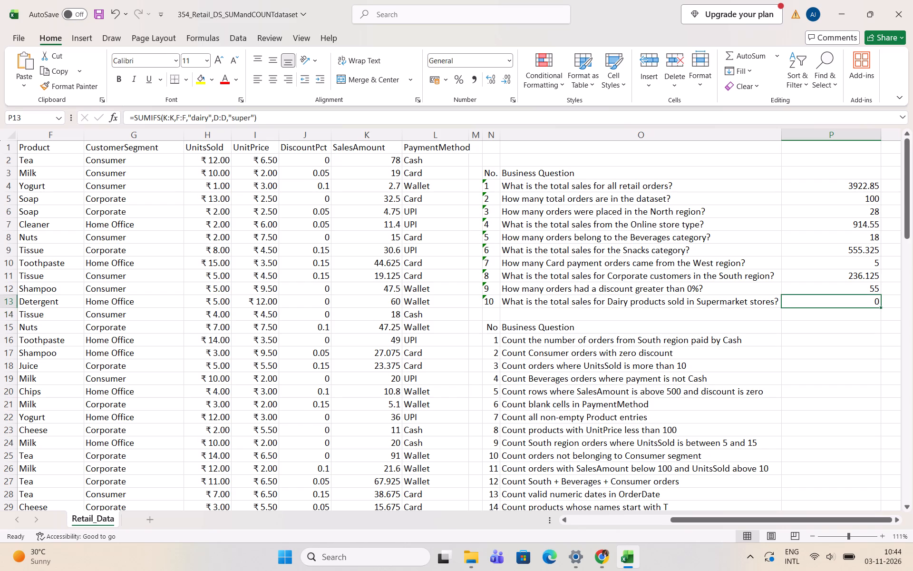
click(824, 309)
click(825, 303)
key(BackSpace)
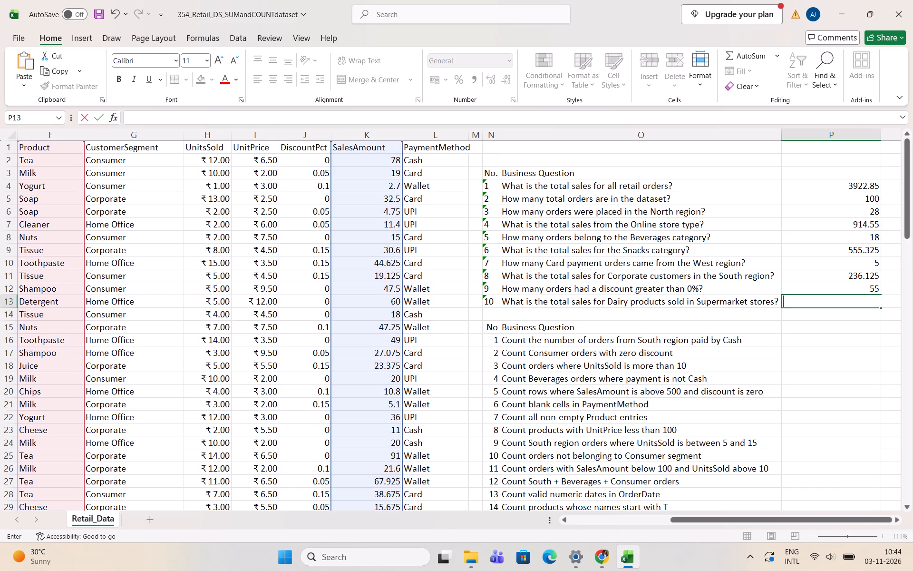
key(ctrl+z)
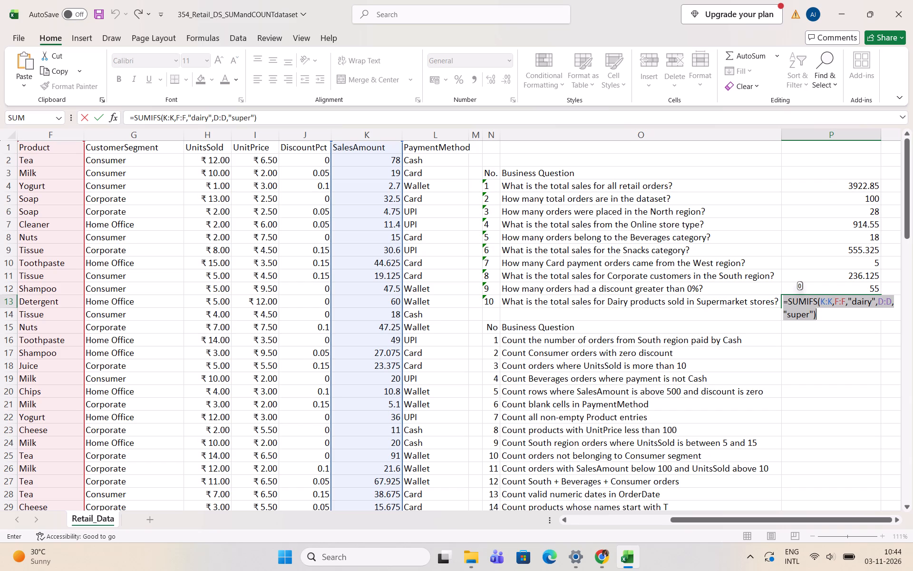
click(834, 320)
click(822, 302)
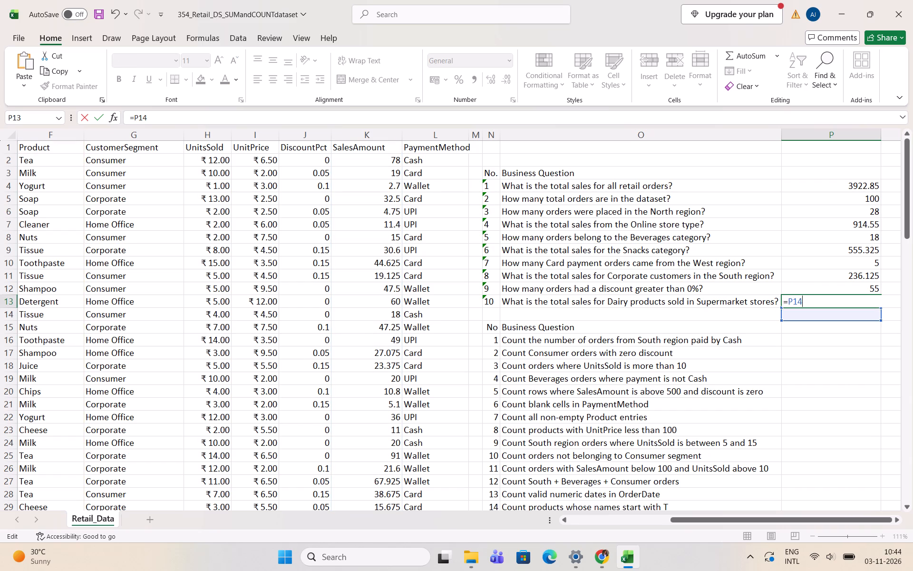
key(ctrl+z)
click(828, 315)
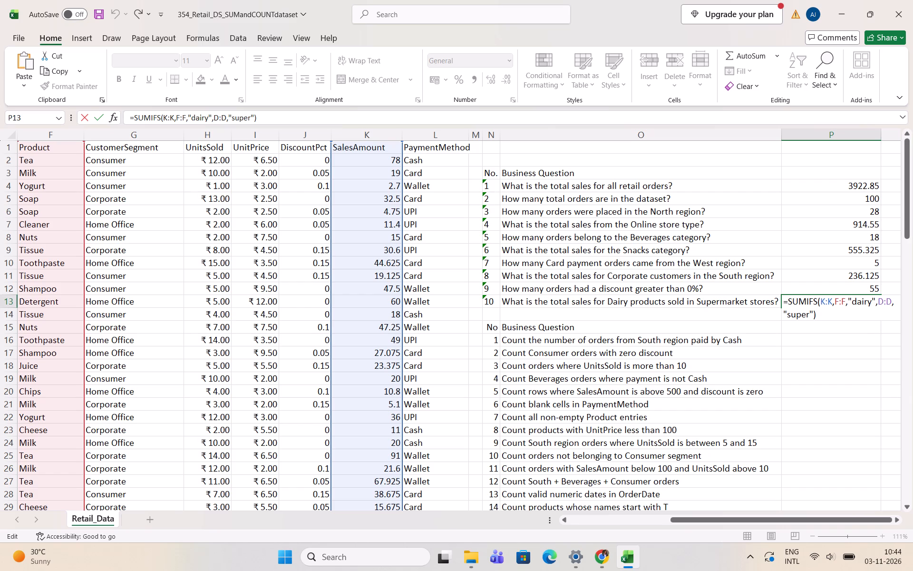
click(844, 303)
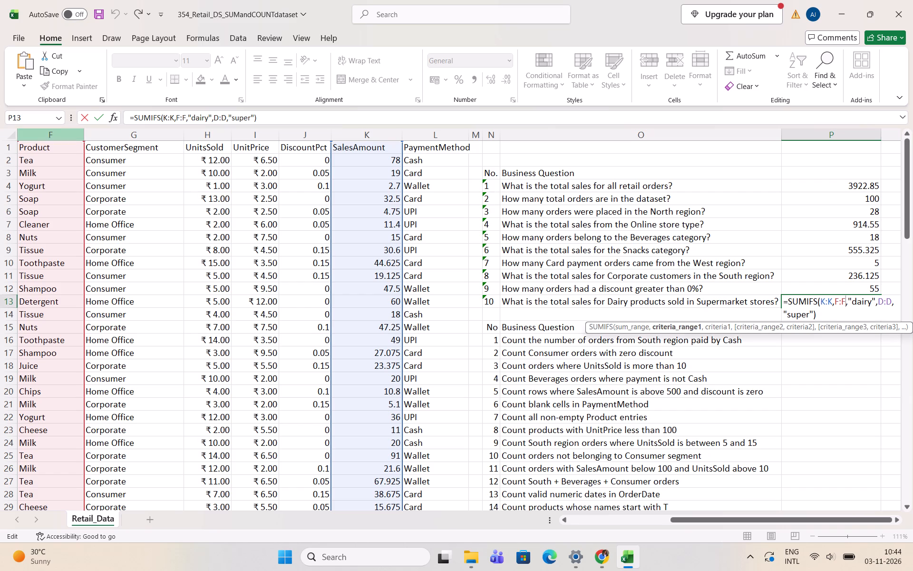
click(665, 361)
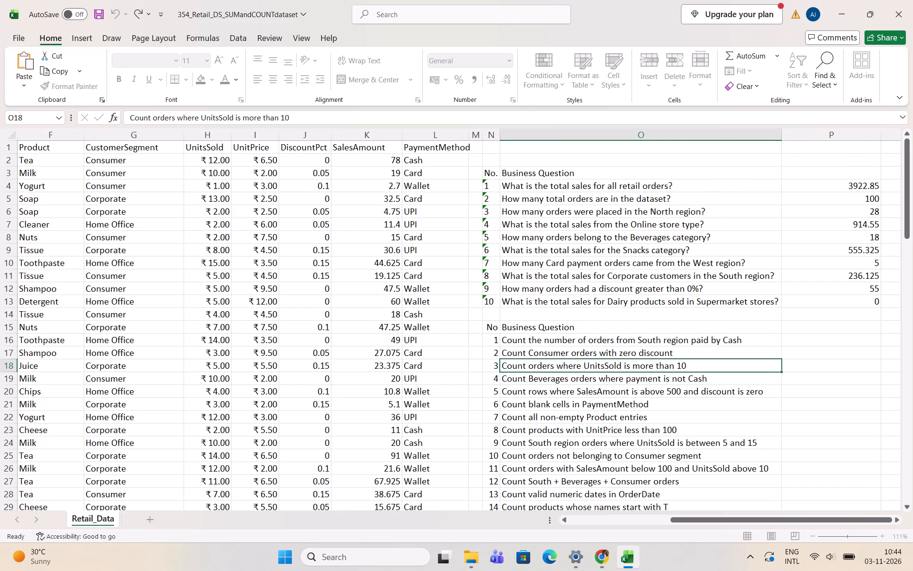
Undo cell P13's recent formula entries back to the SUMIFS version using ProductCategory column E:E with "dairy" and an empty D:D criterion.
click(829, 308)
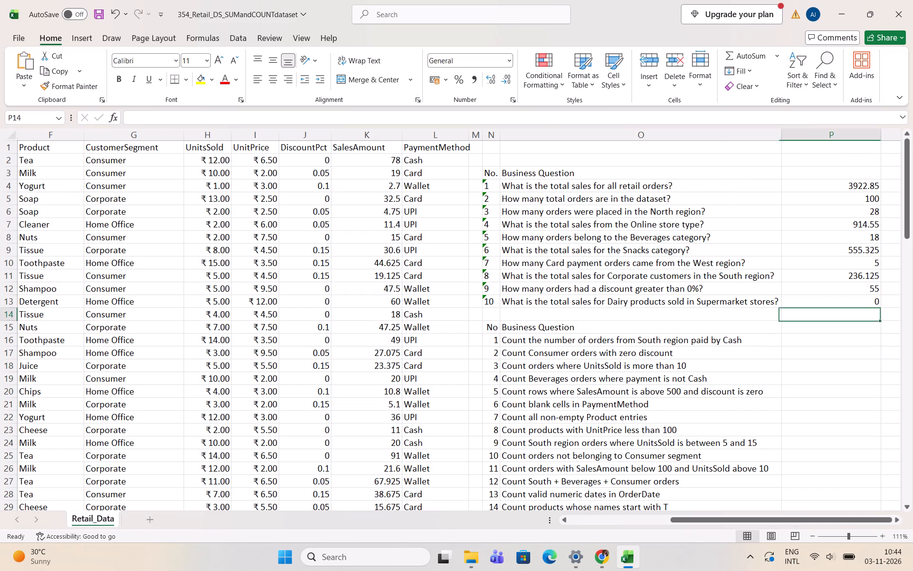
click(829, 305)
key(ctrl+z)
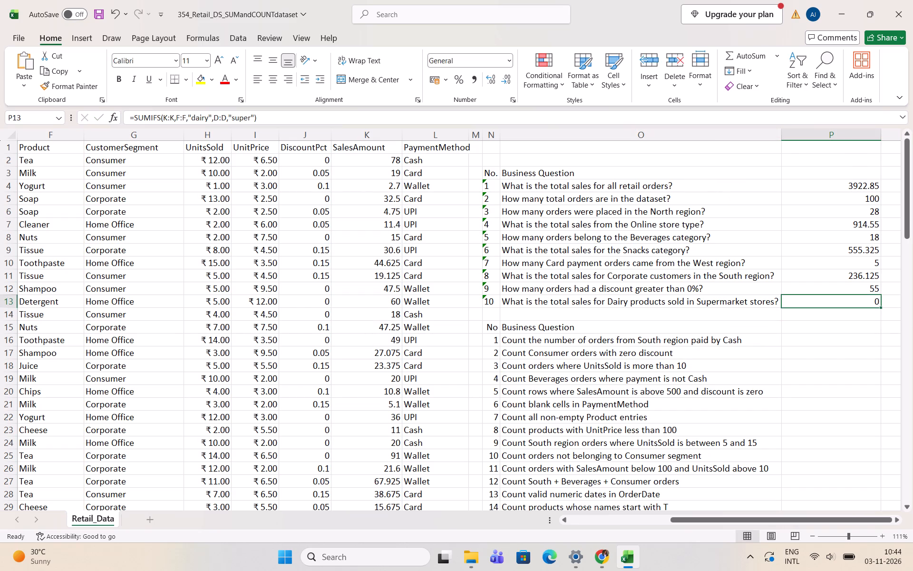
key(ctrl+z)
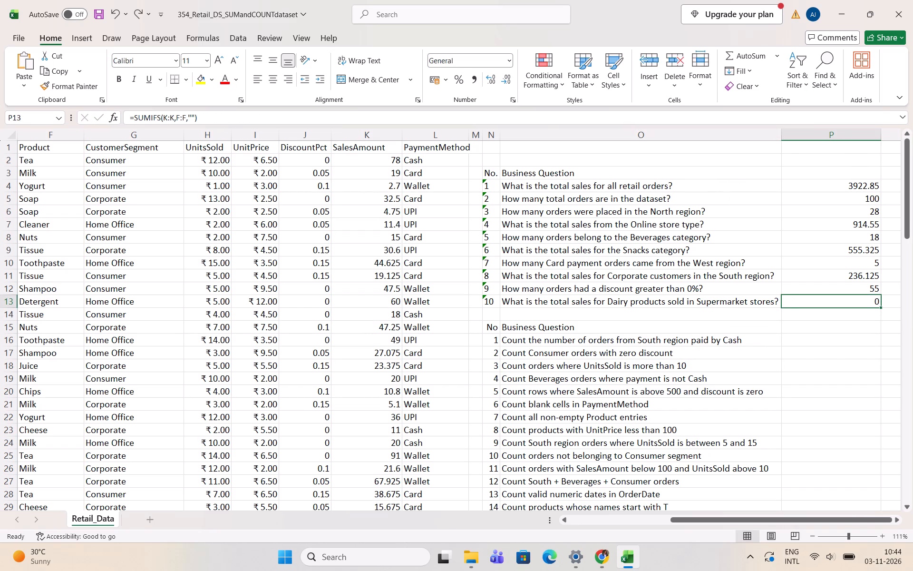
key(ctrl+z)
click(787, 301)
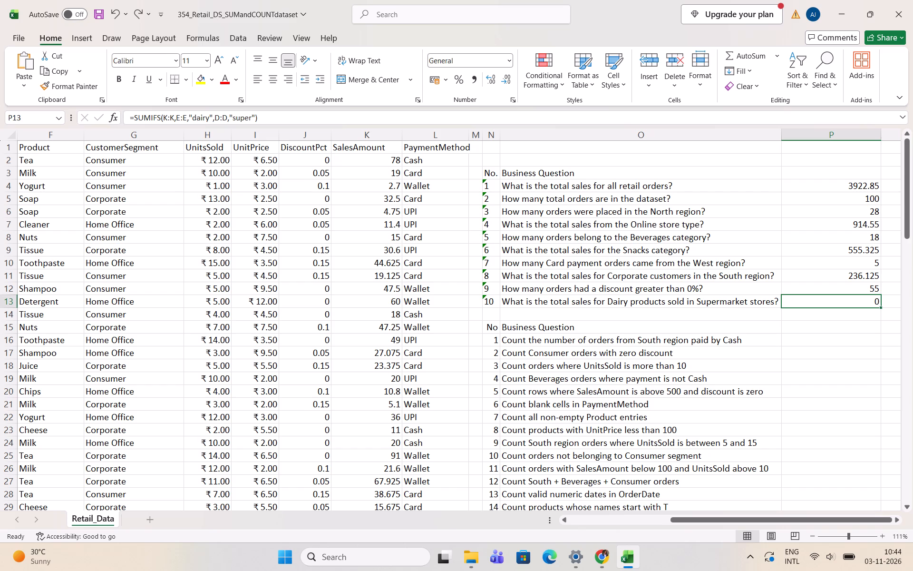
click(813, 301)
key(ctrl+z)
key(z)
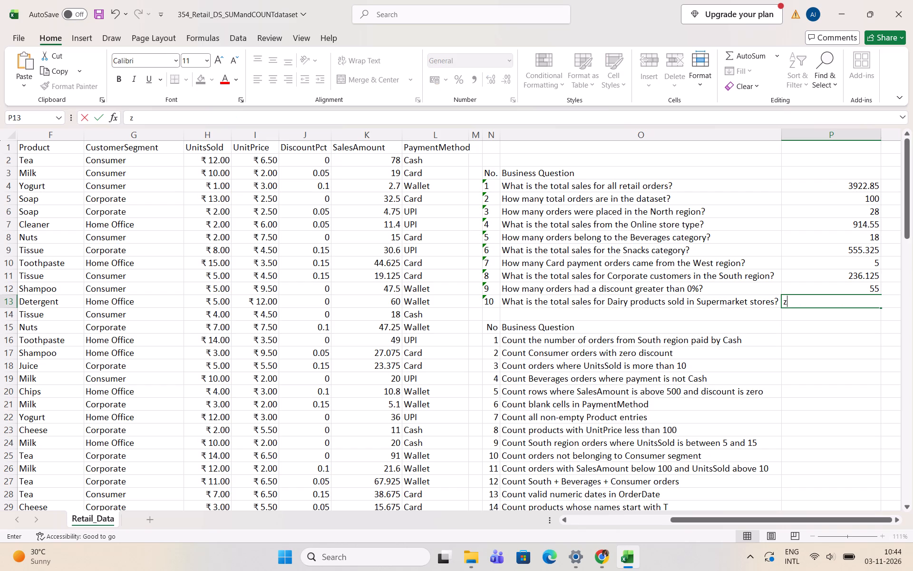
click(814, 301)
key(BackSpace)
key(ctrl+z)
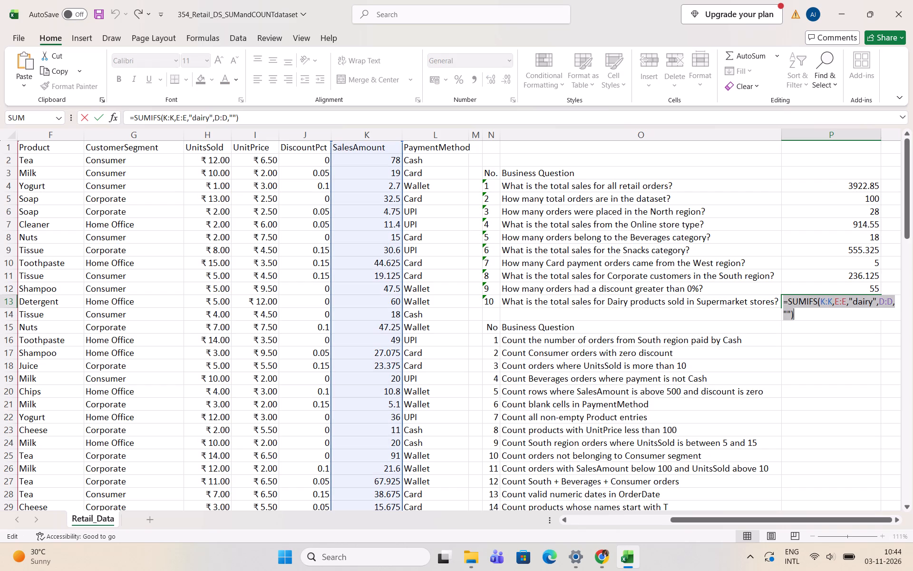
Fill the empty StoreType criterion in cell P13's SUMIFS with "super" and enter the formula.
click(801, 316)
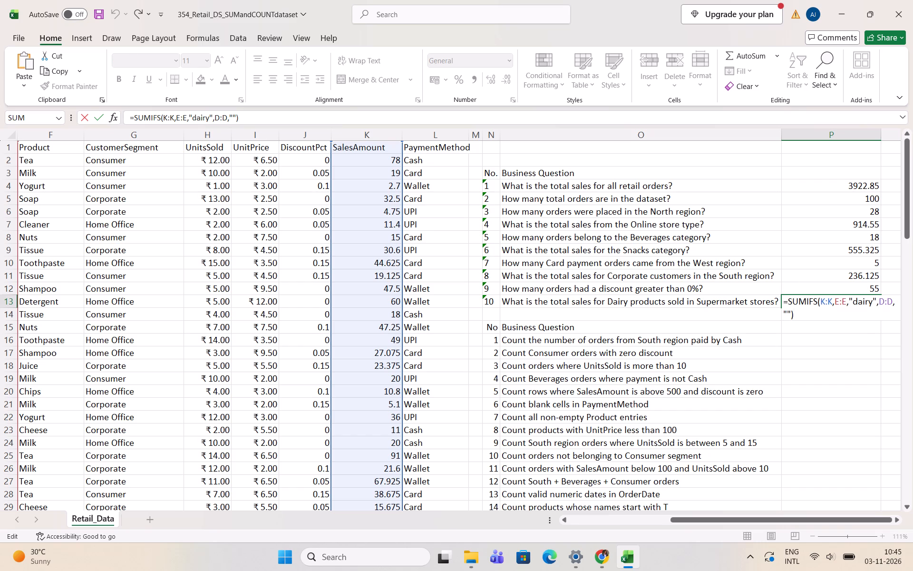
click(786, 310)
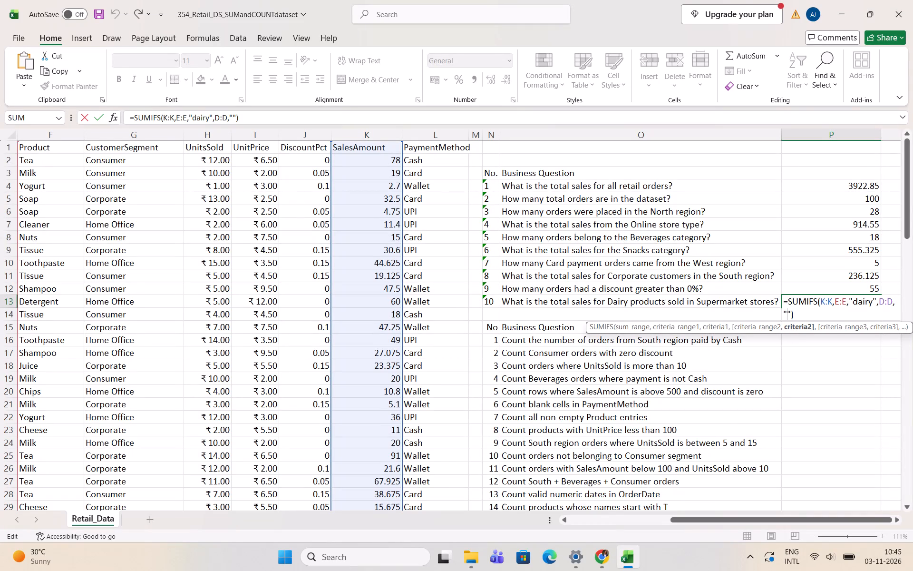
text(super)
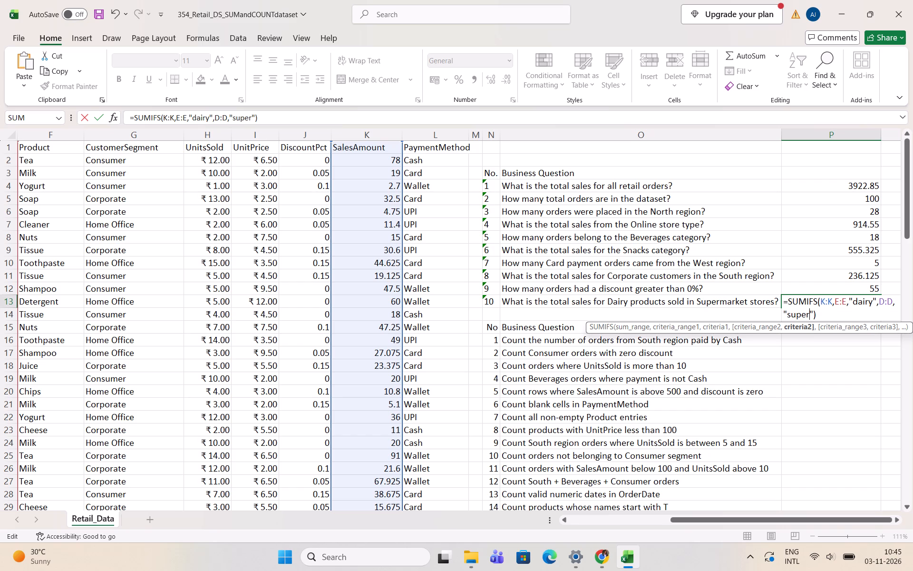
click(836, 315)
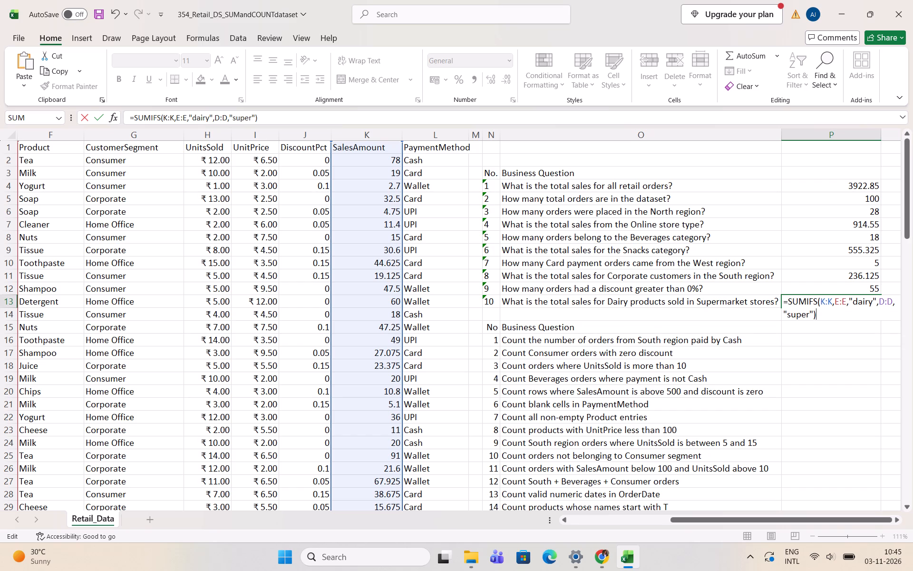
click(832, 315)
click(821, 337)
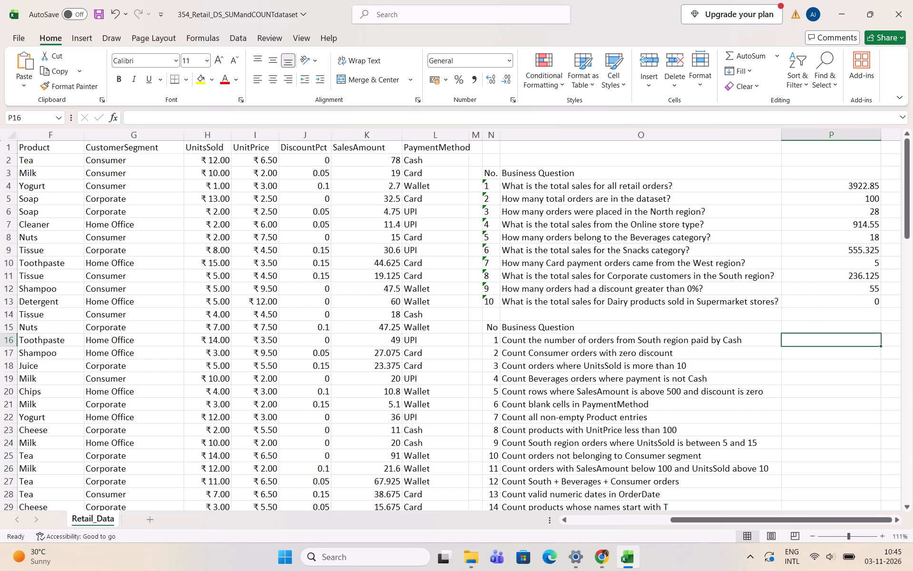
Start =countifs( in cell P16 for the South region cash orders question, with OrderID column A:A as the first range, followed by a comma.
key(equal)
text(countifs)
key(shift+parenleft)
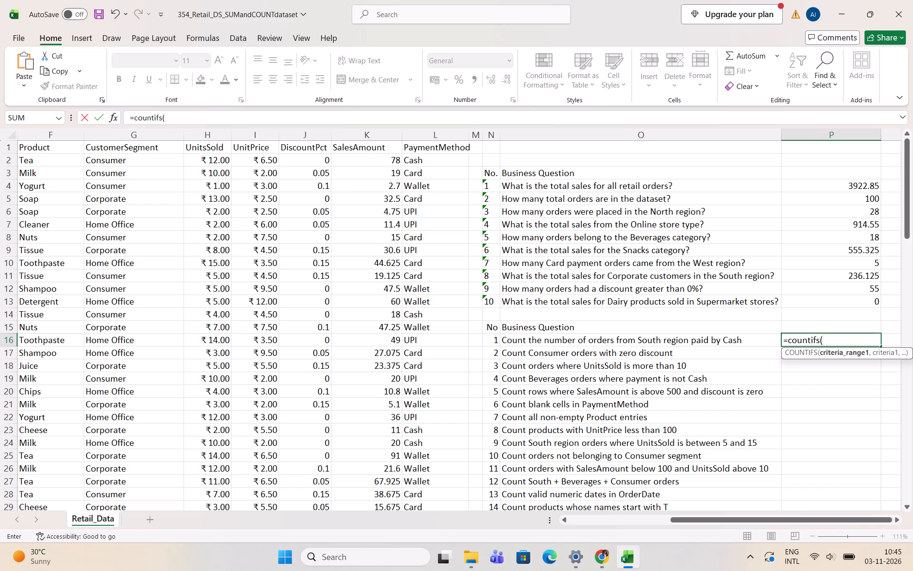
drag(684, 516, 559, 514)
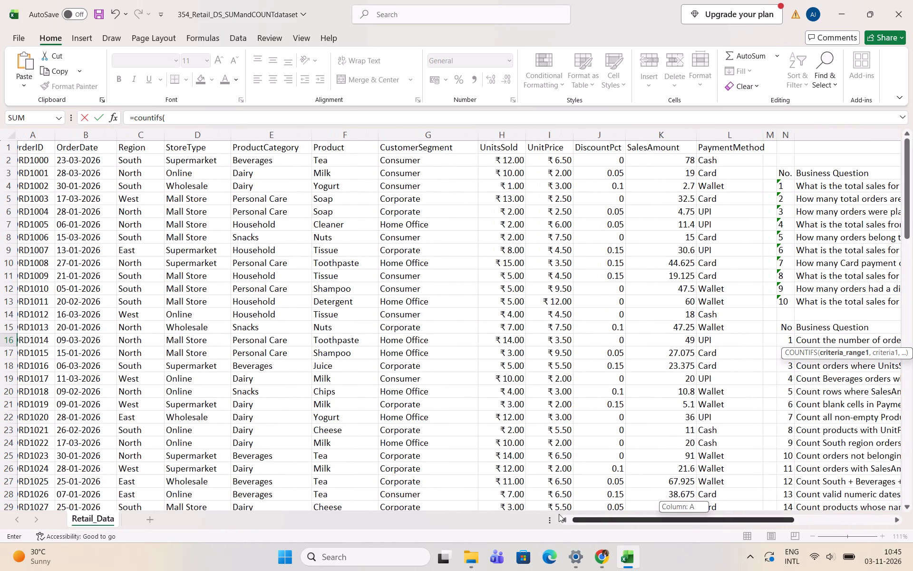
drag(559, 514, 554, 514)
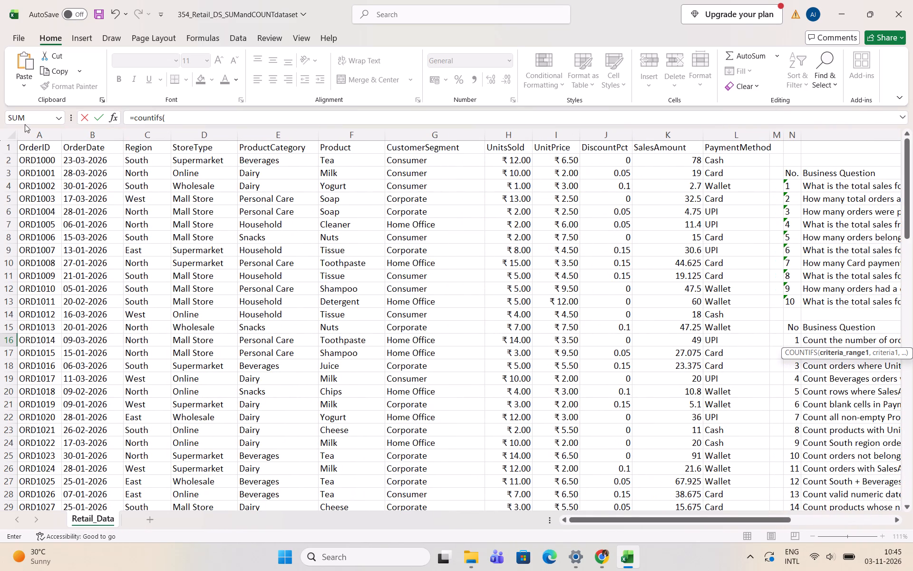
click(37, 141)
click(37, 136)
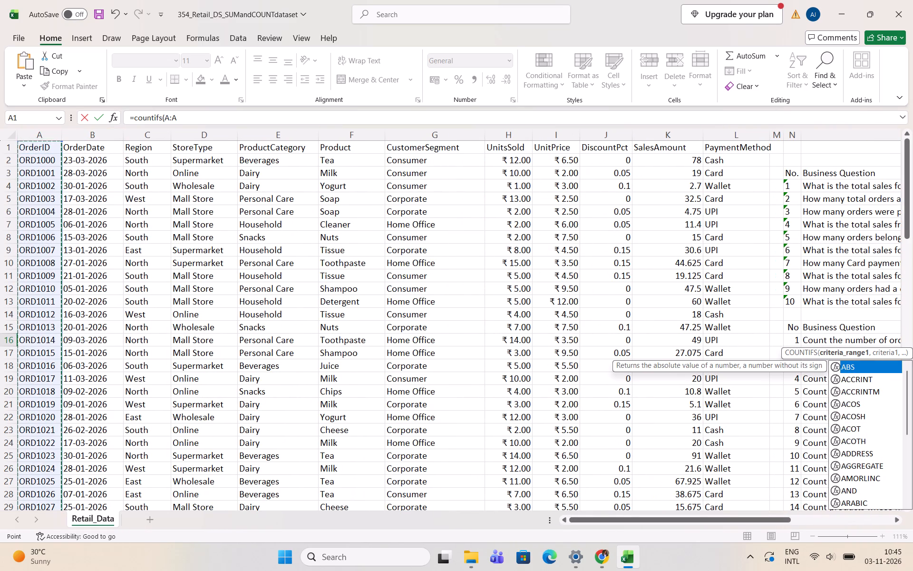
drag(631, 518, 812, 516)
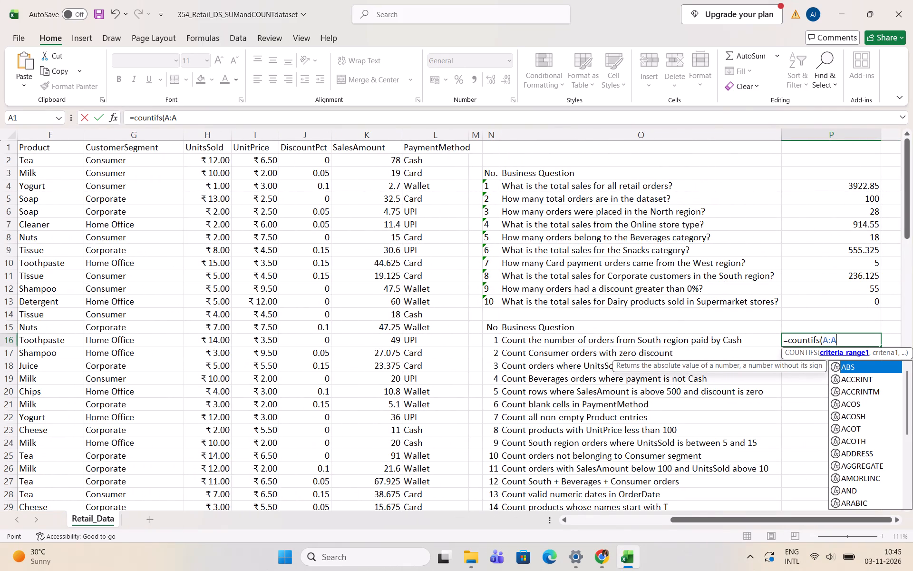
key(comma)
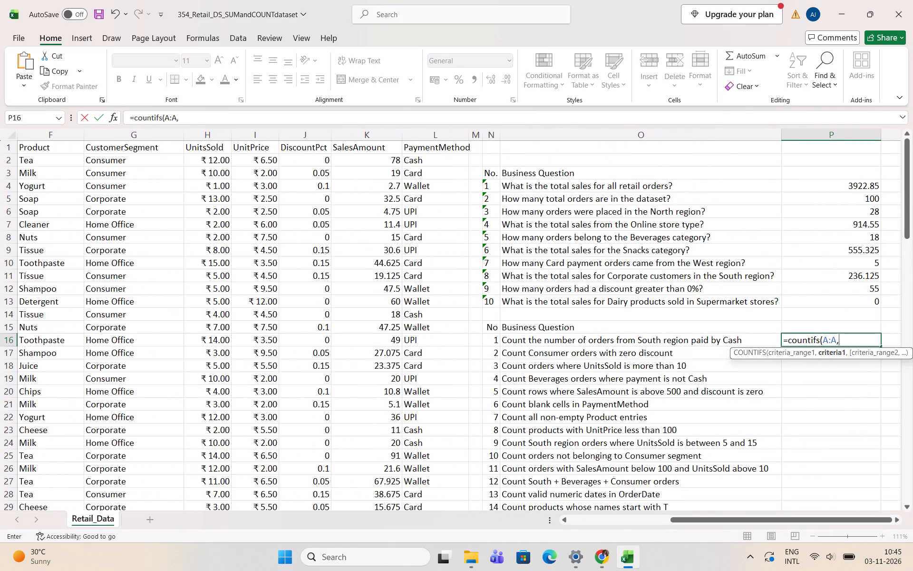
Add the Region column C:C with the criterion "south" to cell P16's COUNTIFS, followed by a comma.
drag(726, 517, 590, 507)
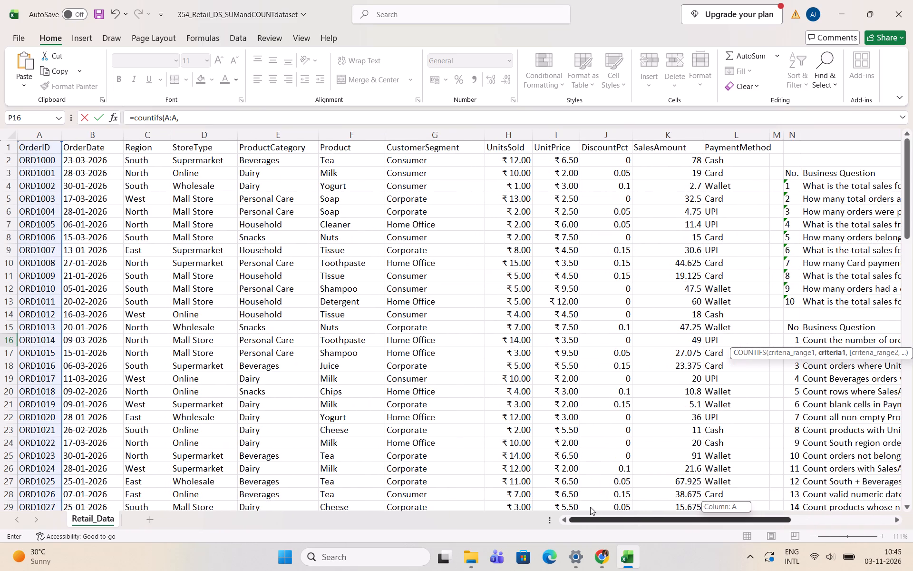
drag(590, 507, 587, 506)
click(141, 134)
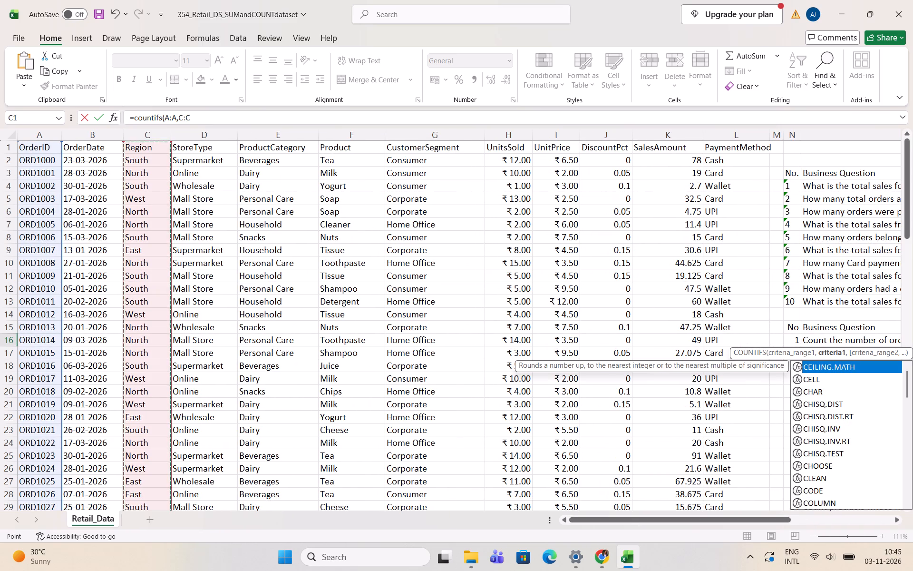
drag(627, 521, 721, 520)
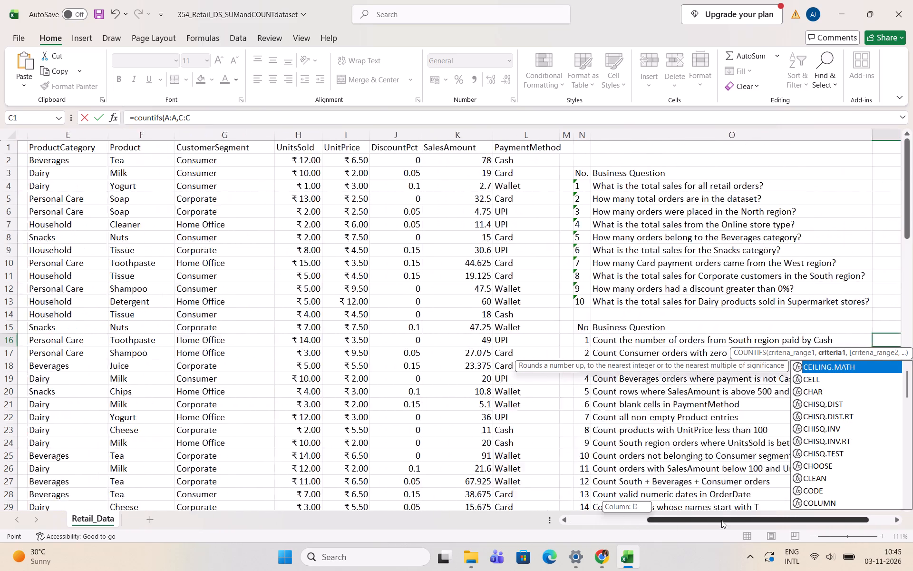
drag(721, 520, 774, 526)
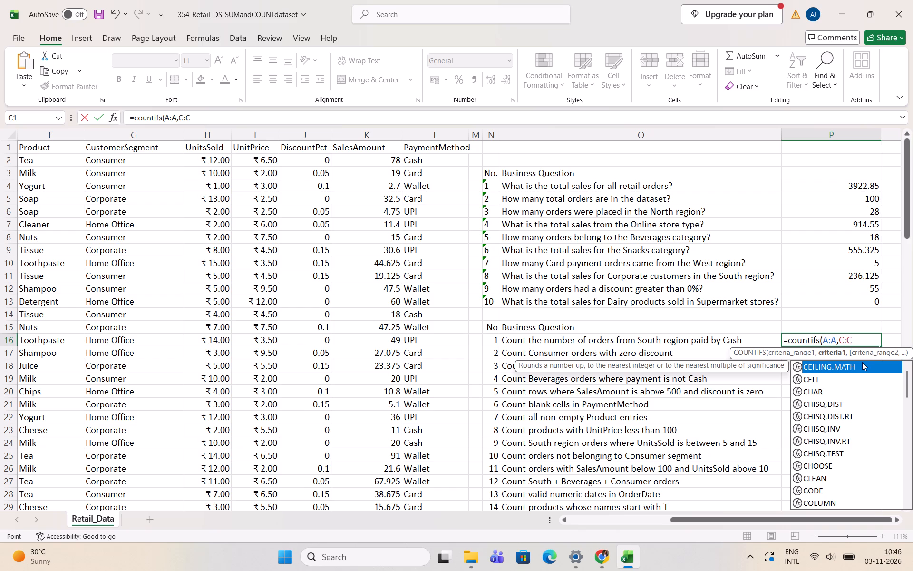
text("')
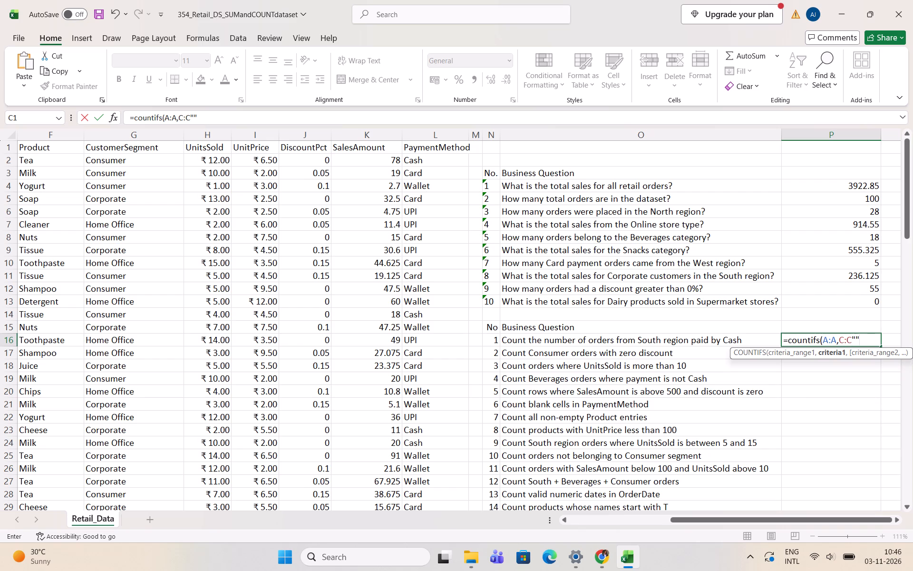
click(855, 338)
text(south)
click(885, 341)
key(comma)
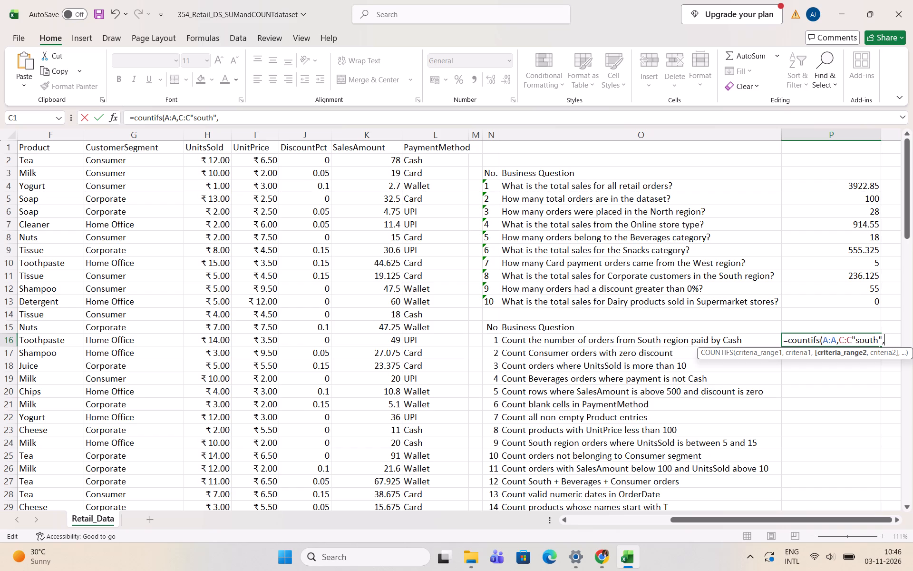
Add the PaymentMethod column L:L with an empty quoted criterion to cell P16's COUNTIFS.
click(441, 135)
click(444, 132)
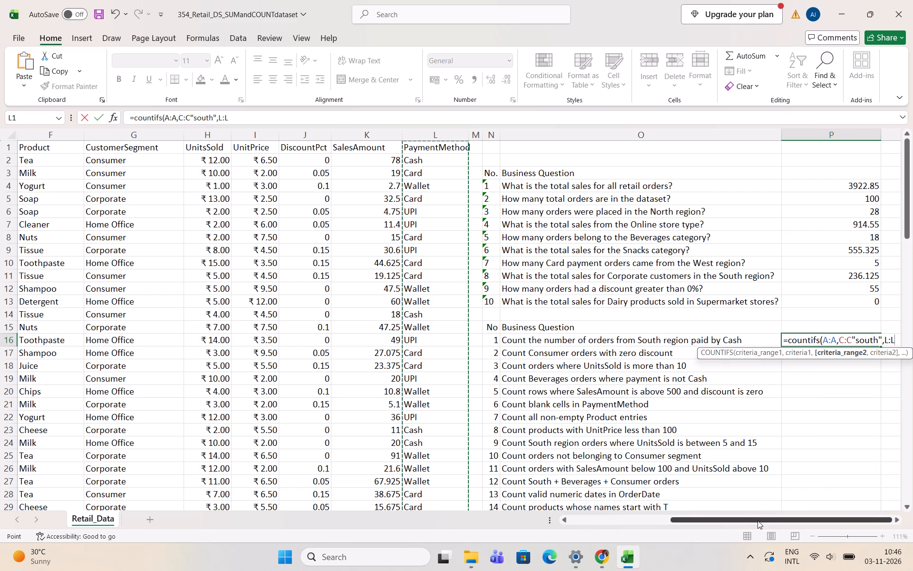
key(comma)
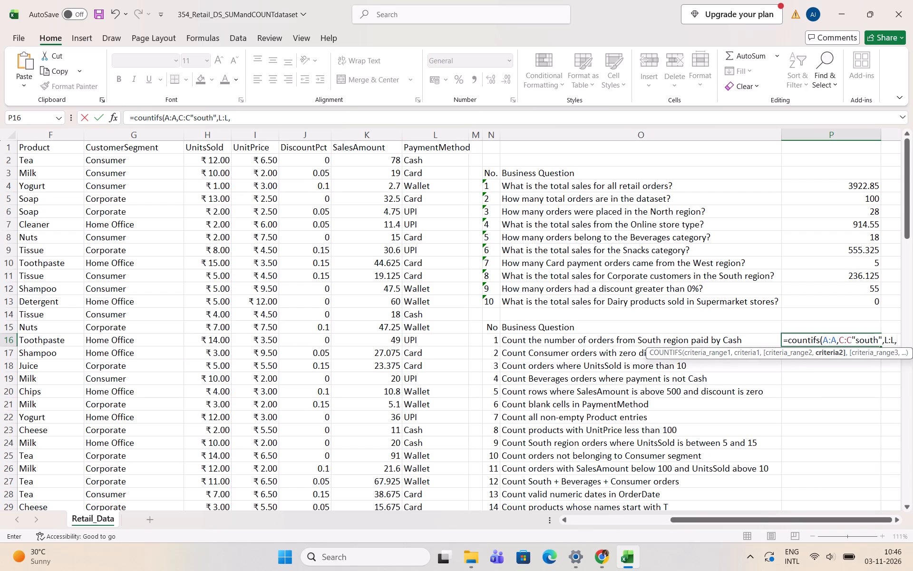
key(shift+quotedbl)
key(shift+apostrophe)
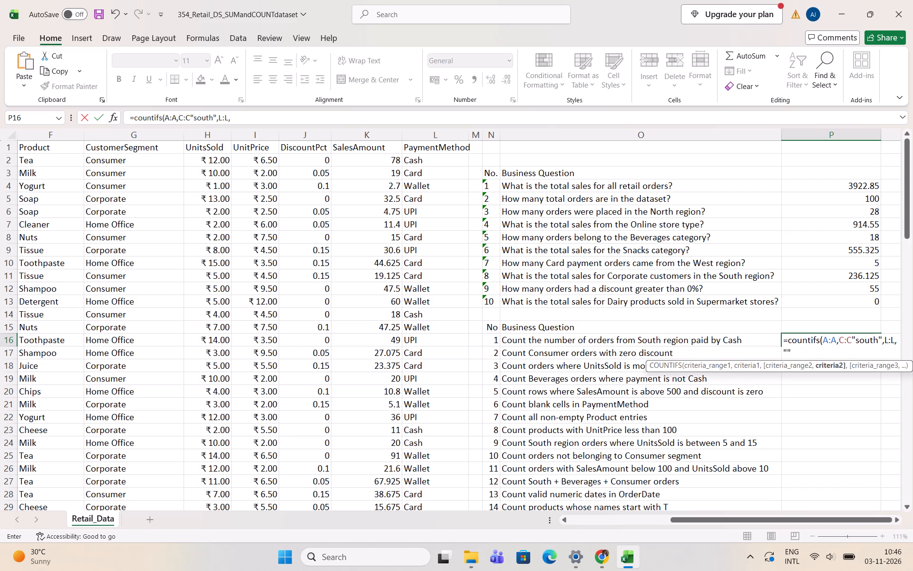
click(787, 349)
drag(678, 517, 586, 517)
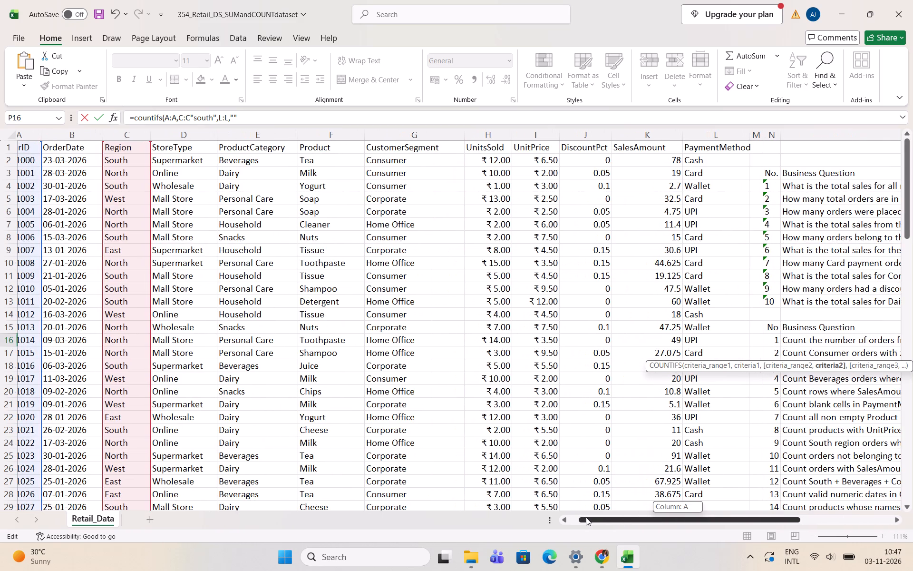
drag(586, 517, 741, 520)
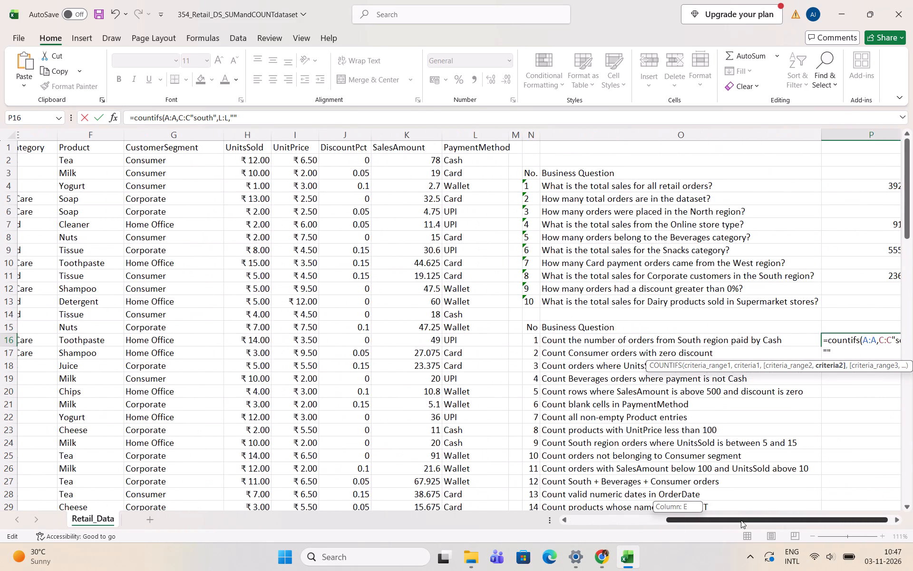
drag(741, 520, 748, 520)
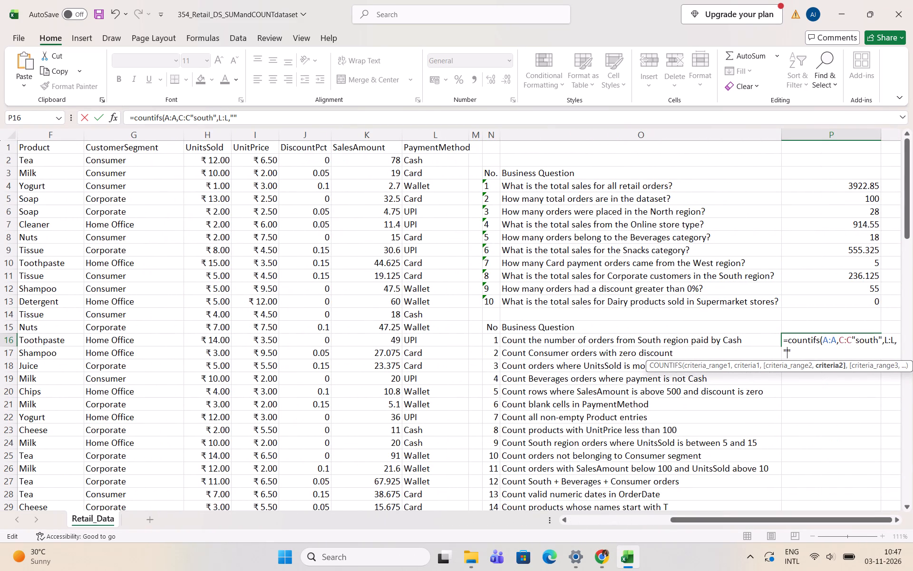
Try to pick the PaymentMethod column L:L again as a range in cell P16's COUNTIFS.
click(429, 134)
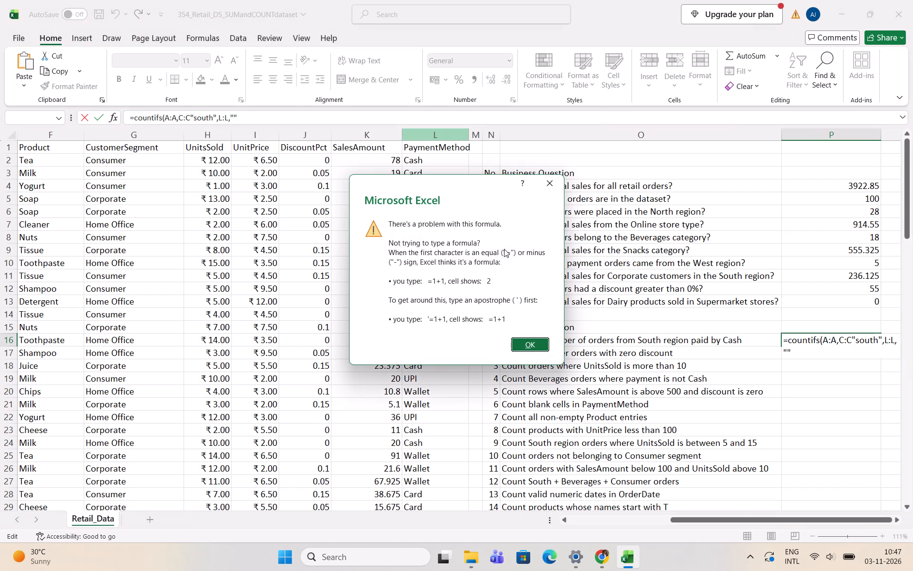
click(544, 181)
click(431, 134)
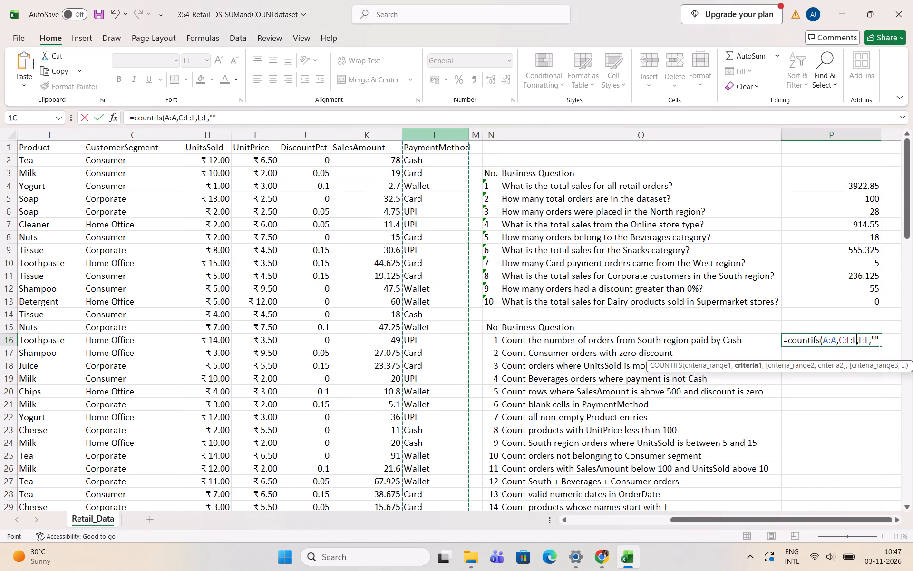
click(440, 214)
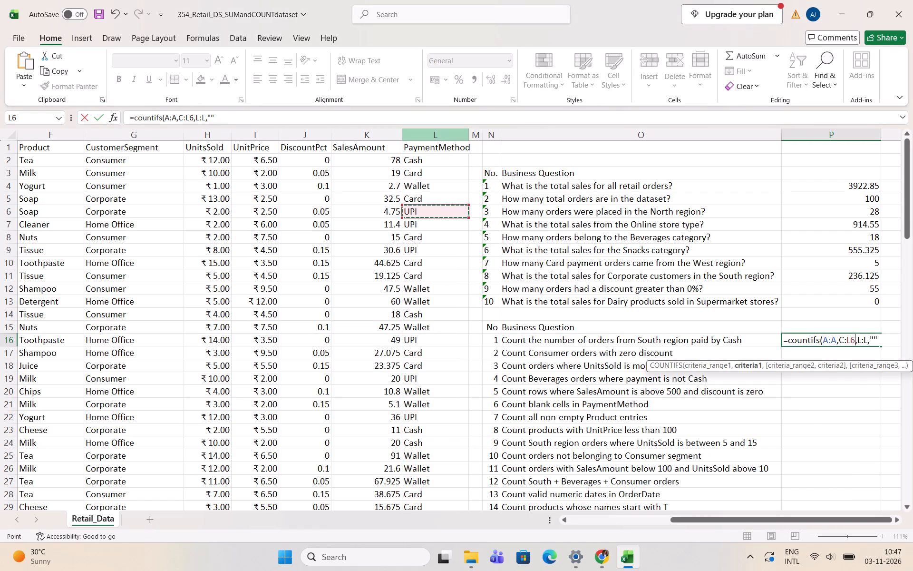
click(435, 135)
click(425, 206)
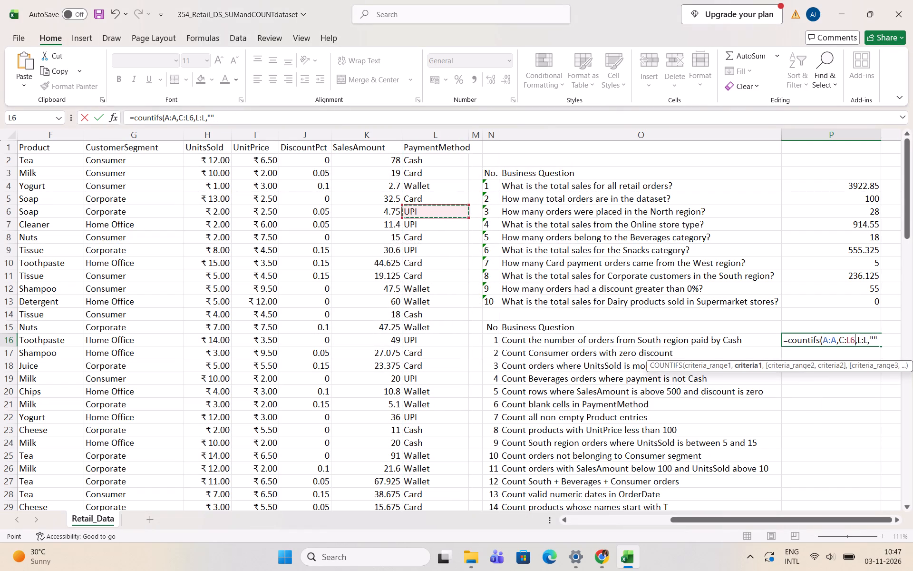
Clear cell P16's formula and restart it as =countifs( with OrderID column A:A as the first range, followed by a comma.
drag(877, 337, 780, 342)
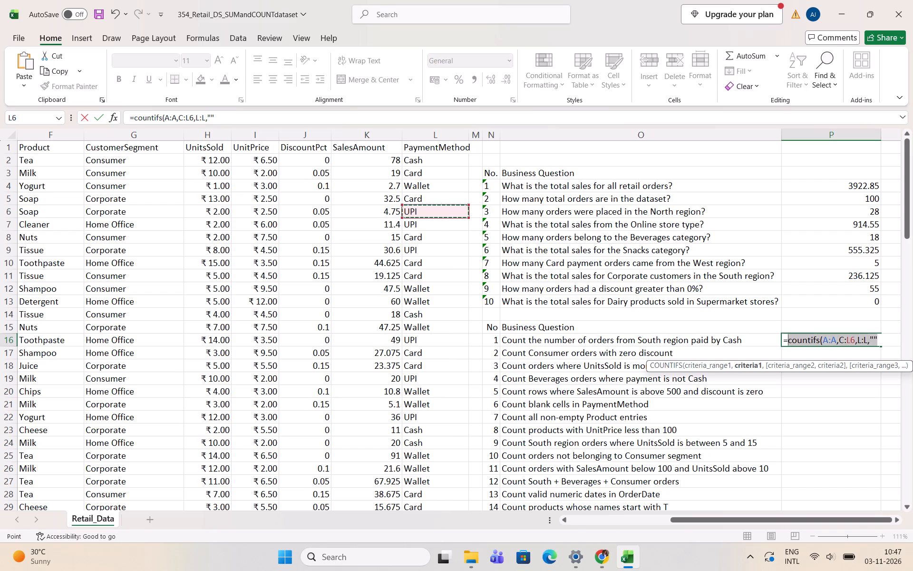
drag(780, 342, 780, 342)
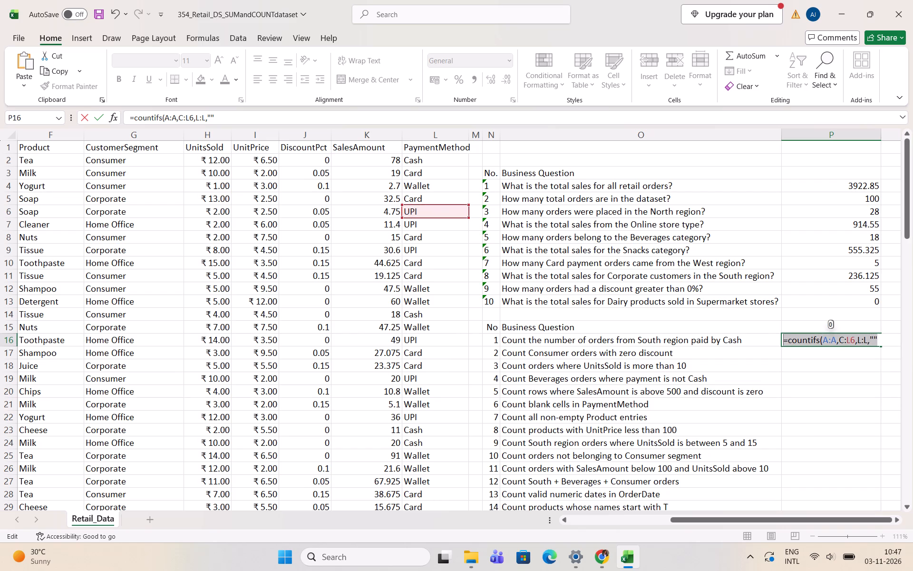
key(BackSpace)
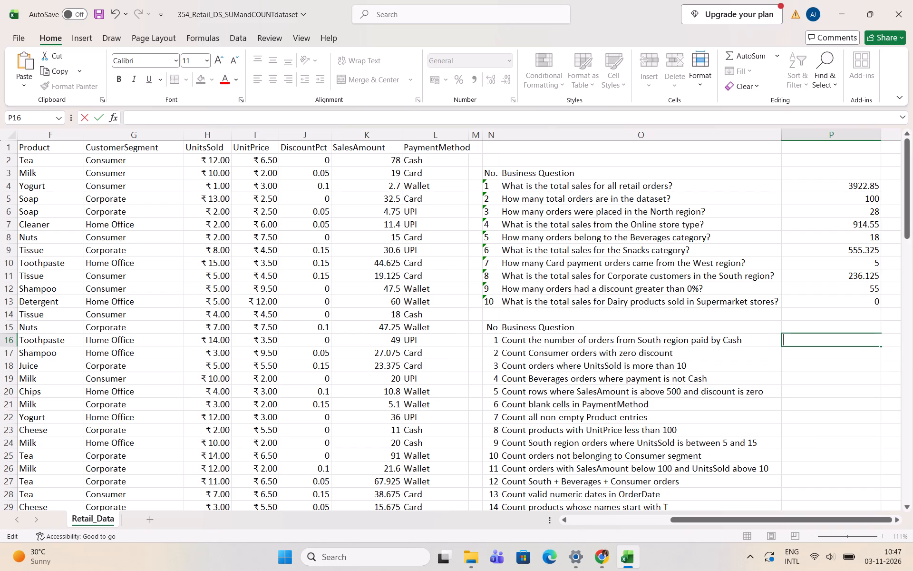
key(equal)
text(count)
key(space)
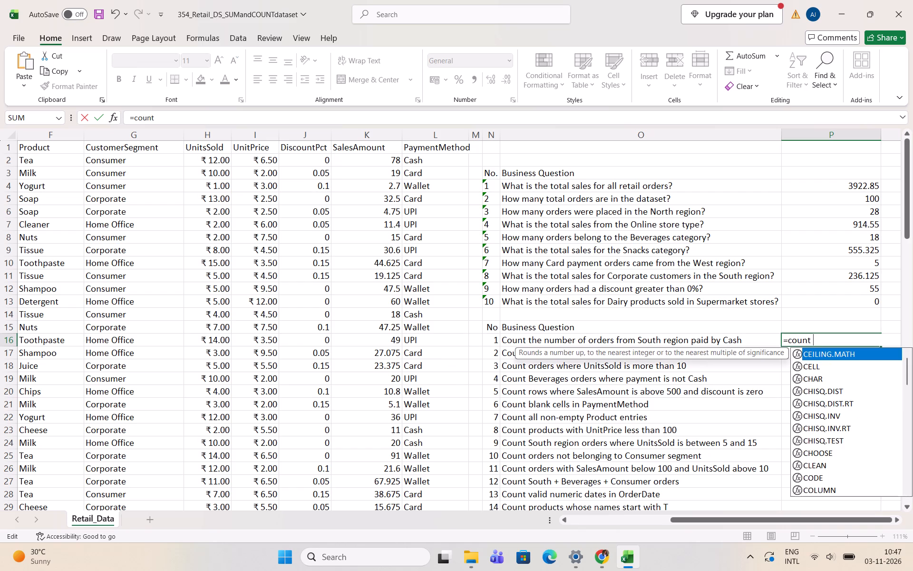
key(BackSpace)
text(ifs)
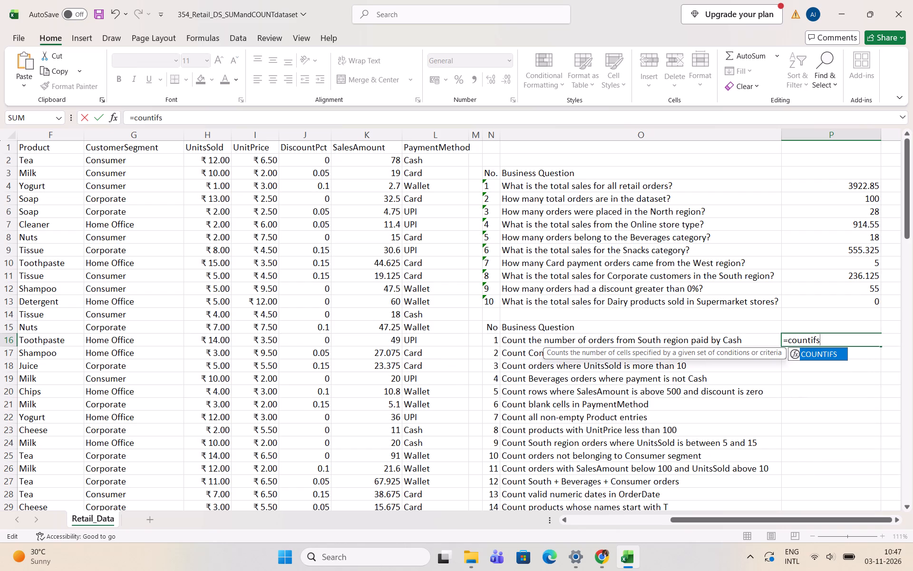
key(shift+parenleft)
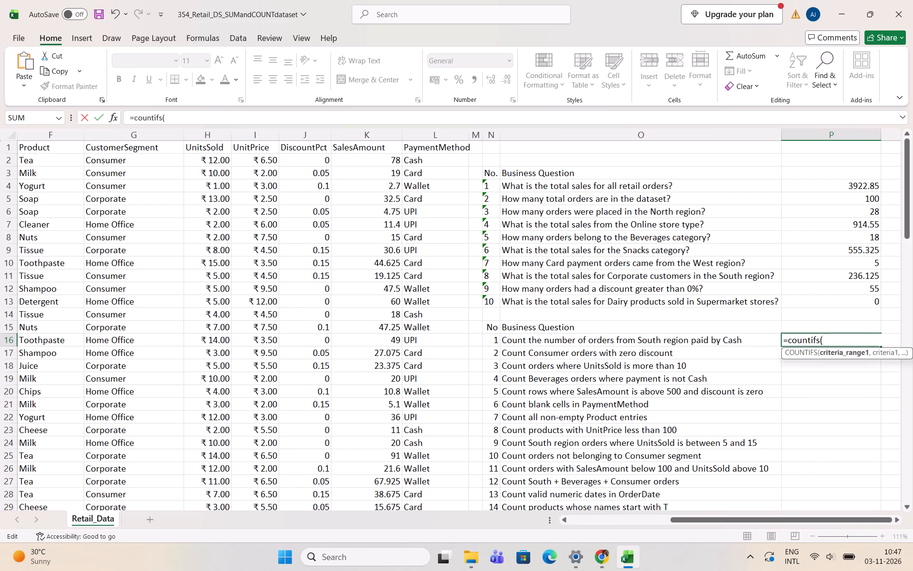
drag(751, 523, 590, 518)
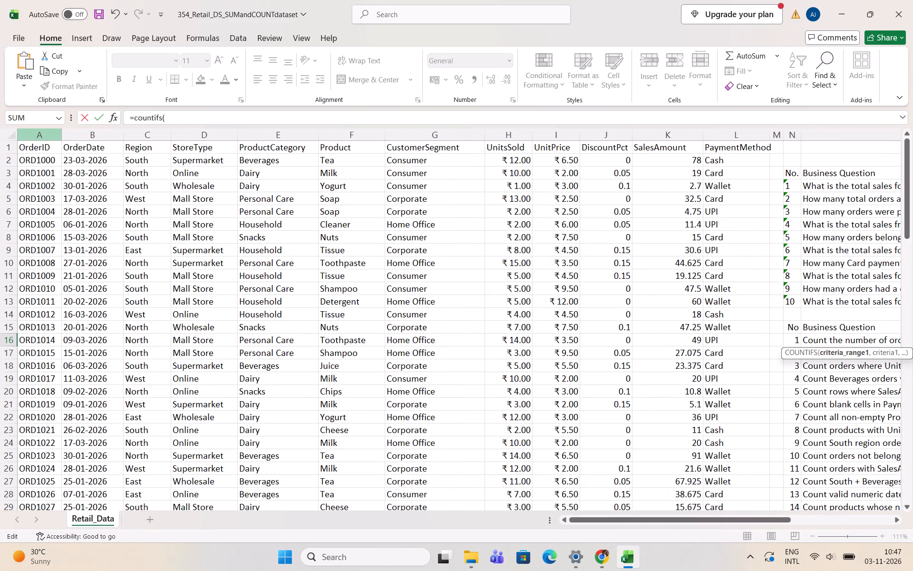
click(36, 139)
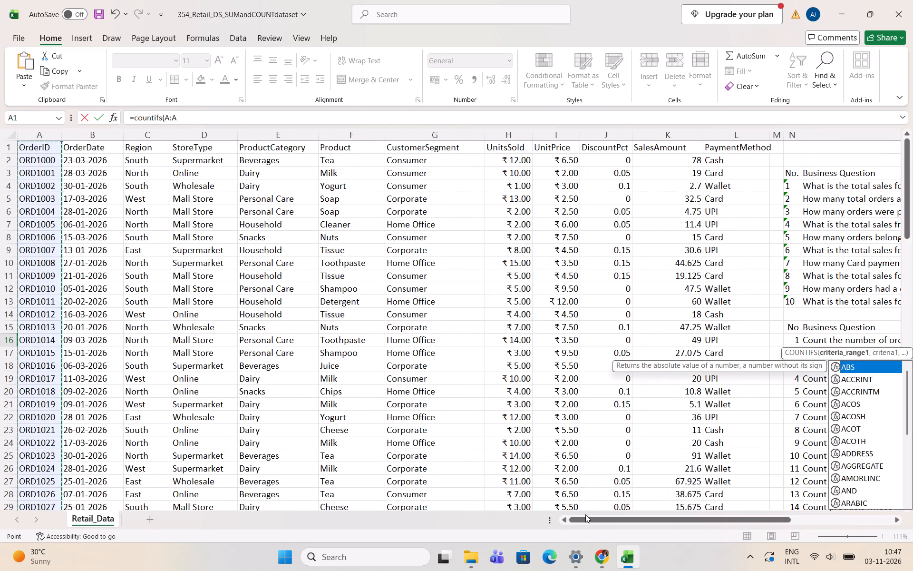
drag(585, 514, 708, 525)
drag(669, 519, 826, 522)
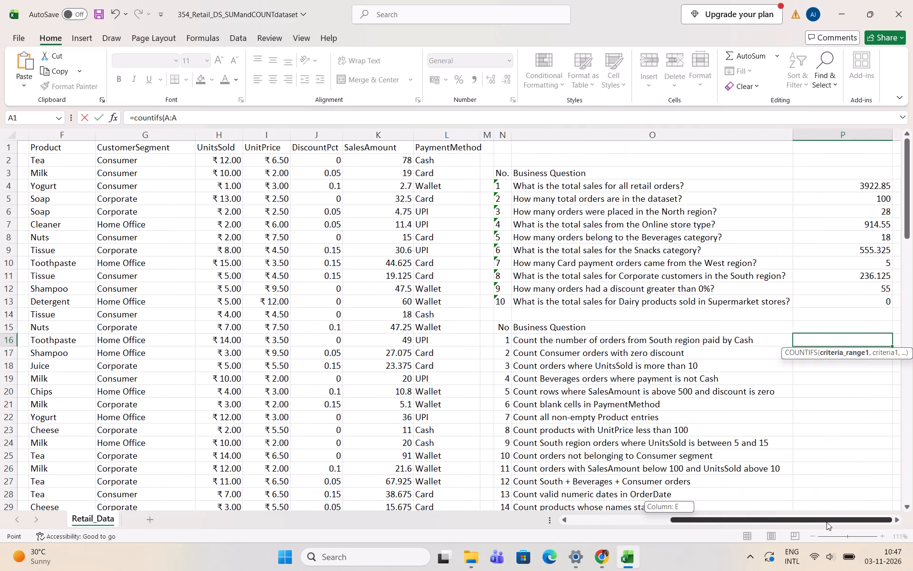
drag(826, 522, 832, 522)
key(comma)
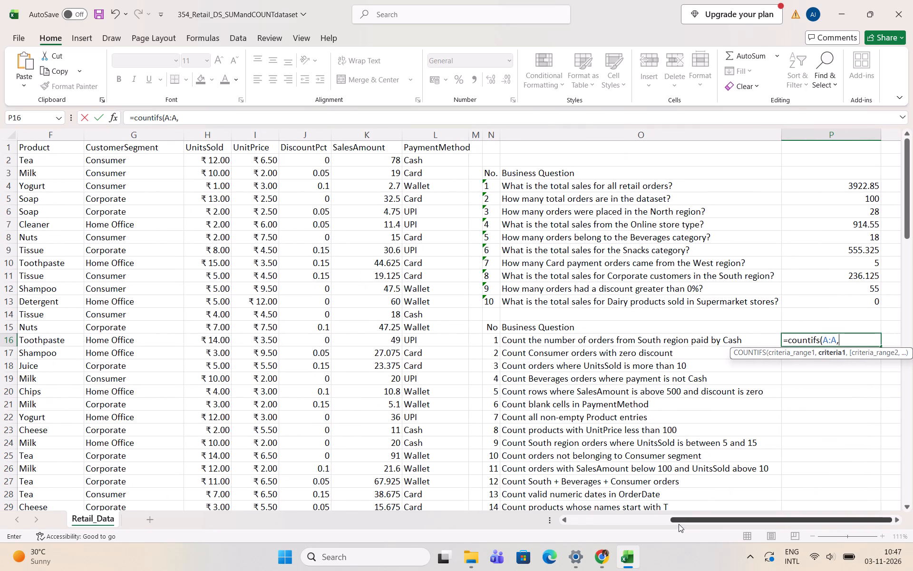
Add the Region column C:C to cell P16's COUNTIFS, followed directly by an empty pair of quotation marks.
drag(679, 522, 579, 522)
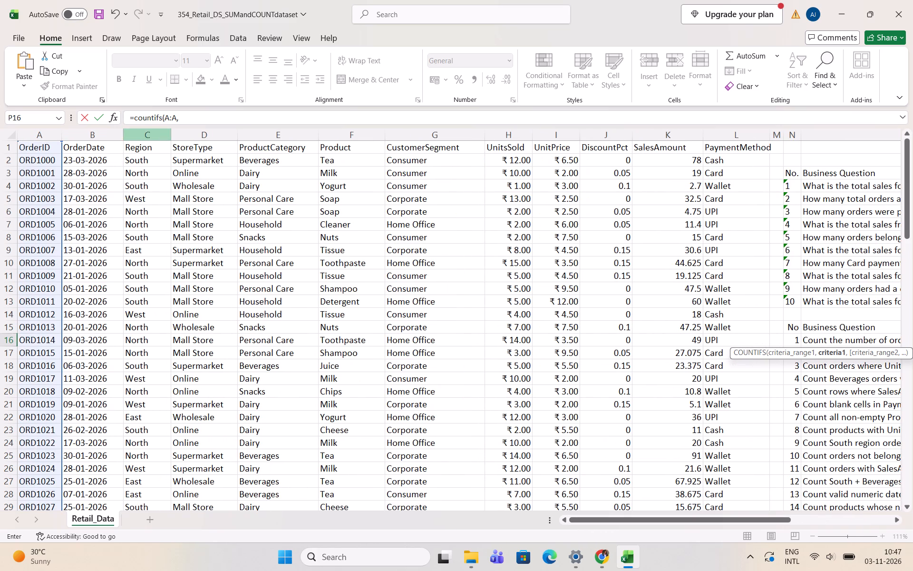
click(144, 135)
drag(582, 519, 693, 519)
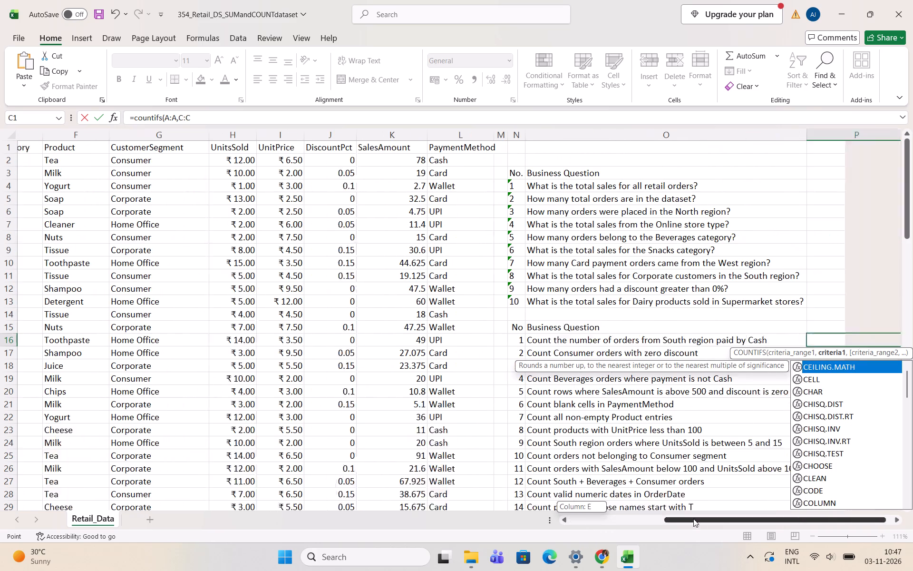
drag(693, 519, 764, 523)
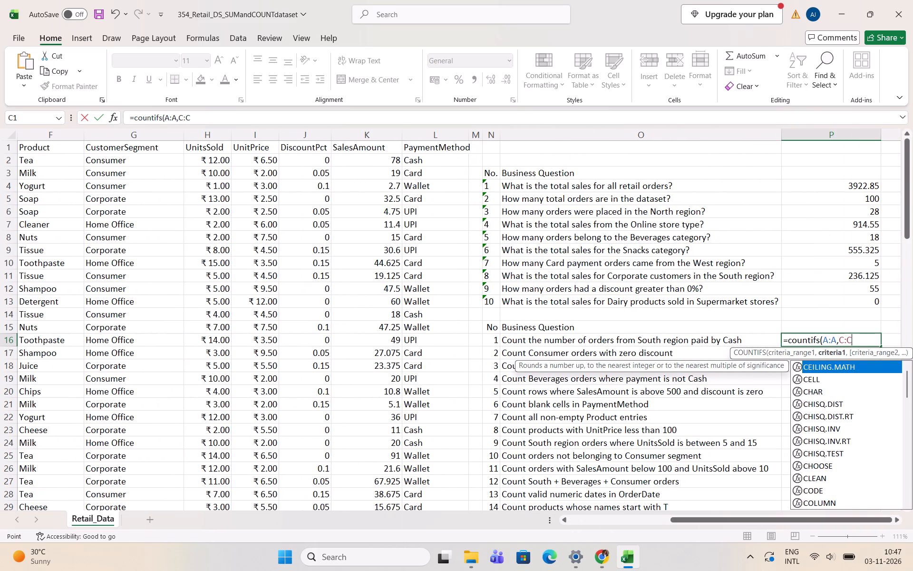
key(shift+quotedbl)
key(shift+apostrophe)
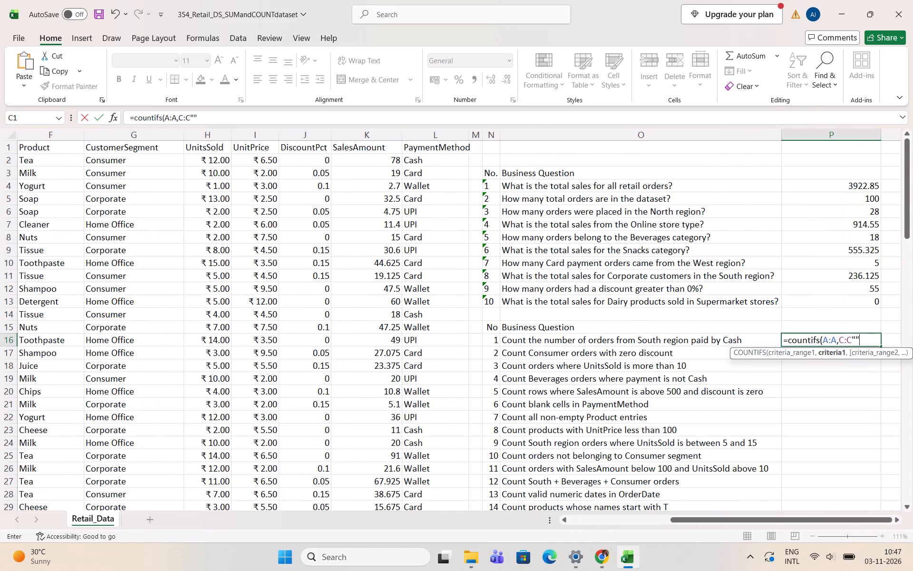
key(Left)
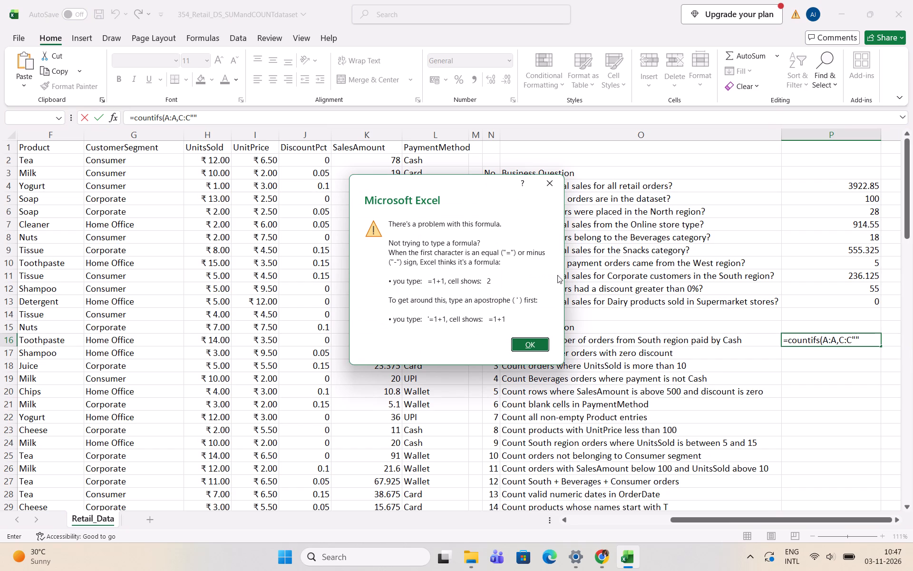
click(554, 183)
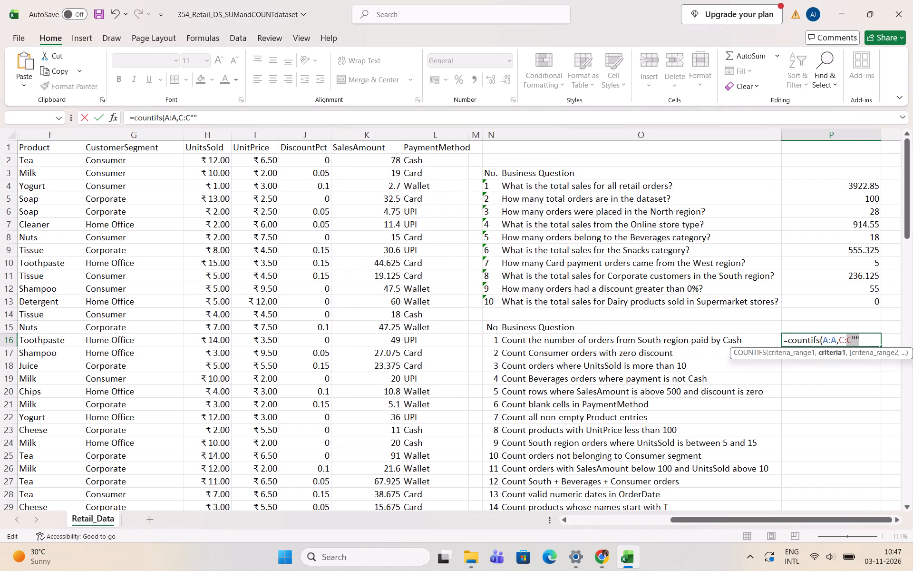
Insert a comma after C:C in P16's formula, fill the quotation marks with south, and add a comma after them.
click(851, 338)
key(comma)
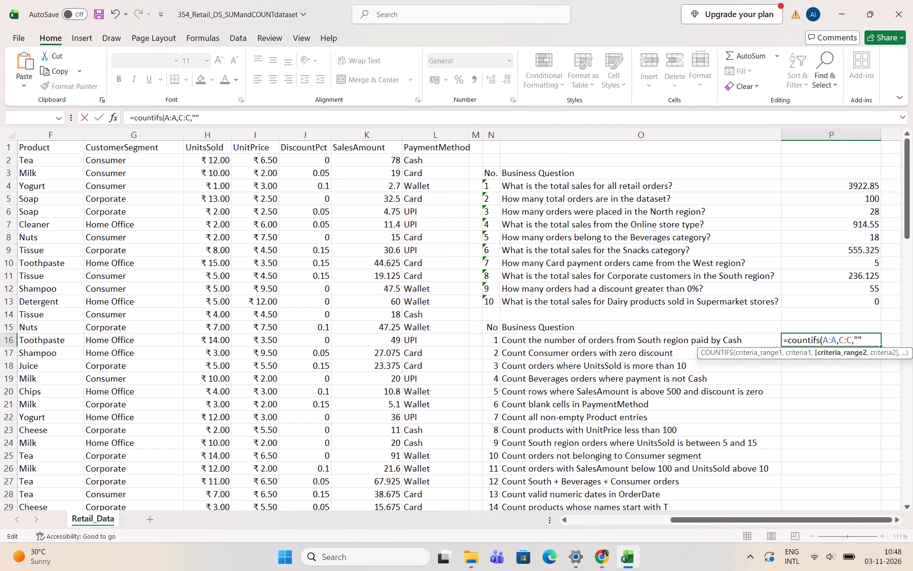
click(856, 338)
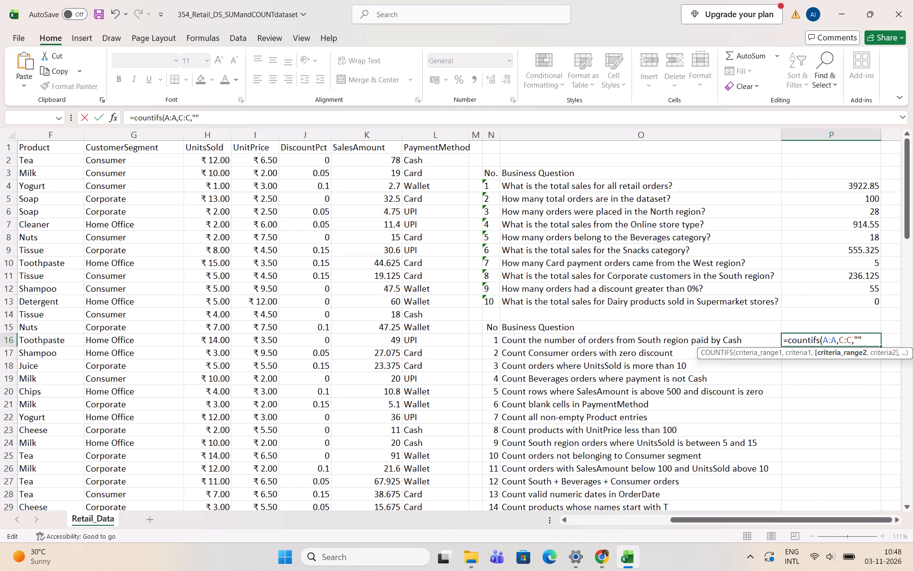
text(south)
click(892, 340)
key(comma)
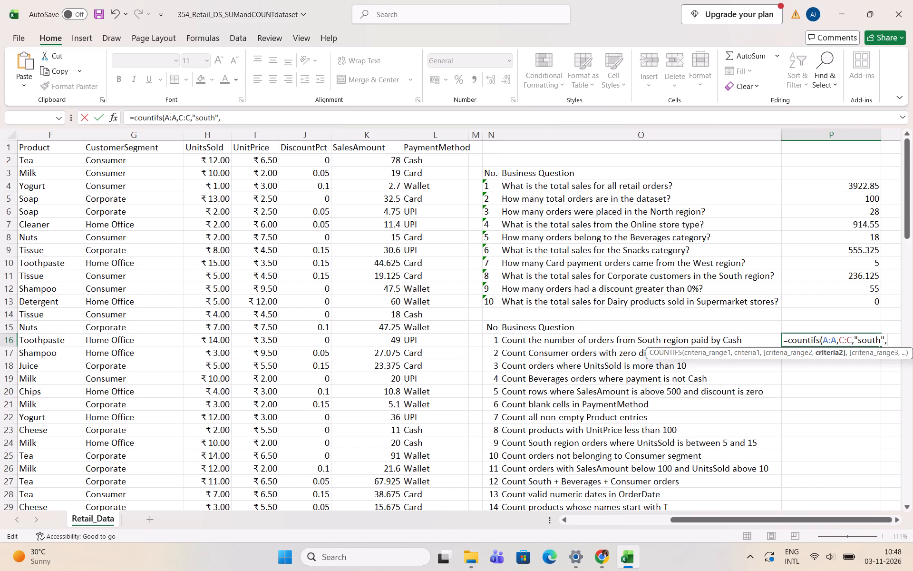
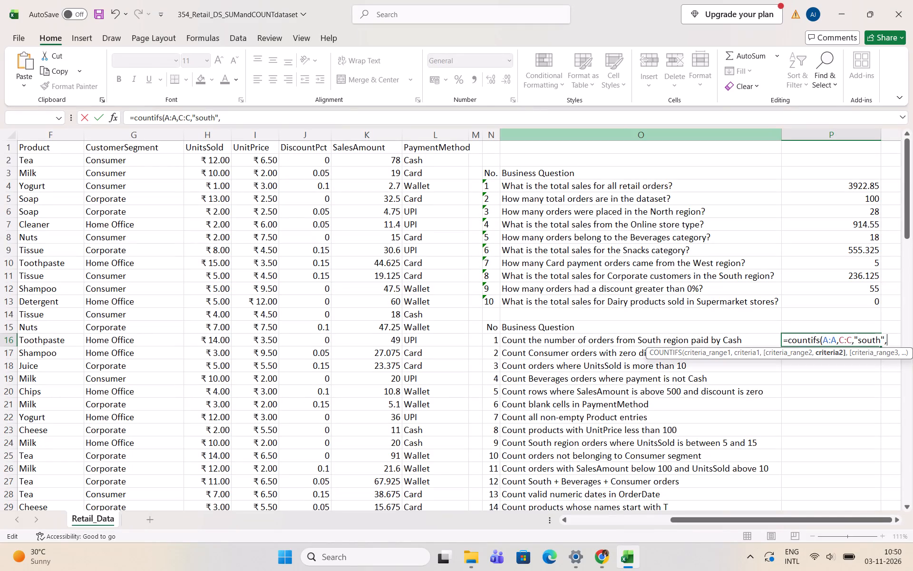
Clear the unfinished COUNTIFS formula from cell P16.
click(224, 118)
drag(224, 118, 224, 118)
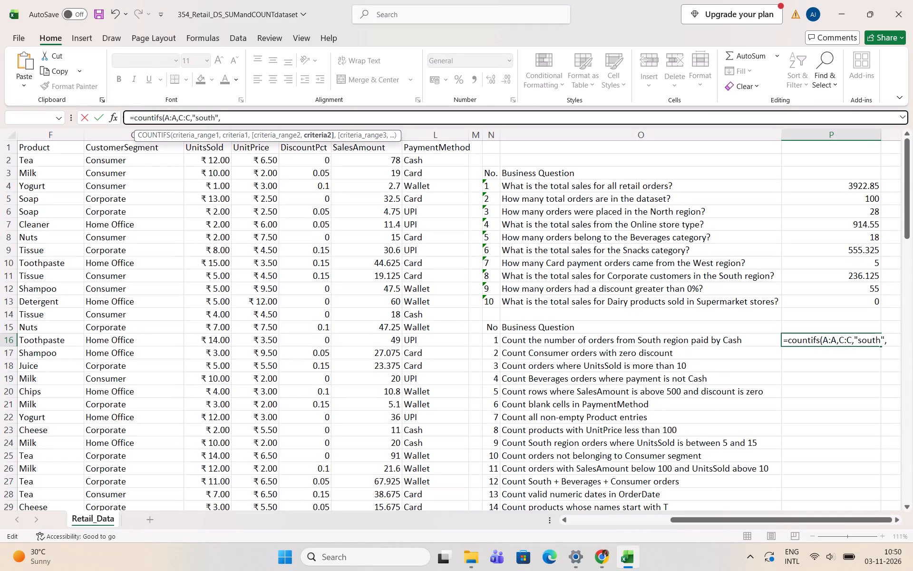
drag(224, 118, 113, 128)
key(BackSpace)
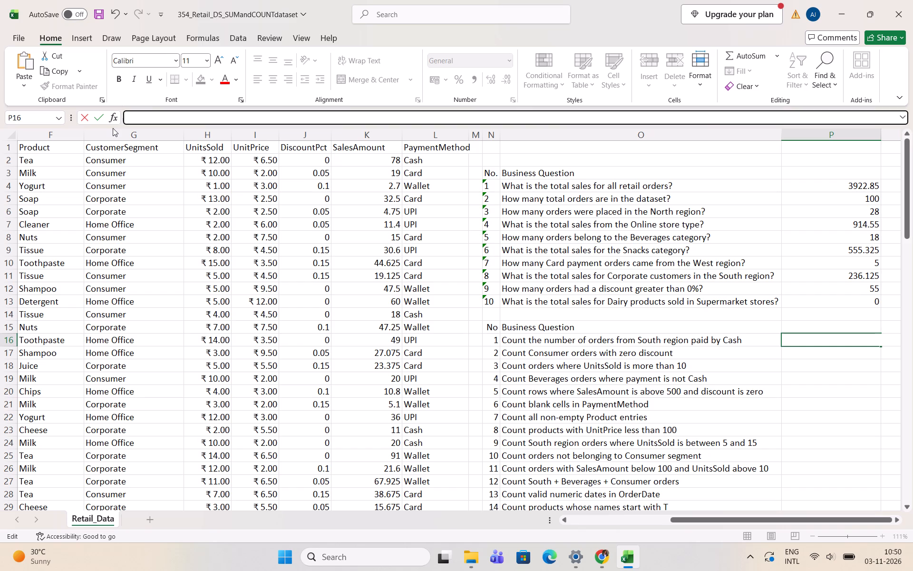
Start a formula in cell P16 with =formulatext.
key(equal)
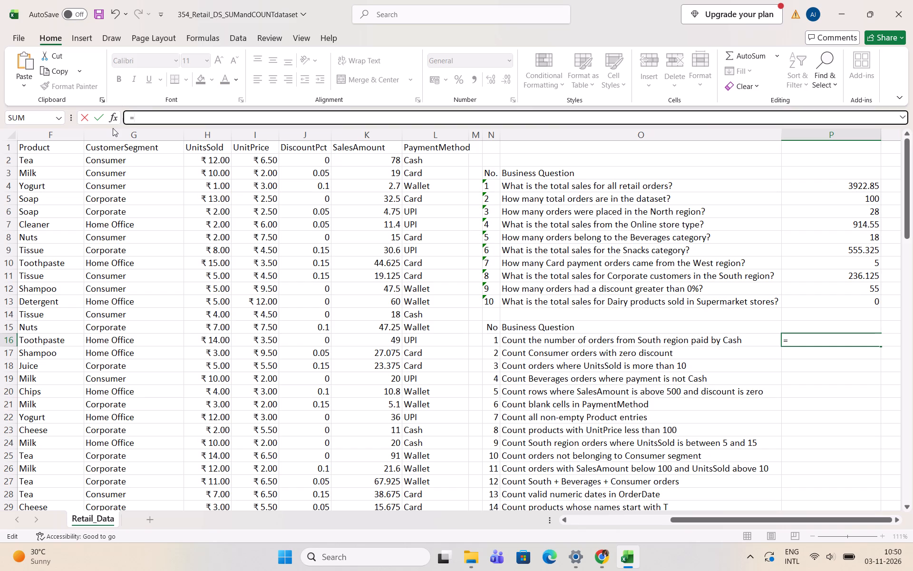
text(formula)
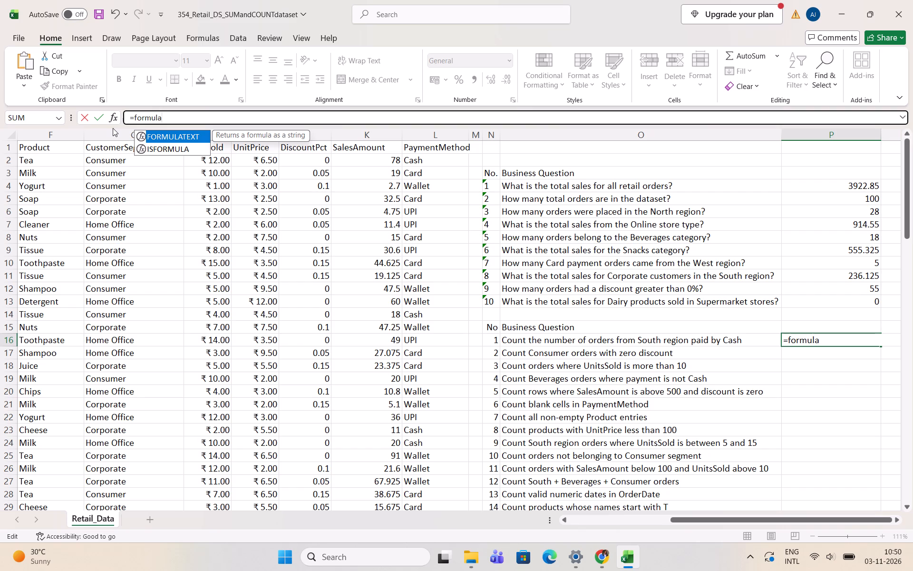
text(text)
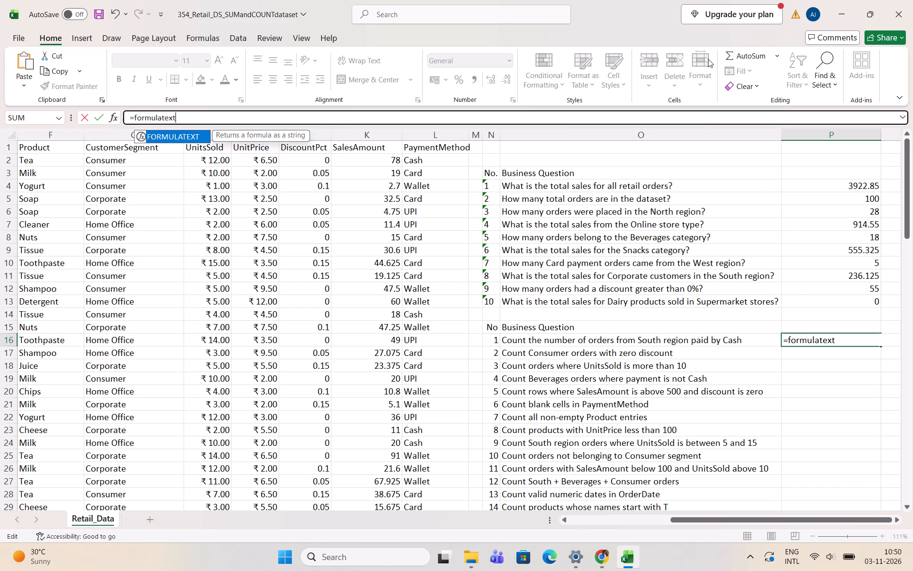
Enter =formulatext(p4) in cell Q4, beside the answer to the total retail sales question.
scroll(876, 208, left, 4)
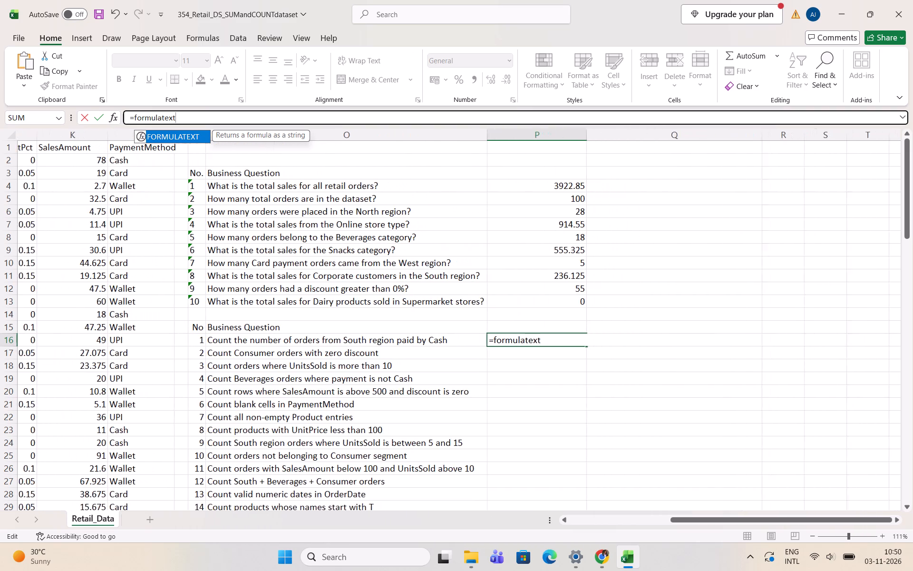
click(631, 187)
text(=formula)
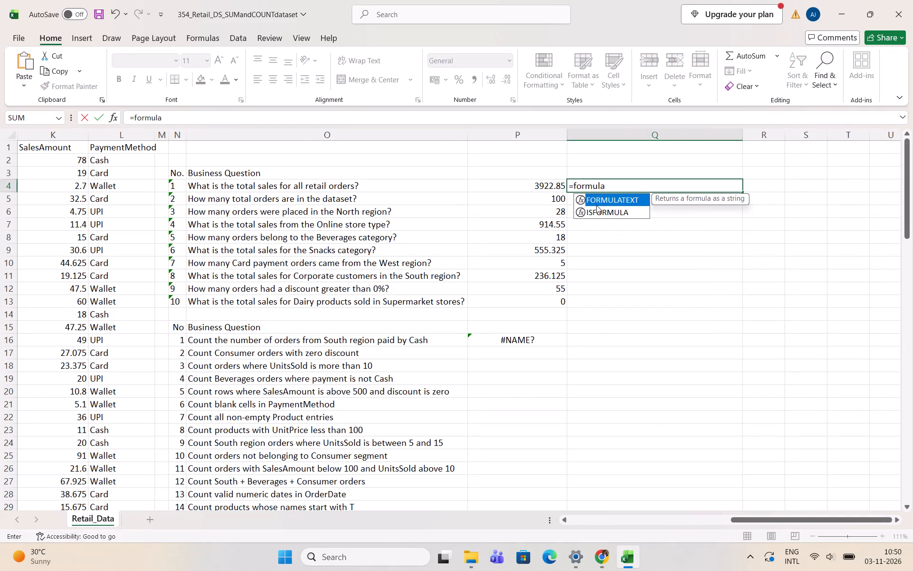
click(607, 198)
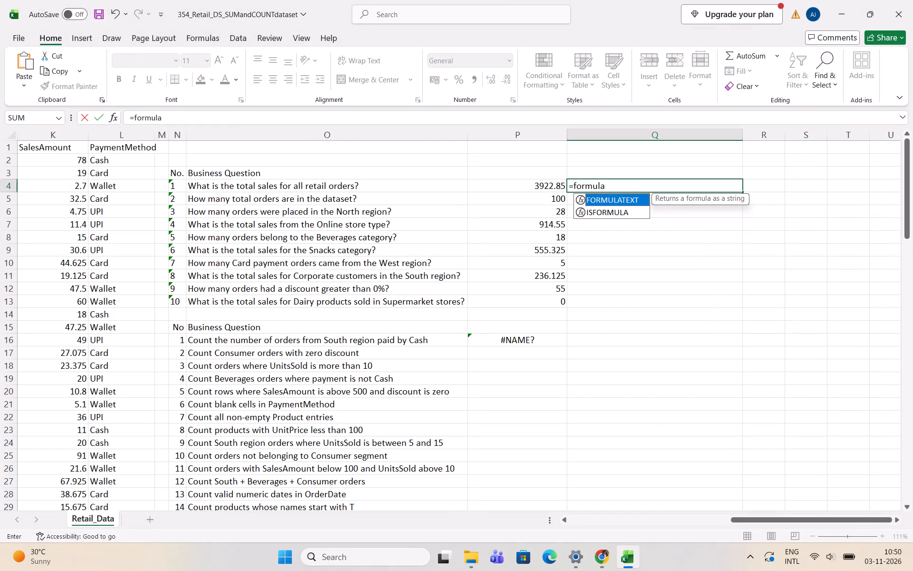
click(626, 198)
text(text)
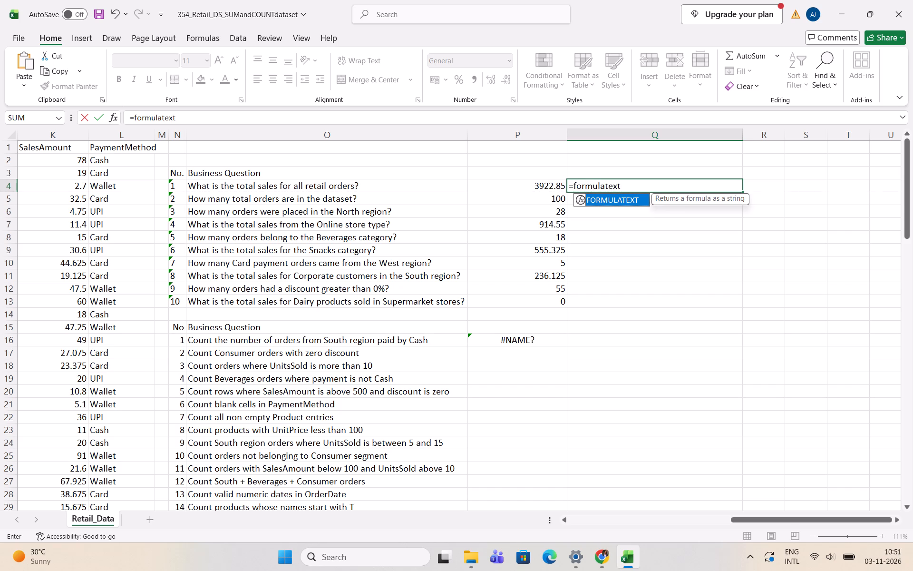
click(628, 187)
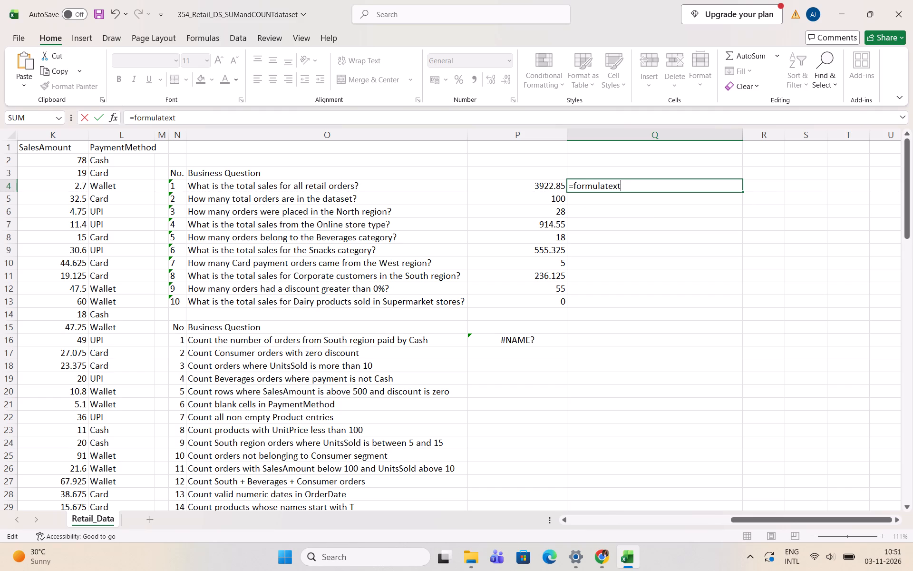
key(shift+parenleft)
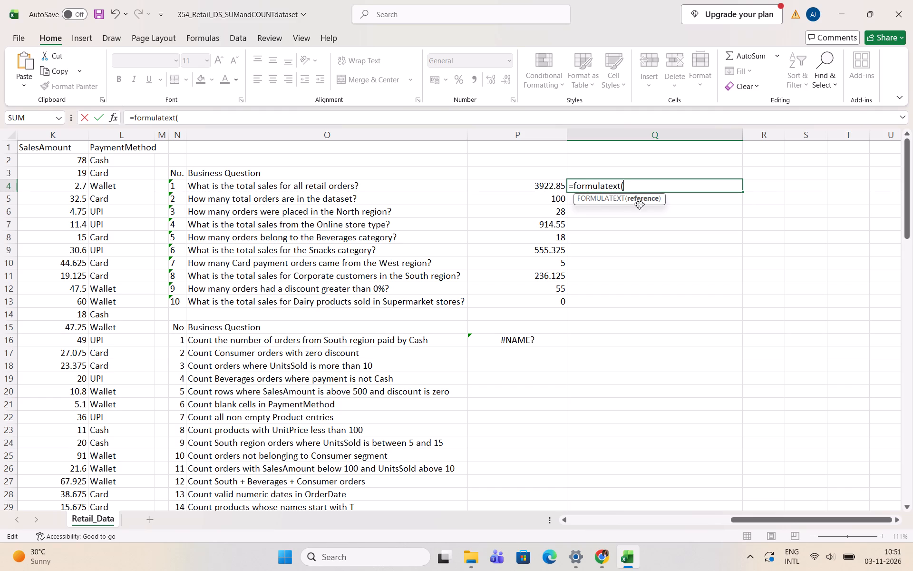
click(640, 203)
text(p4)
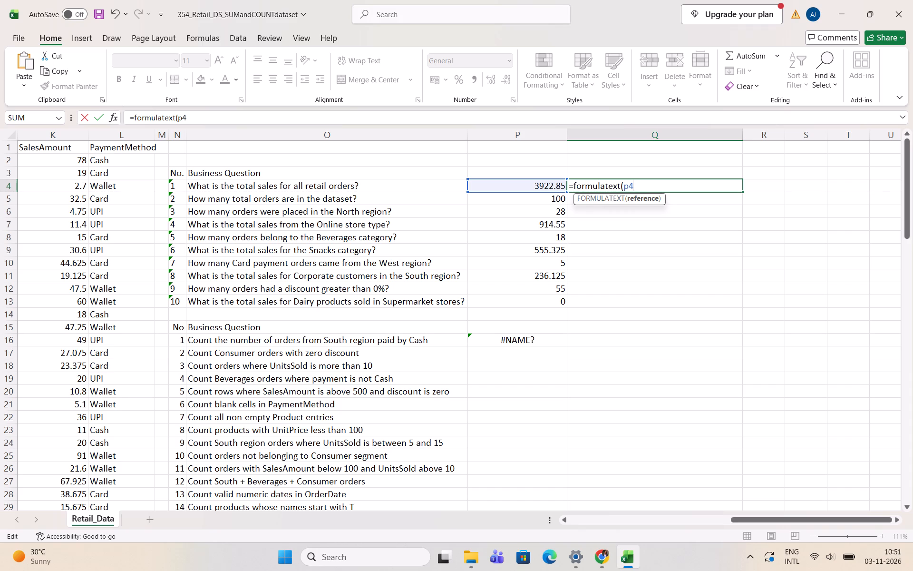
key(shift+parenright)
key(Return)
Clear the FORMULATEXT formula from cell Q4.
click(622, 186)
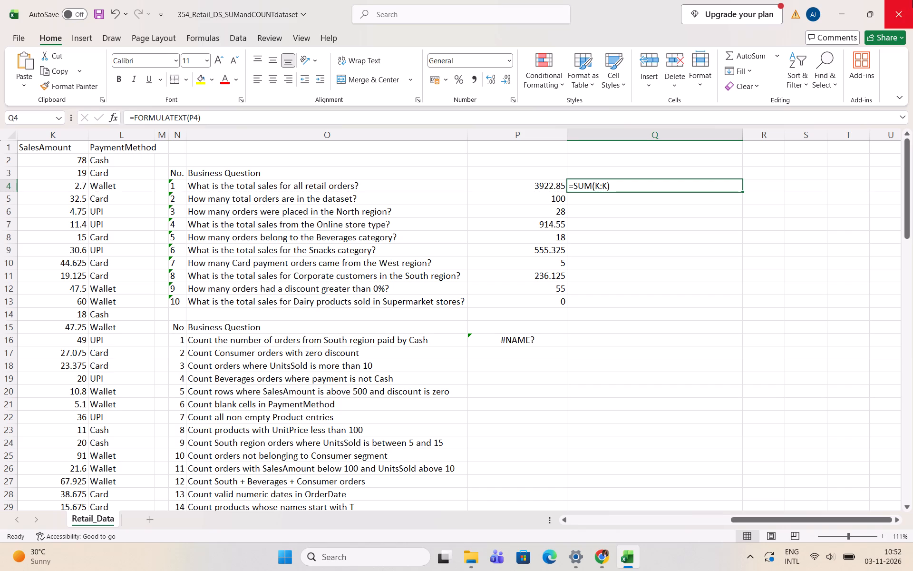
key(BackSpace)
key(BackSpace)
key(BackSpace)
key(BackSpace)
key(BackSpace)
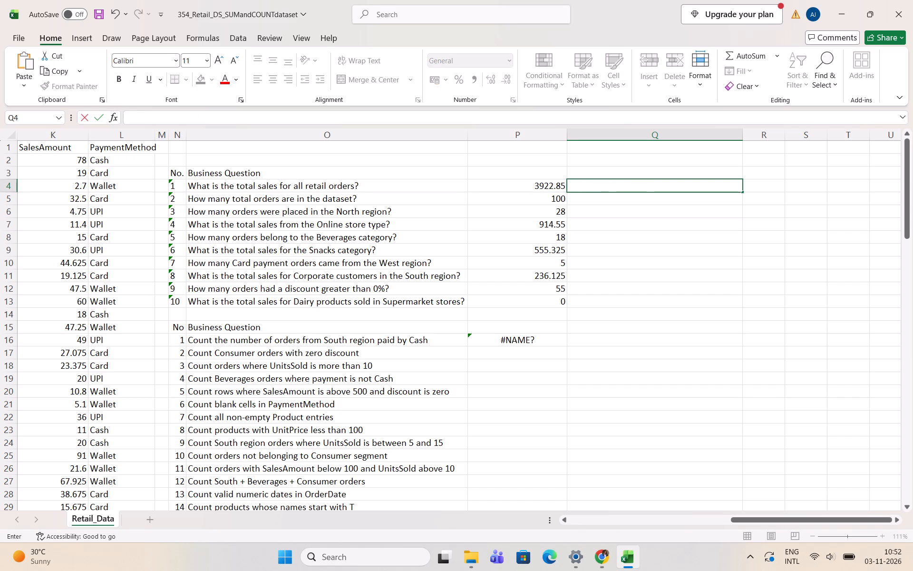
Enter =FORMULATEXT(P4) in cell Q4 to show the formula behind the first business question's answer.
click(598, 187)
key(equal)
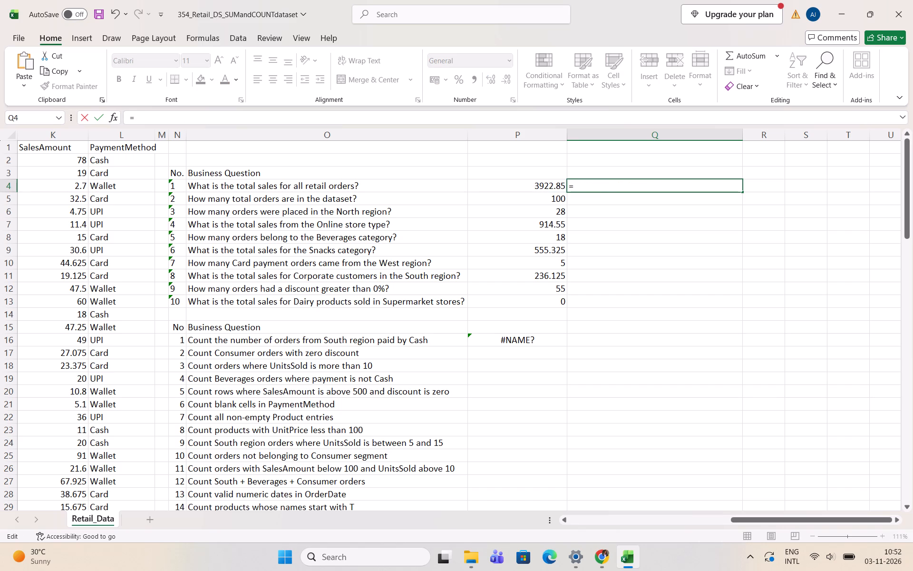
text(formula)
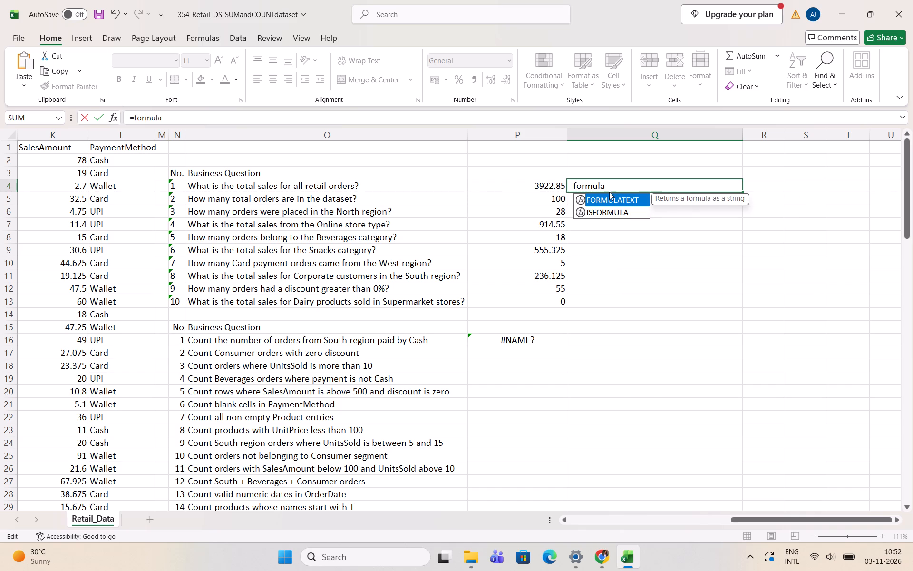
double_click(612, 198)
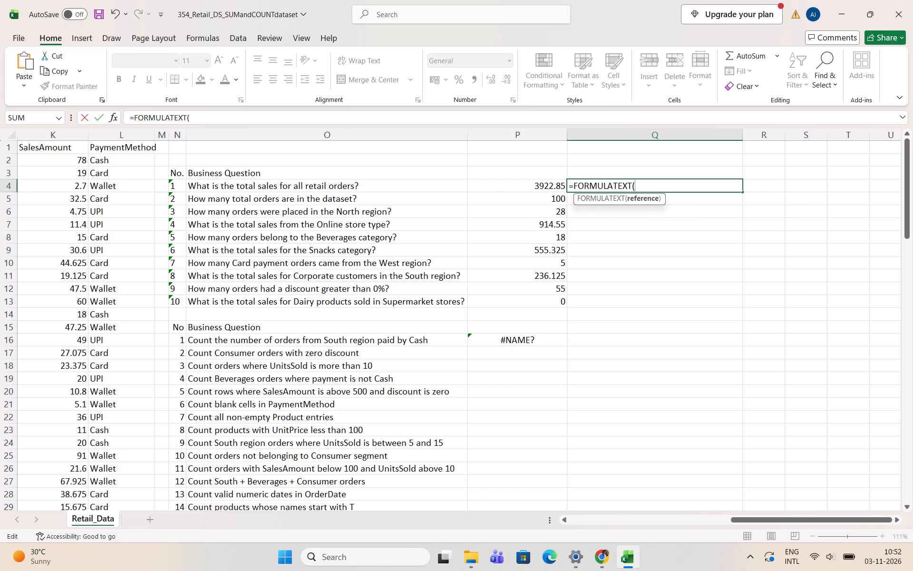
click(550, 184)
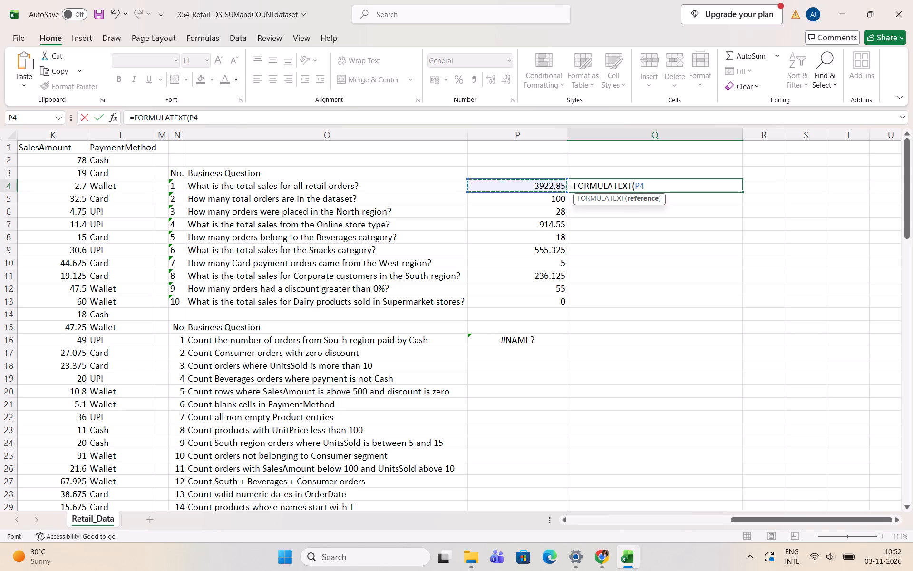
key(shift+parenright)
key(Return)
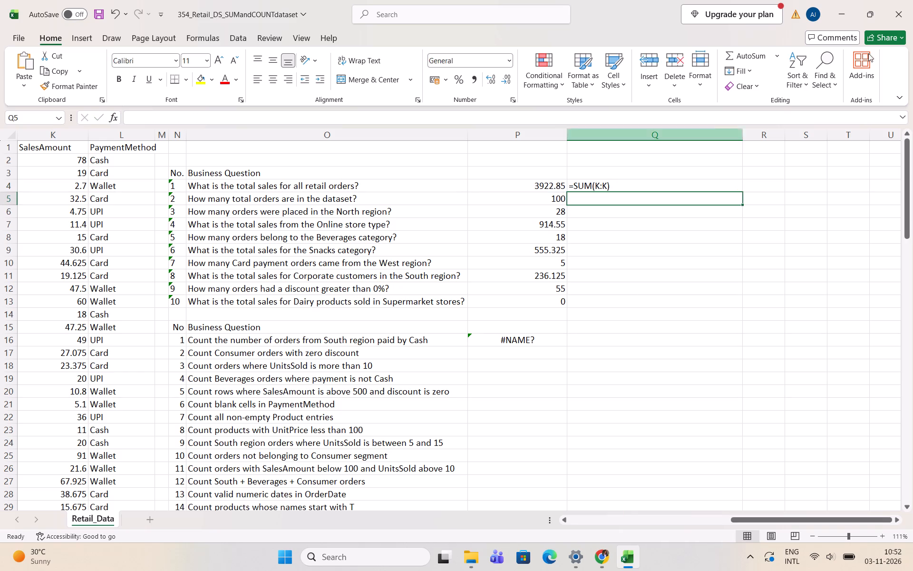
Fill cell Q4's FORMULATEXT formula down through Q13 to cover all ten answers in the first question set.
click(607, 185)
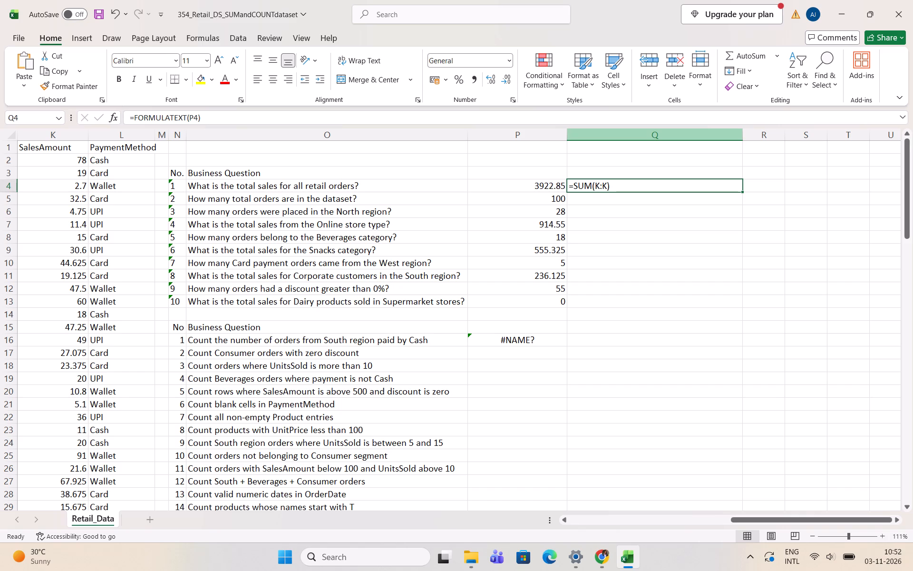
drag(742, 193, 746, 304)
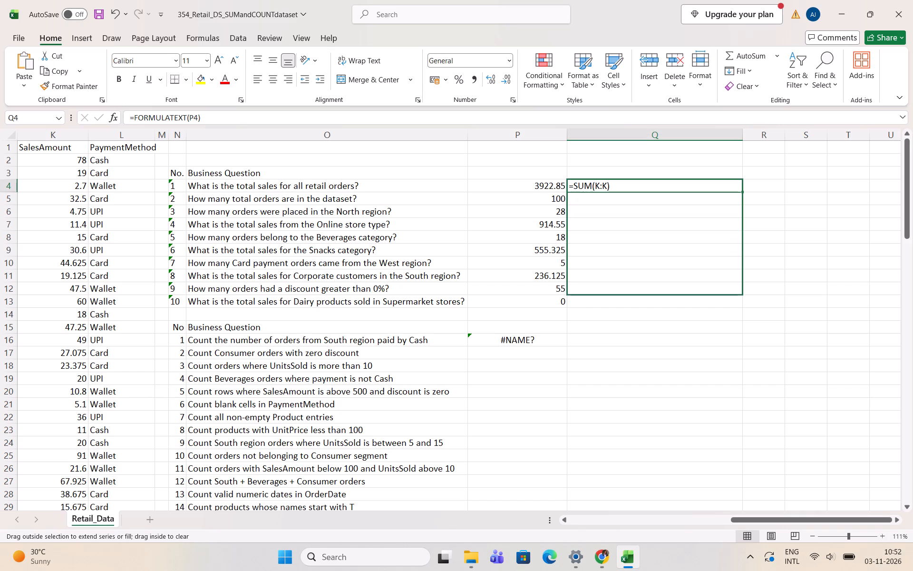
drag(746, 304, 746, 306)
click(681, 217)
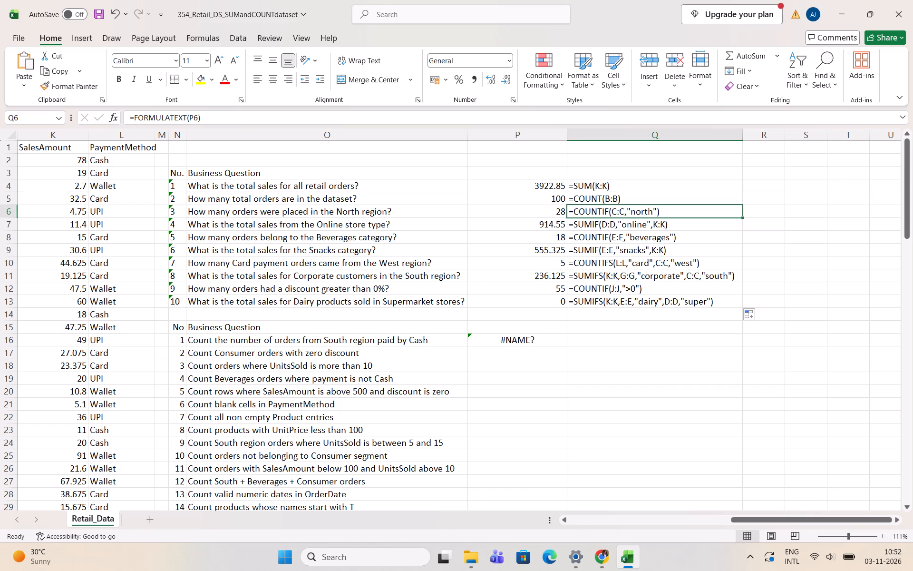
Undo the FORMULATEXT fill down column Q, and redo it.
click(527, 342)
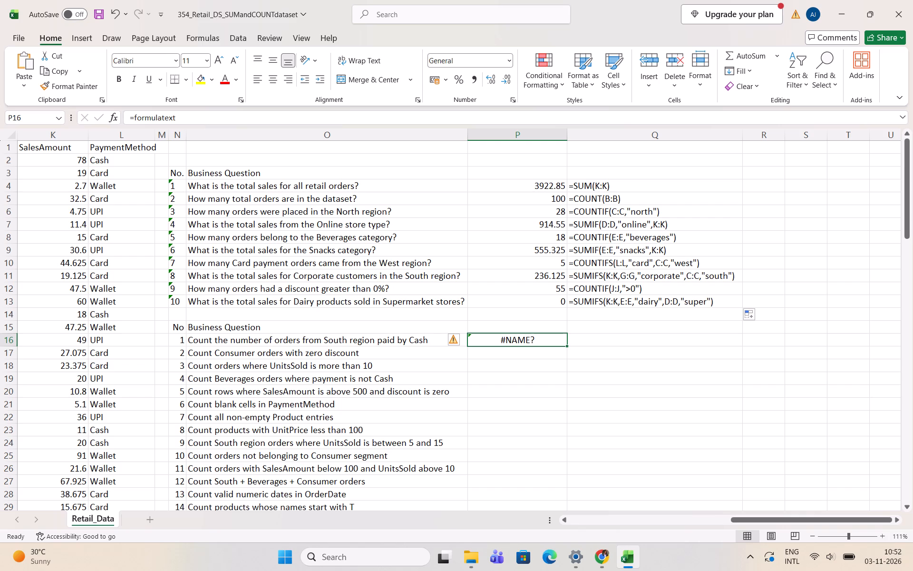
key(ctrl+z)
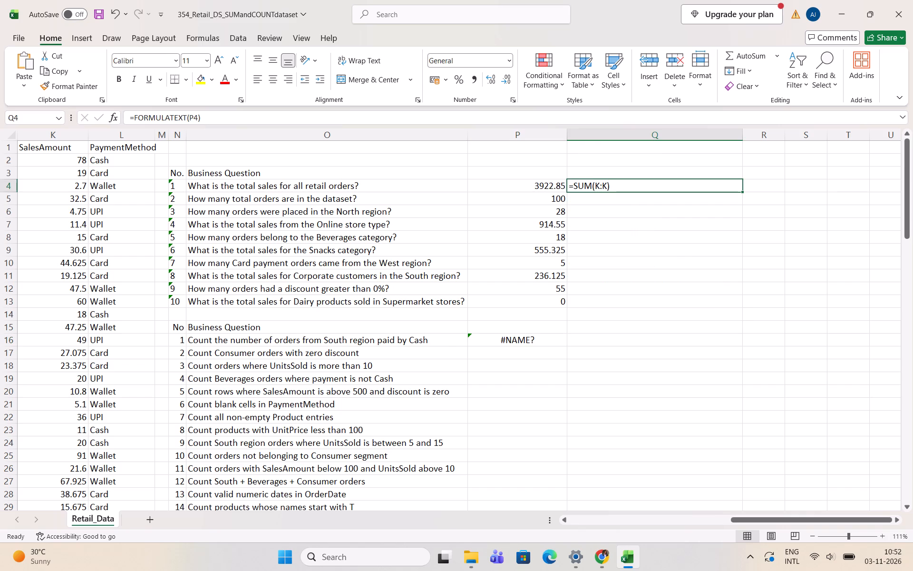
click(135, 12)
Delete the contents of cell P16, beside the South region cash orders question.
click(523, 340)
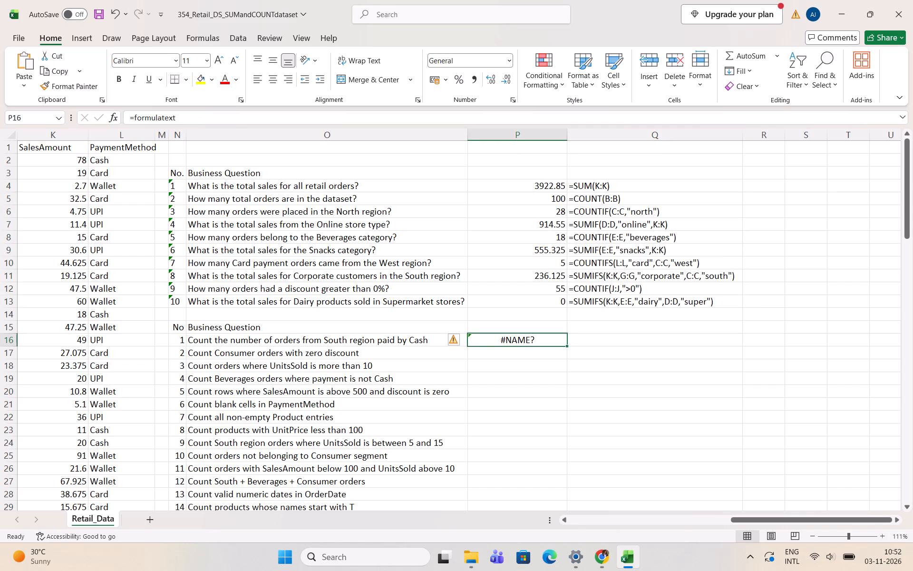
key(BackSpace)
click(536, 369)
Select cell P13, the answer to the question on Dairy product sales in Supermarket stores.
scroll(536, 369, left, 5)
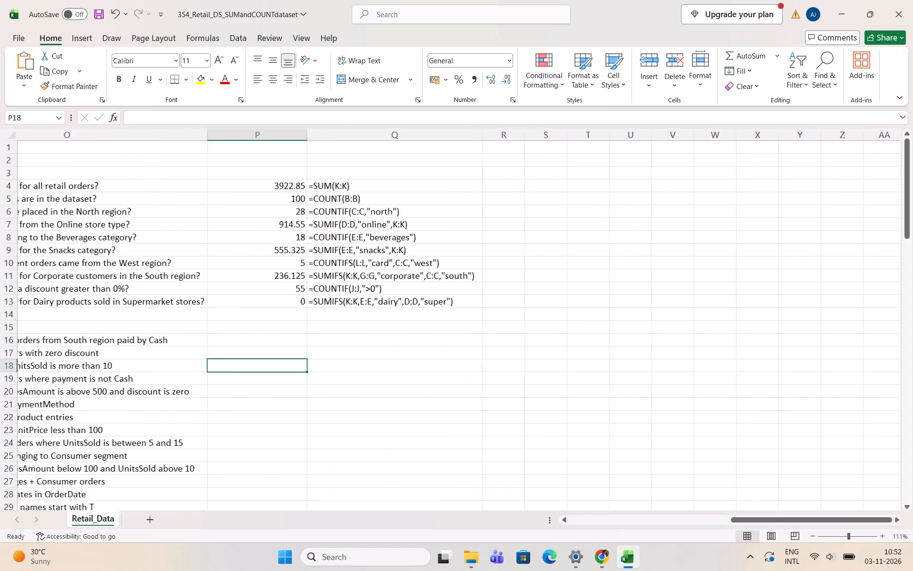
scroll(536, 369, left, 2)
scroll(536, 369, right, 3)
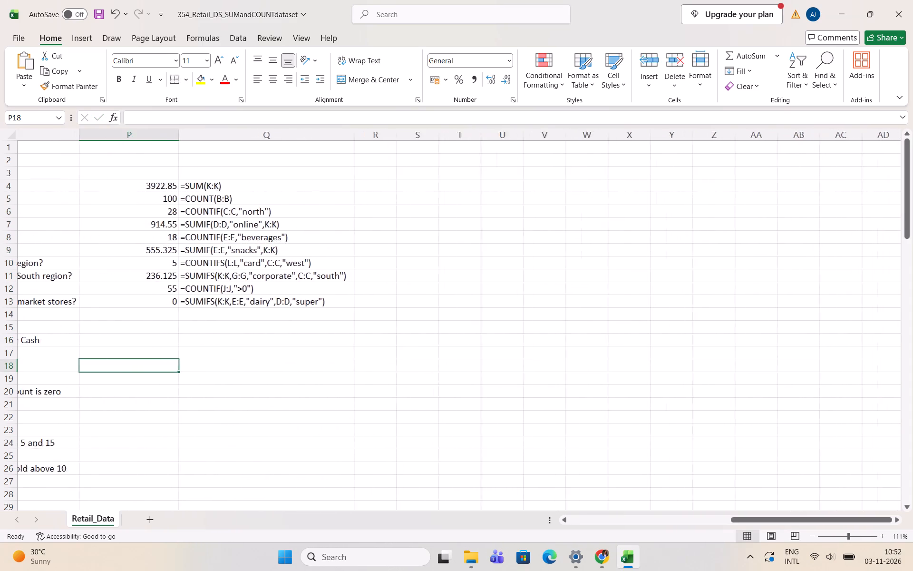
scroll(536, 369, right, 4)
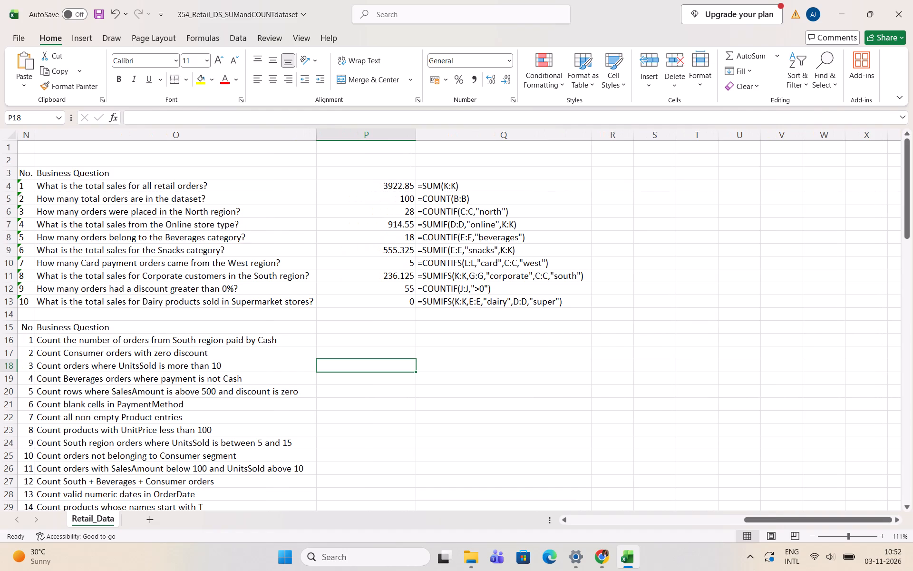
scroll(620, 101, right, 1)
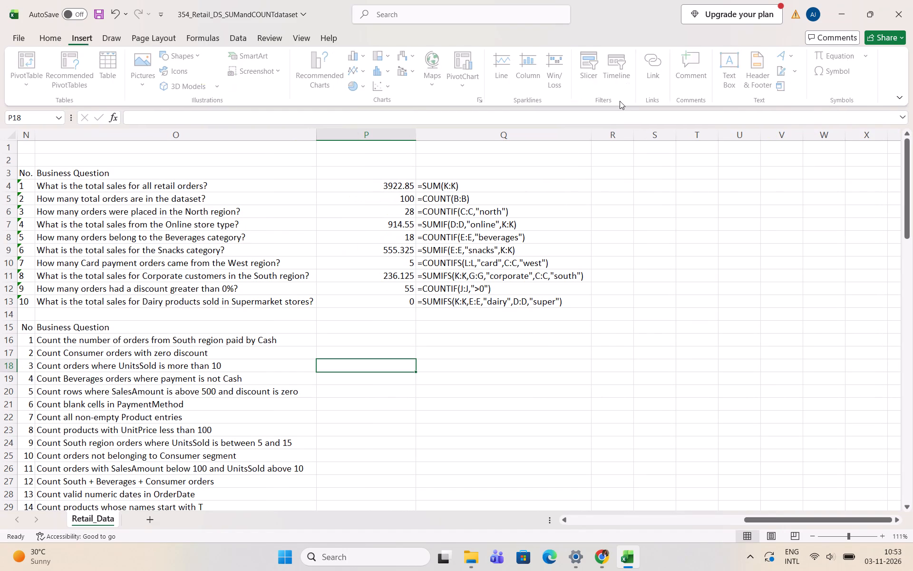
scroll(620, 101, right, 1)
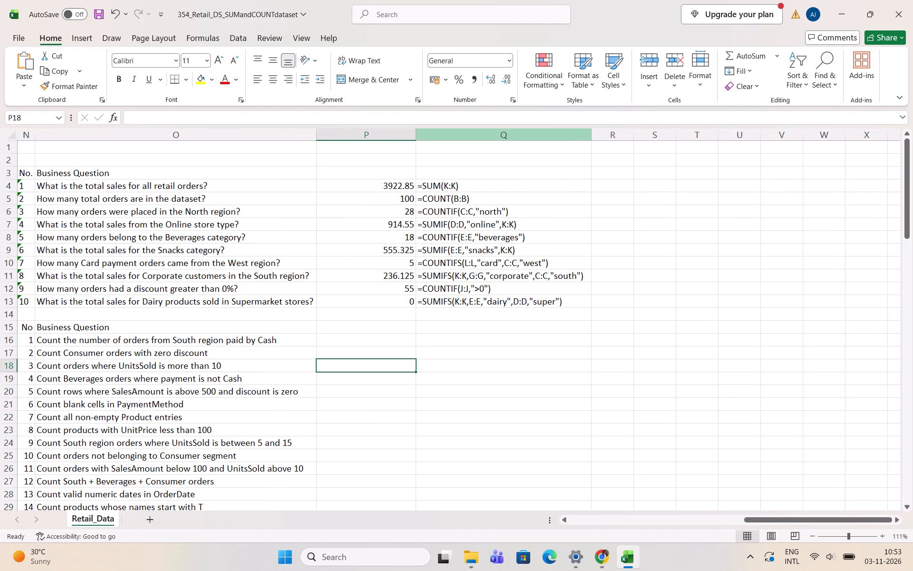
click(397, 305)
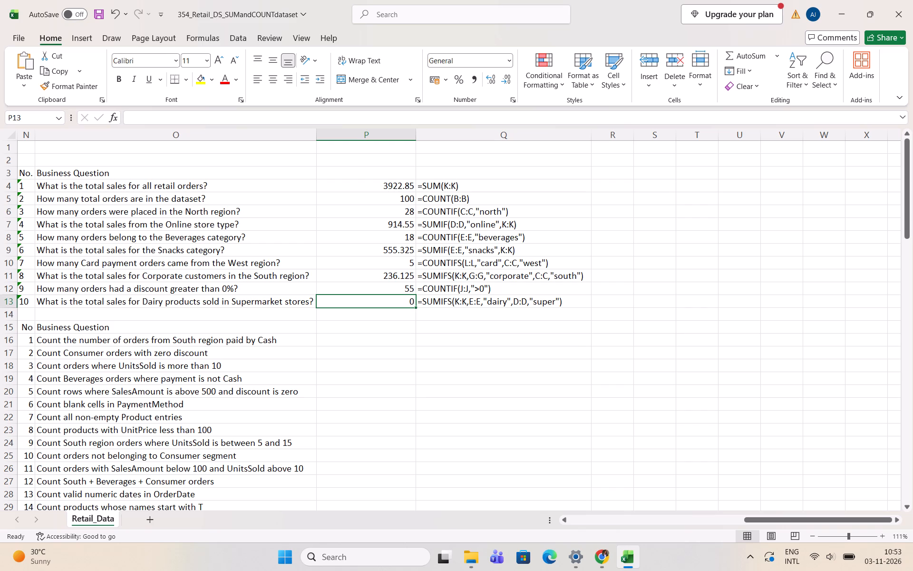
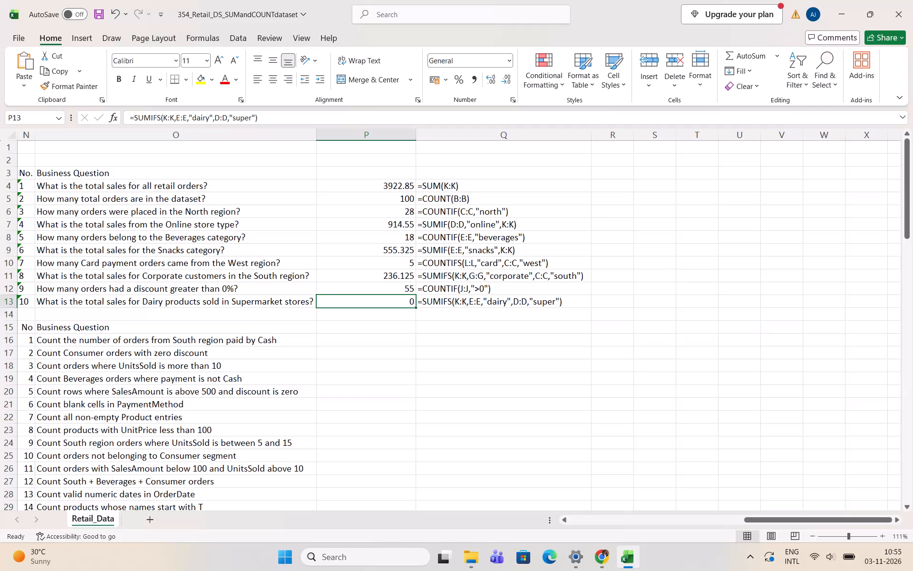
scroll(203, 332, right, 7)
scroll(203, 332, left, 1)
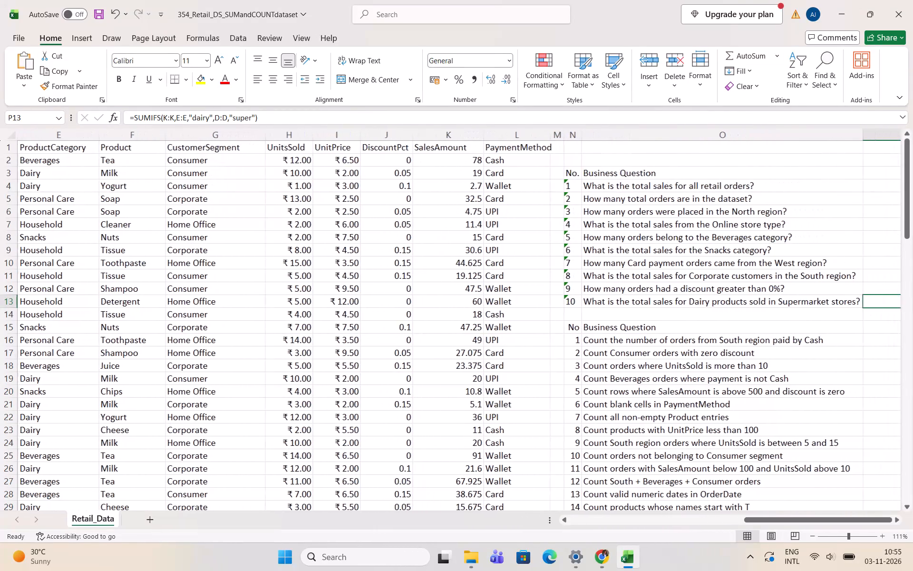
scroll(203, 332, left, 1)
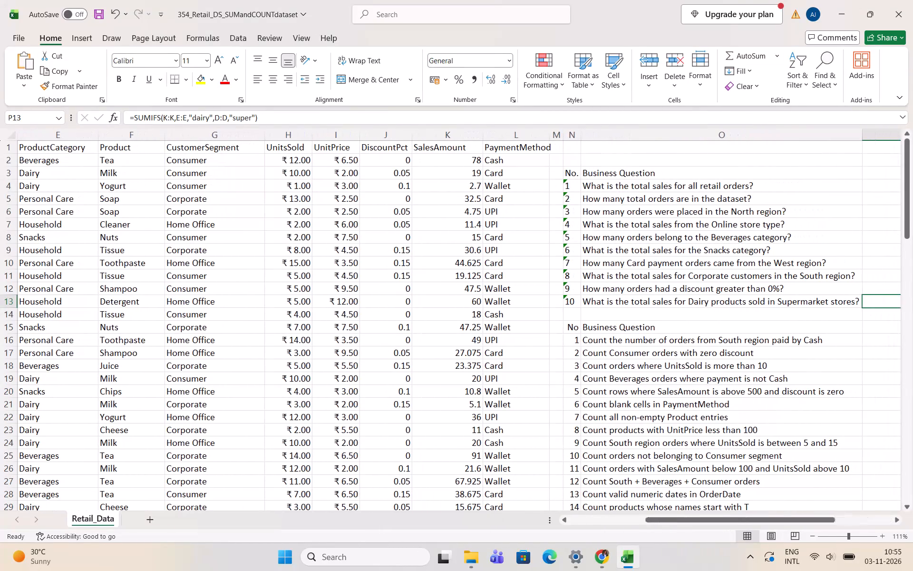
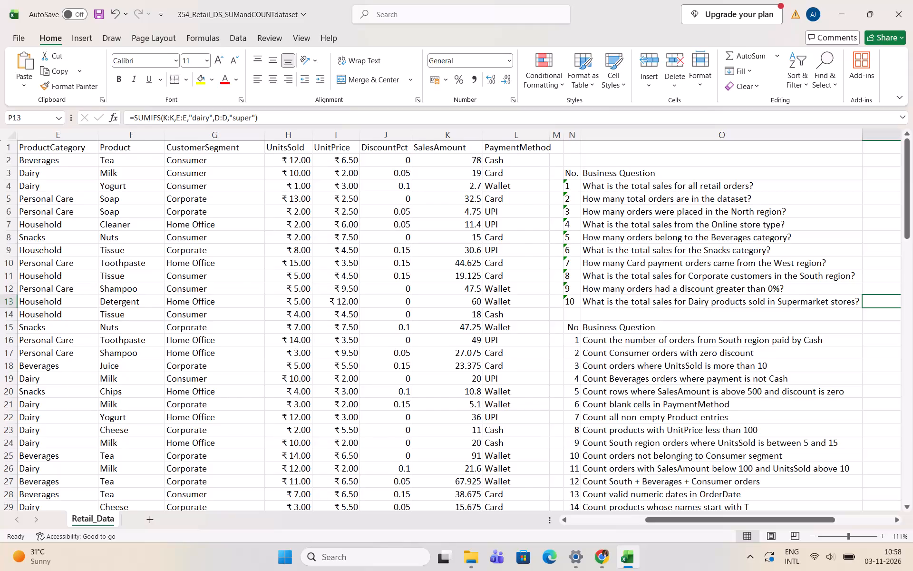
Answer question 6 on blank PaymentMethod cells by entering =COUNTBLANK(L1:L29) in P21.
scroll(664, 287, left, 4)
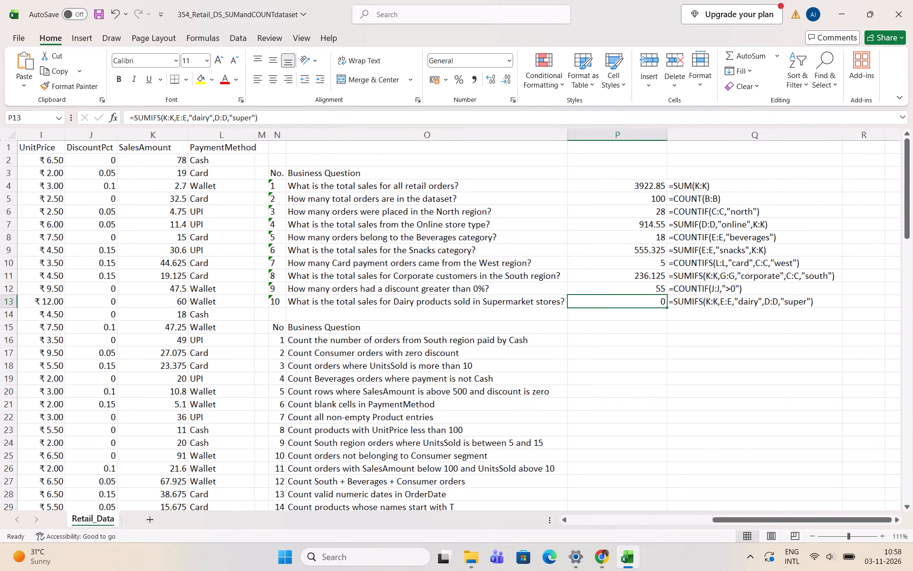
click(576, 404)
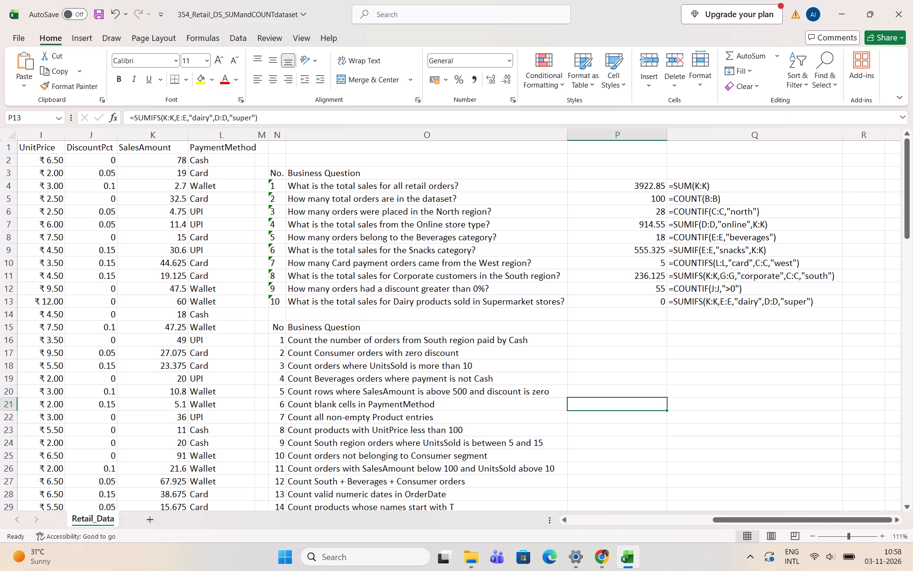
key(equal)
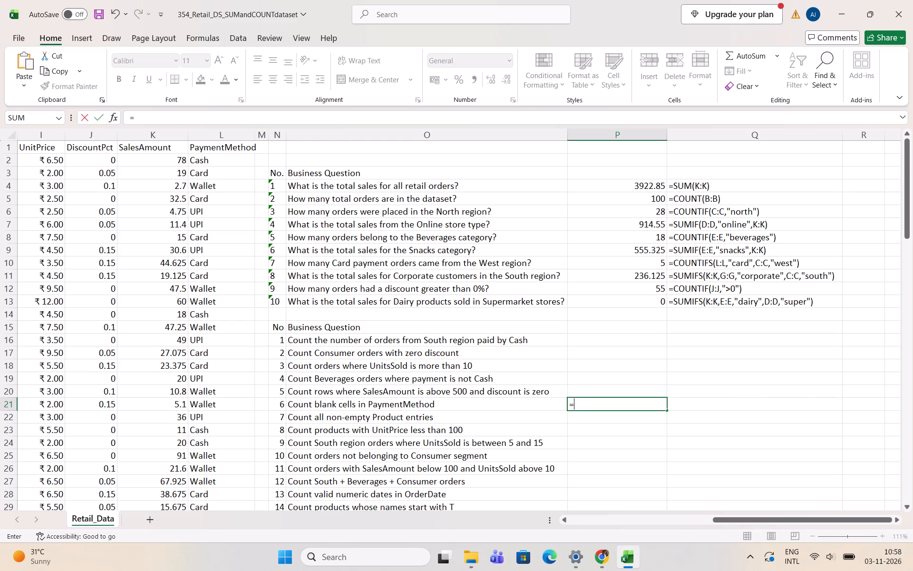
text(count)
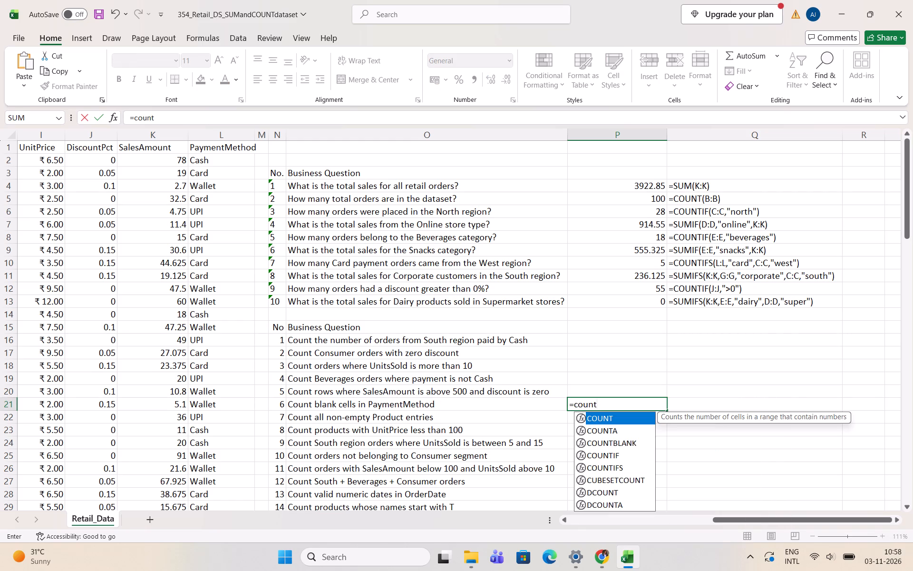
click(608, 442)
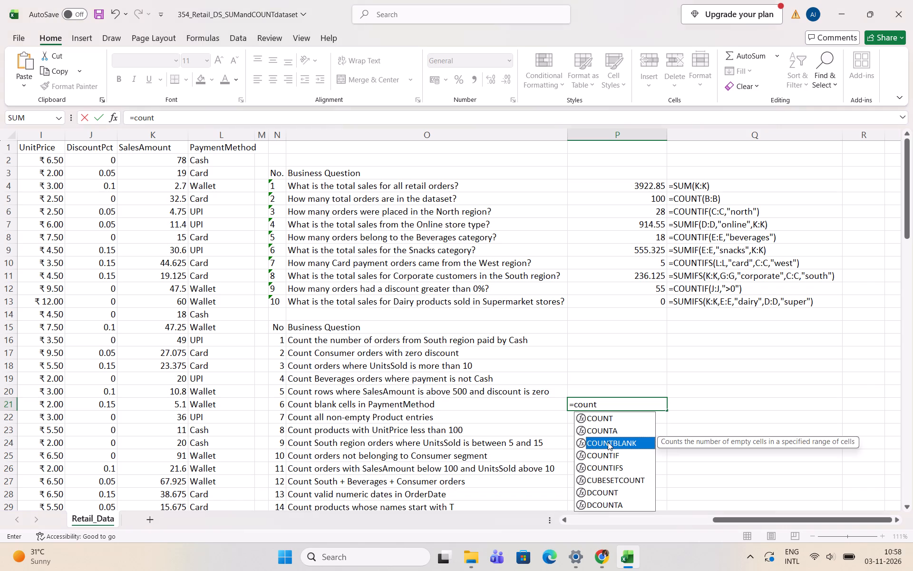
click(610, 442)
text(blanl)
key(BackSpace)
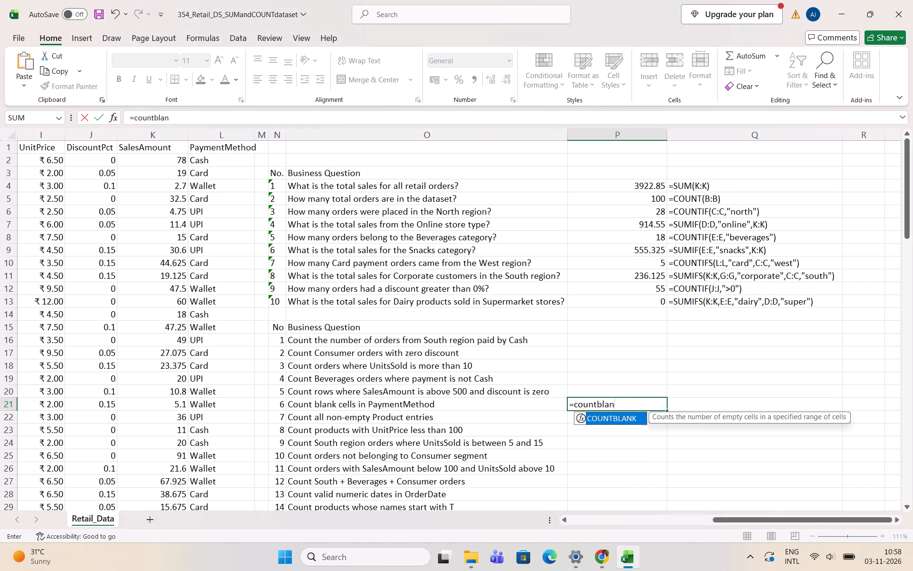
key(k)
key(shift+parenleft)
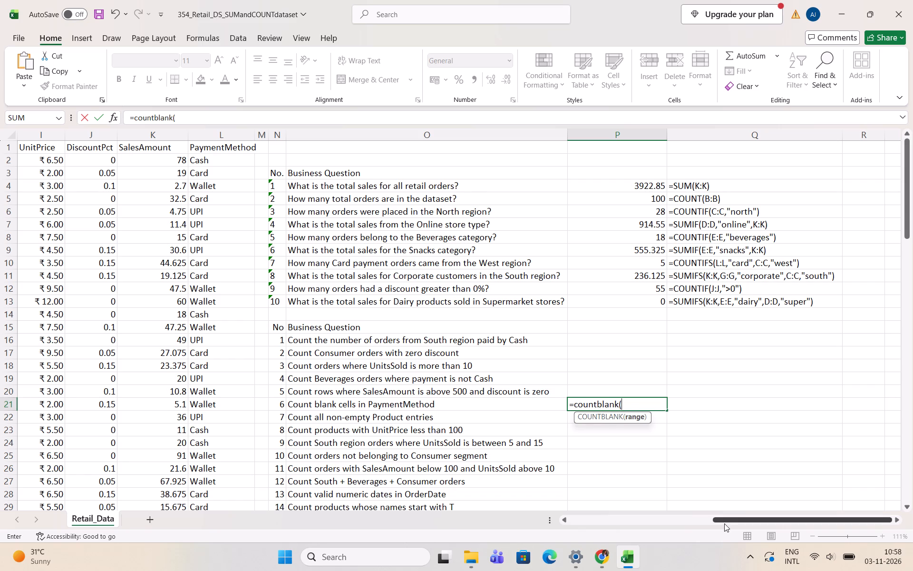
drag(724, 521, 659, 518)
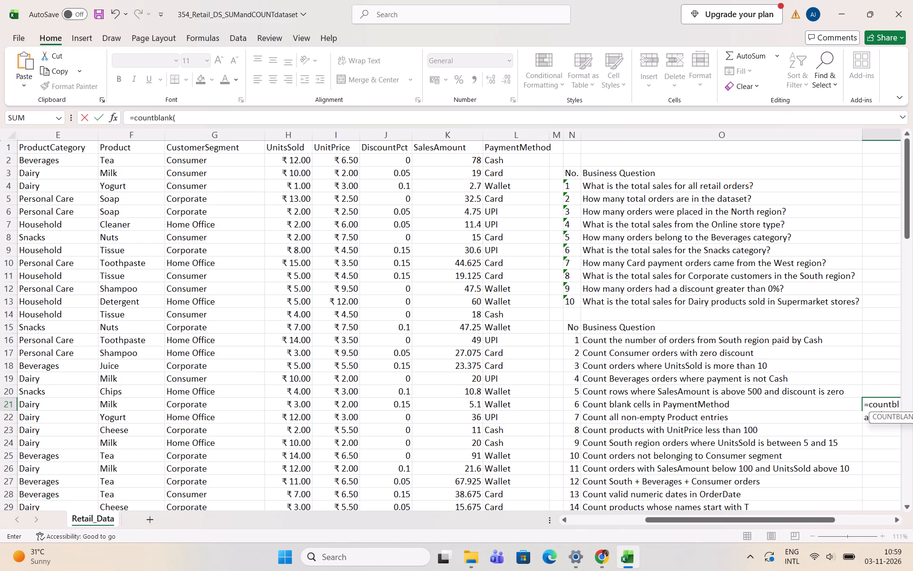
click(521, 135)
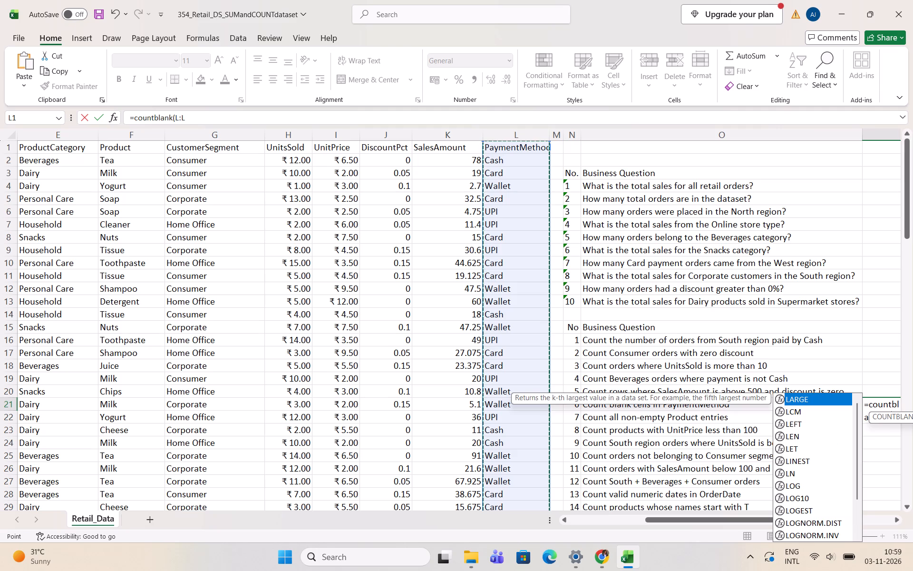
scroll(534, 323, up, 1)
scroll(534, 323, down, 1)
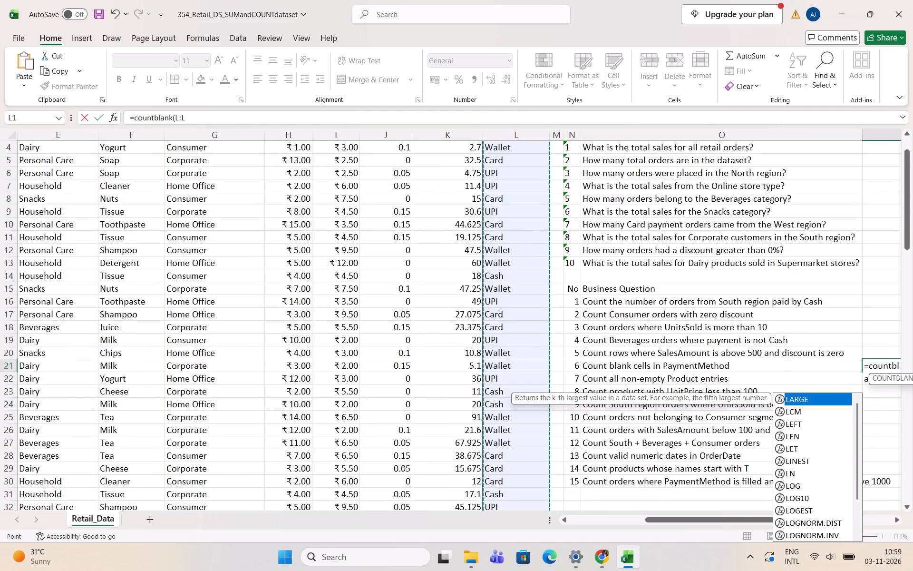
click(528, 243)
scroll(526, 243, up, 1)
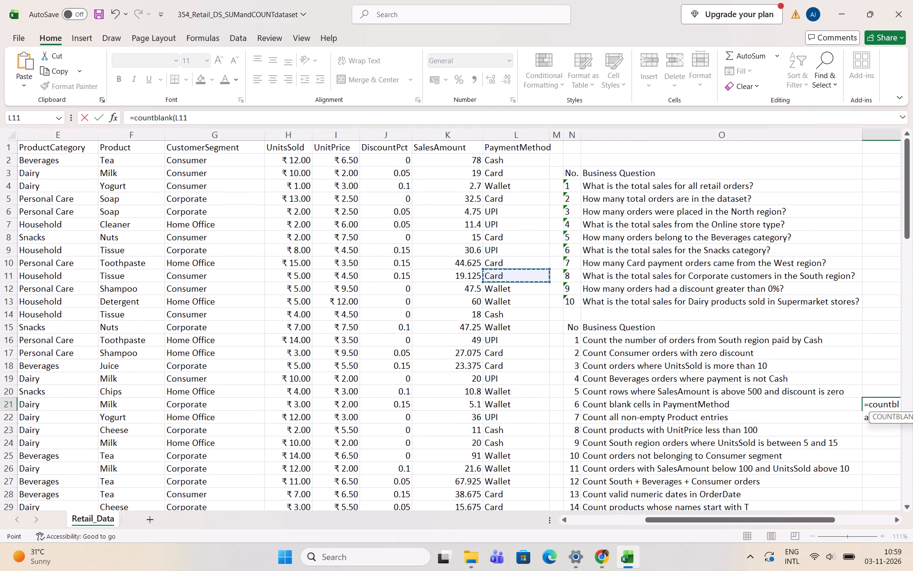
click(517, 146)
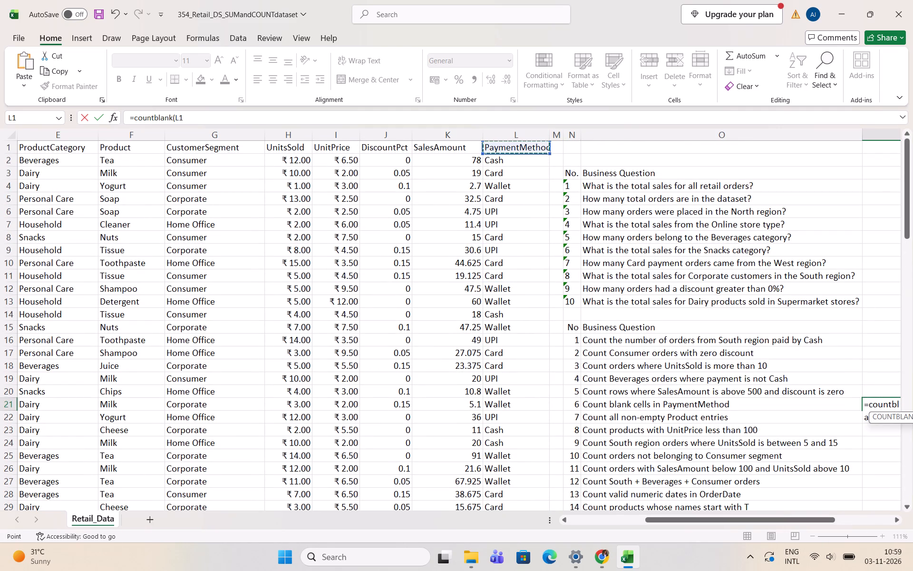
drag(549, 151, 540, 332)
scroll(543, 294, down, 3)
scroll(543, 295, up, 1)
scroll(543, 296, down, 3)
scroll(541, 327, up, 1)
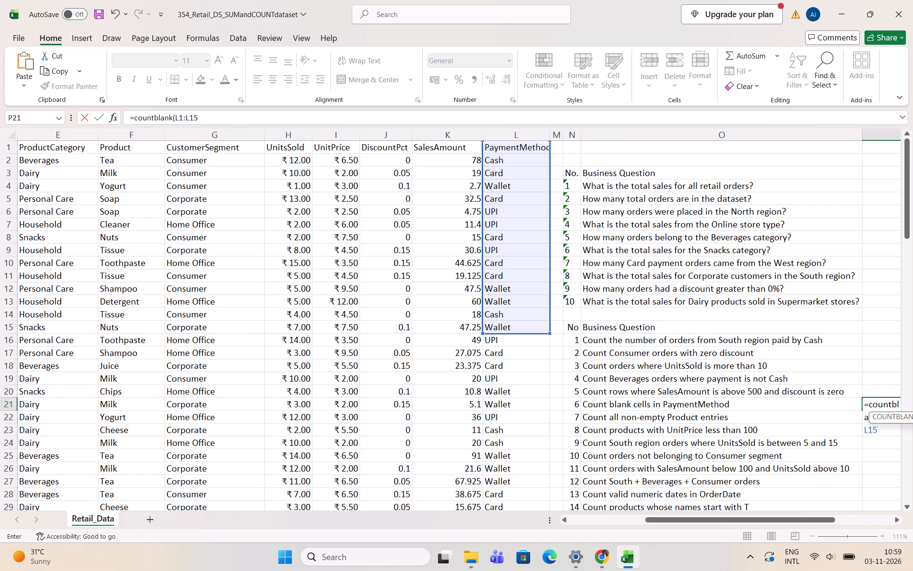
drag(540, 332, 544, 487)
scroll(533, 367, down, 1)
scroll(532, 369, up, 1)
scroll(532, 372, down, 4)
scroll(540, 449, down, 13)
scroll(544, 487, up, 1)
drag(544, 487, 546, 510)
scroll(544, 487, down, 7)
scroll(544, 499, up, 1)
scroll(544, 499, down, 10)
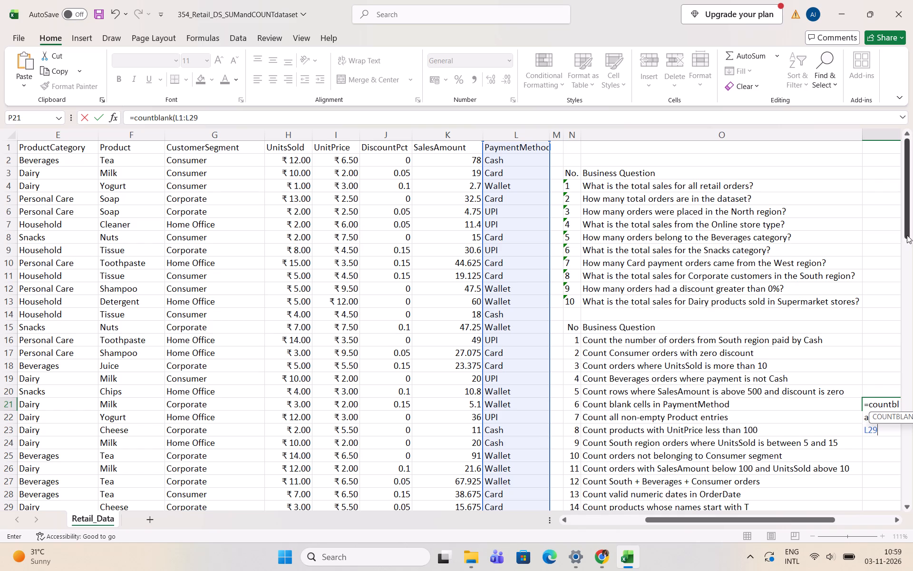
drag(907, 235, 912, 312)
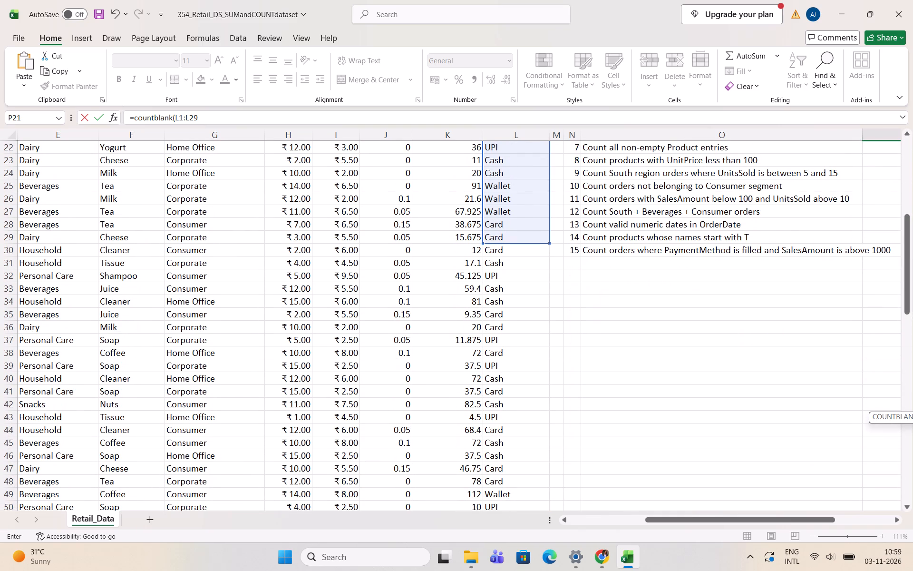
drag(548, 246, 548, 262)
click(536, 255)
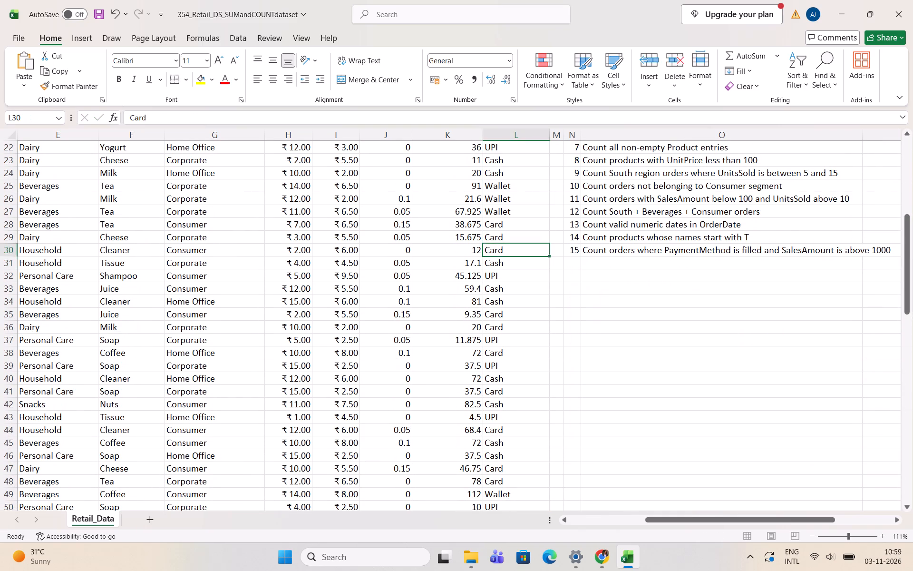
Fill the PaymentMethod header from L1 down the column through L101.
drag(910, 225, 912, 176)
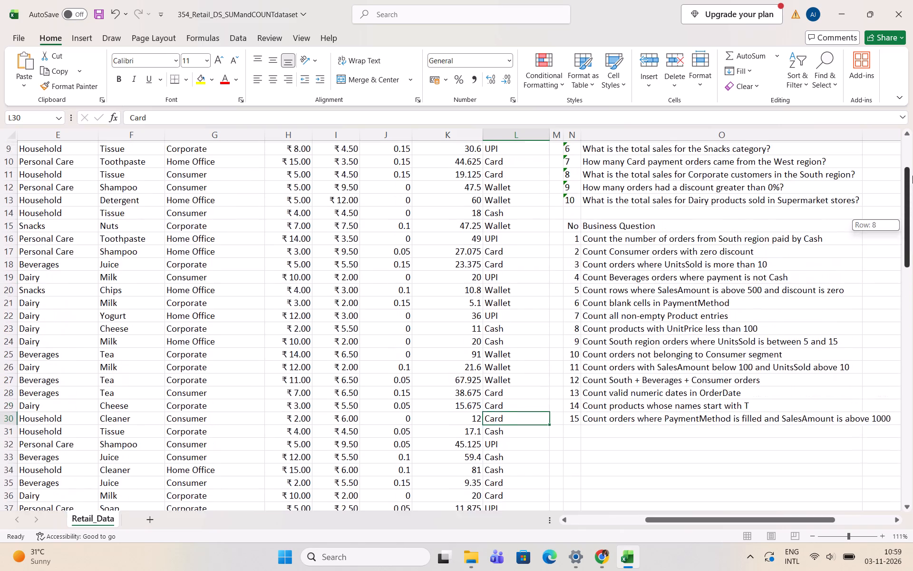
drag(912, 176, 912, 131)
click(528, 147)
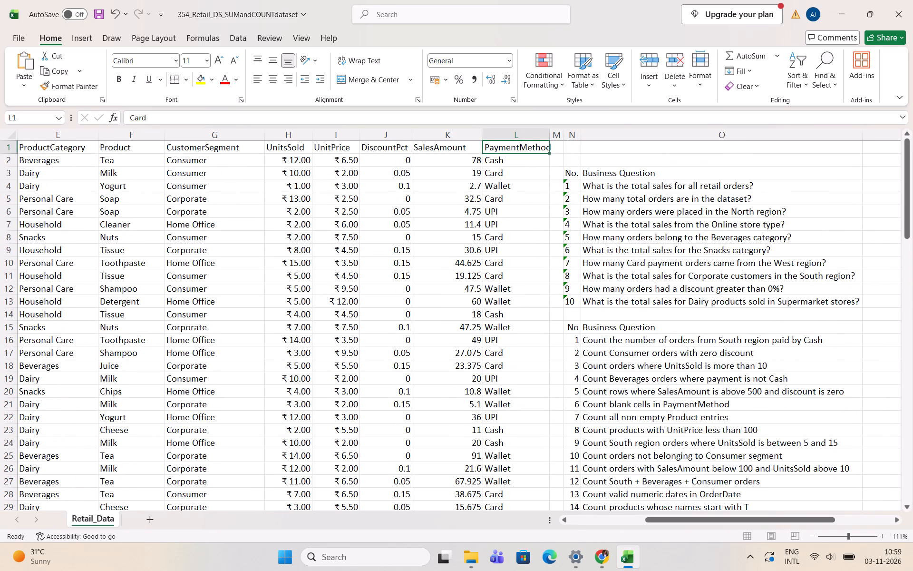
drag(549, 152, 548, 396)
scroll(549, 392, down, 1)
scroll(549, 392, up, 1)
scroll(549, 394, down, 1)
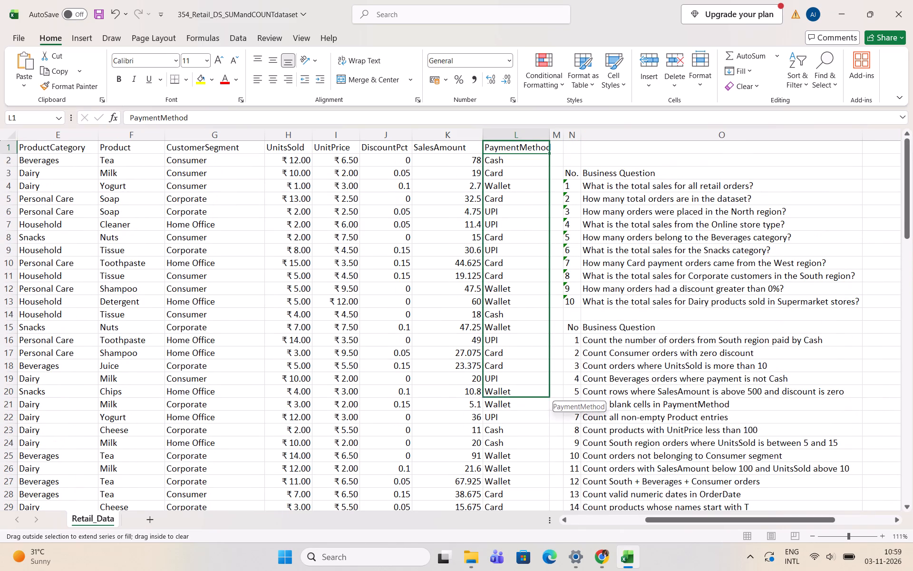
drag(548, 396, 541, 512)
scroll(547, 416, up, 1)
scroll(547, 416, down, 2)
scroll(537, 463, down, 1)
scroll(537, 465, up, 1)
scroll(536, 467, down, 1)
scroll(536, 469, up, 1)
scroll(536, 471, down, 13)
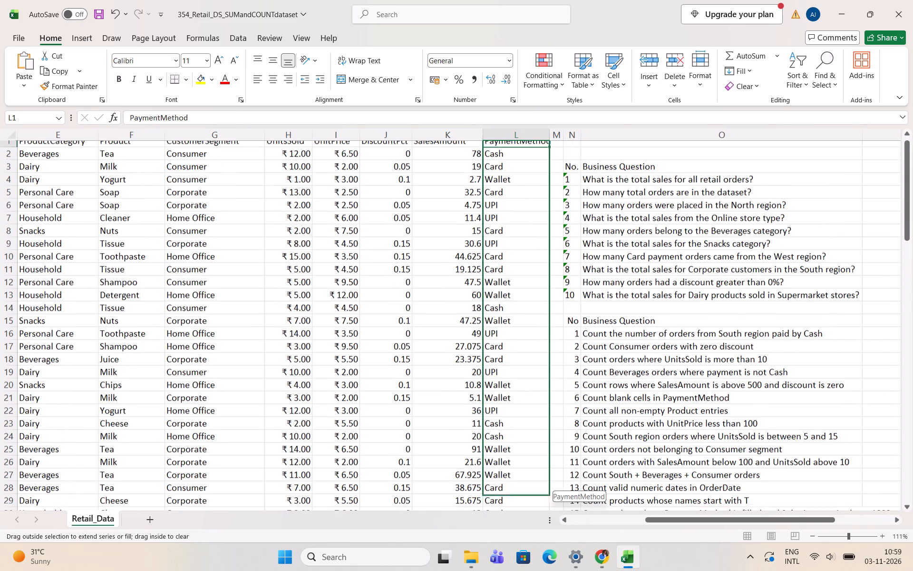
drag(541, 512, 541, 512)
scroll(541, 512, down, 2)
scroll(541, 512, up, 1)
scroll(541, 512, down, 7)
scroll(541, 512, up, 1)
scroll(541, 512, down, 5)
scroll(541, 512, up, 1)
scroll(541, 512, down, 5)
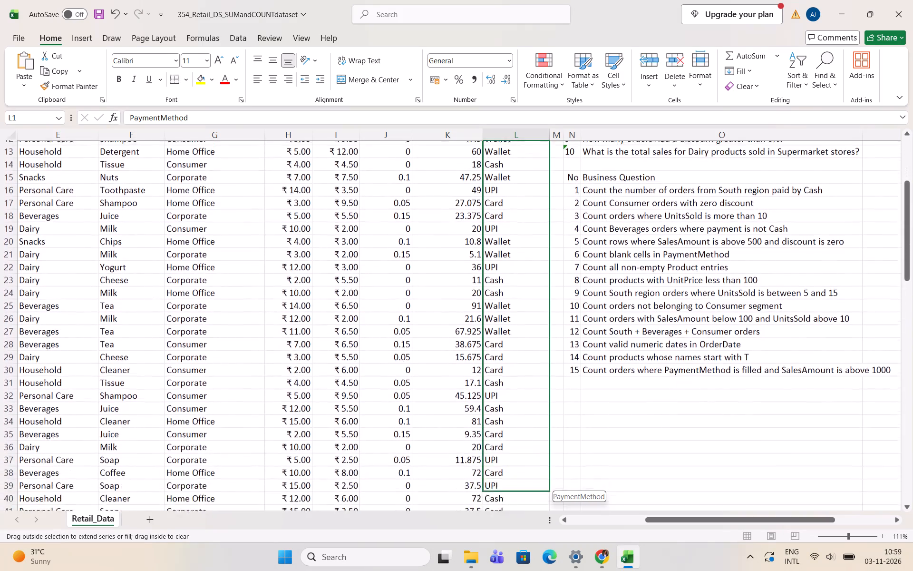
drag(541, 512, 538, 522)
scroll(541, 512, up, 1)
scroll(541, 512, down, 6)
scroll(541, 512, up, 1)
scroll(541, 512, down, 11)
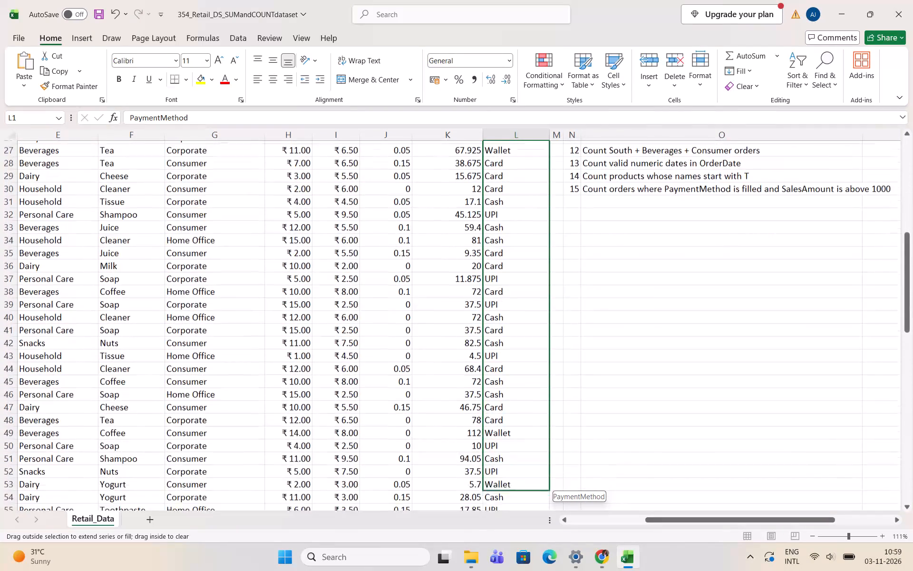
scroll(538, 522, down, 1)
drag(538, 522, 537, 534)
scroll(537, 527, up, 1)
scroll(537, 529, down, 16)
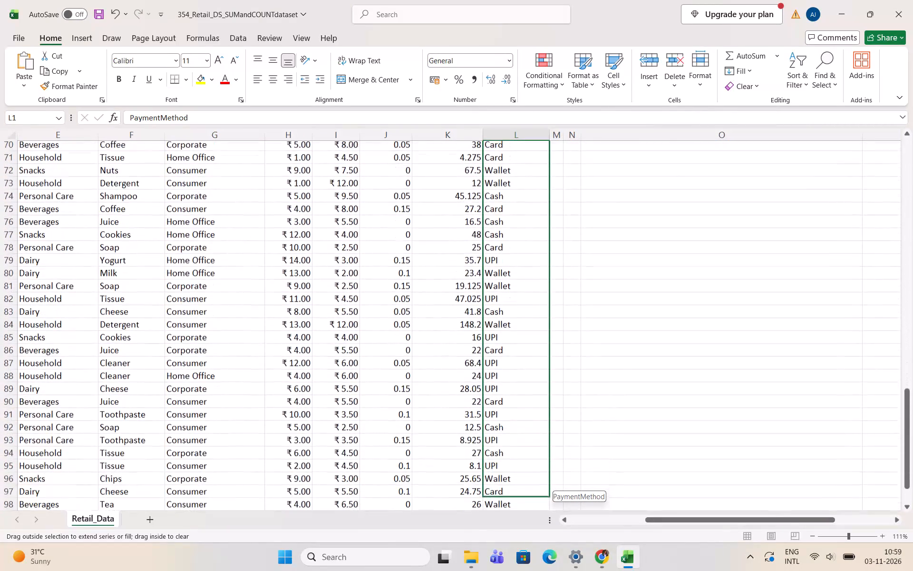
drag(537, 534, 502, 346)
scroll(537, 534, down, 6)
scroll(537, 534, up, 1)
scroll(537, 534, down, 4)
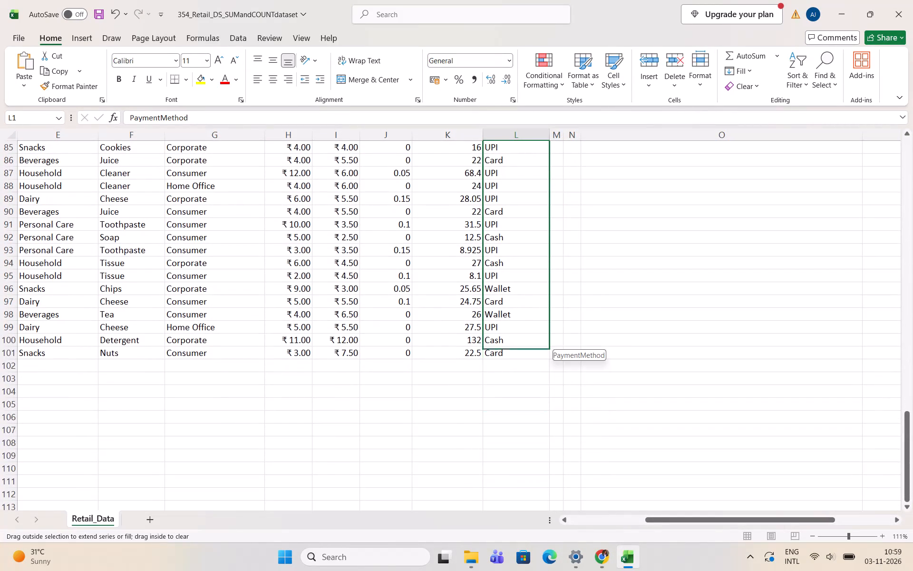
drag(502, 346, 504, 359)
scroll(594, 322, up, 2)
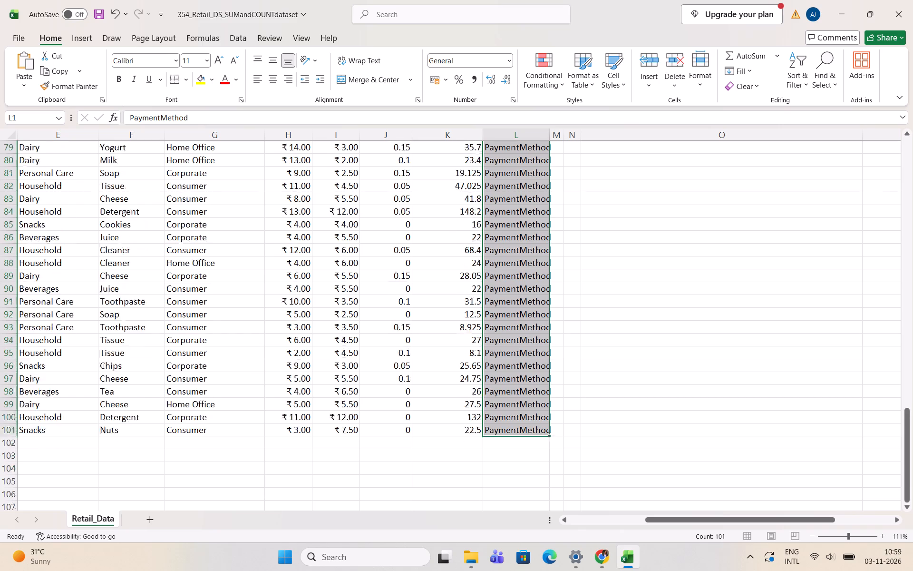
Check the blank-cell count formula beside question 6 in P21.
scroll(594, 322, up, 5)
scroll(594, 322, down, 1)
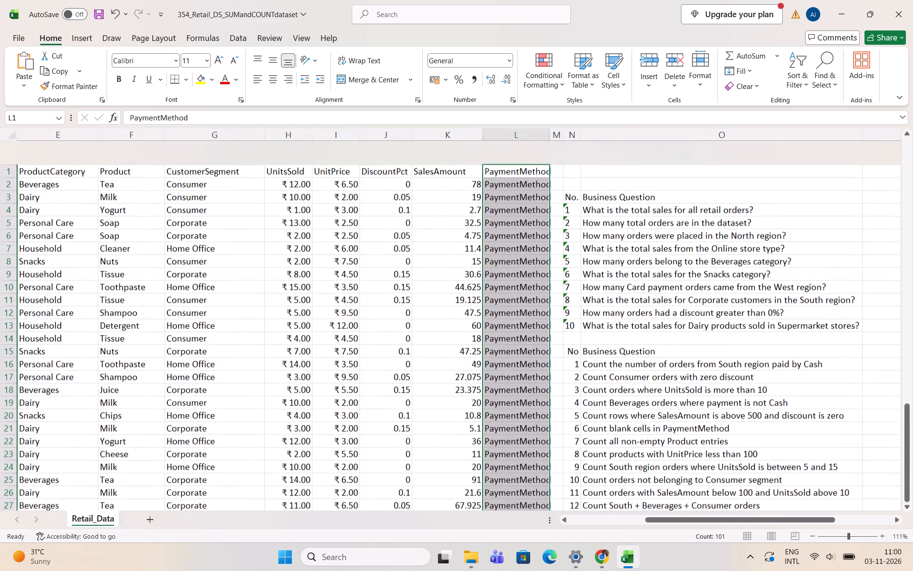
scroll(594, 322, down, 1)
drag(731, 518, 825, 519)
scroll(498, 385, up, 2)
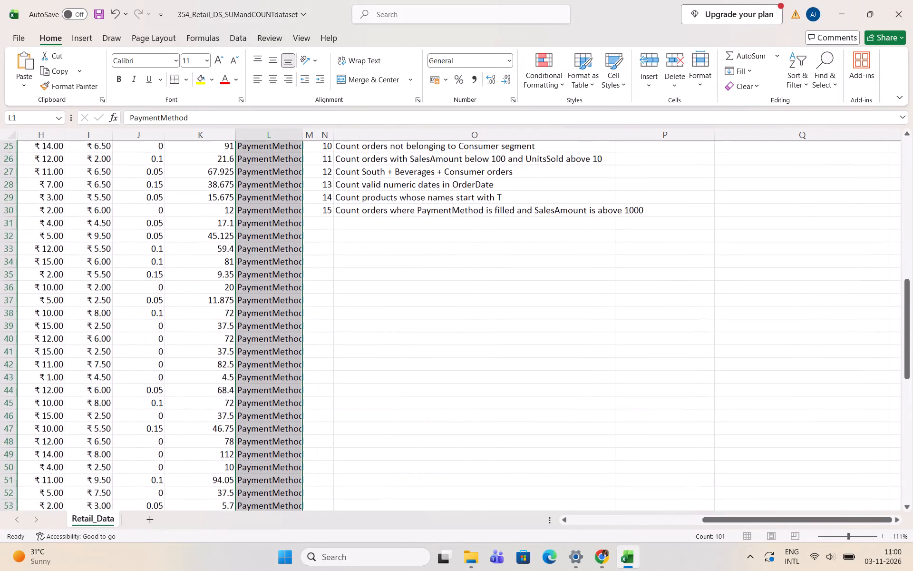
scroll(498, 385, up, 2)
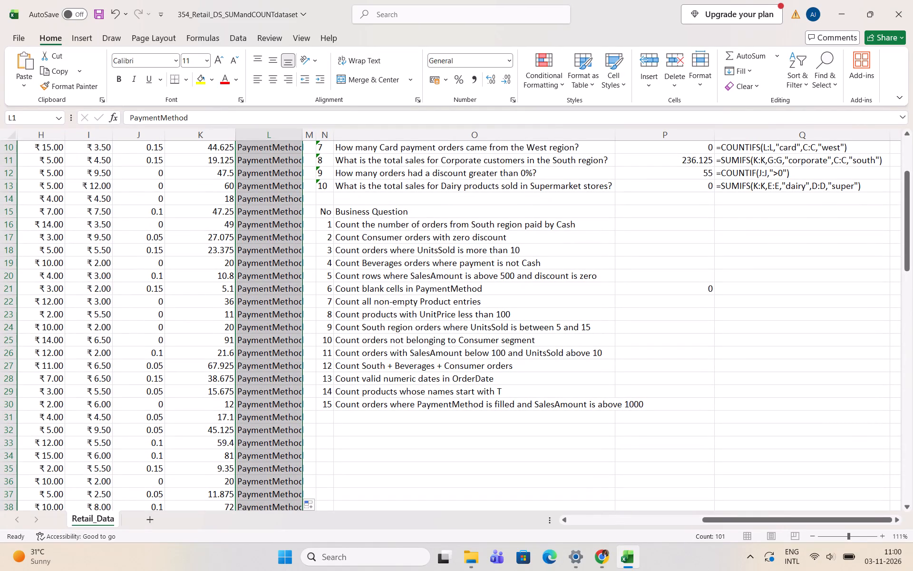
click(634, 286)
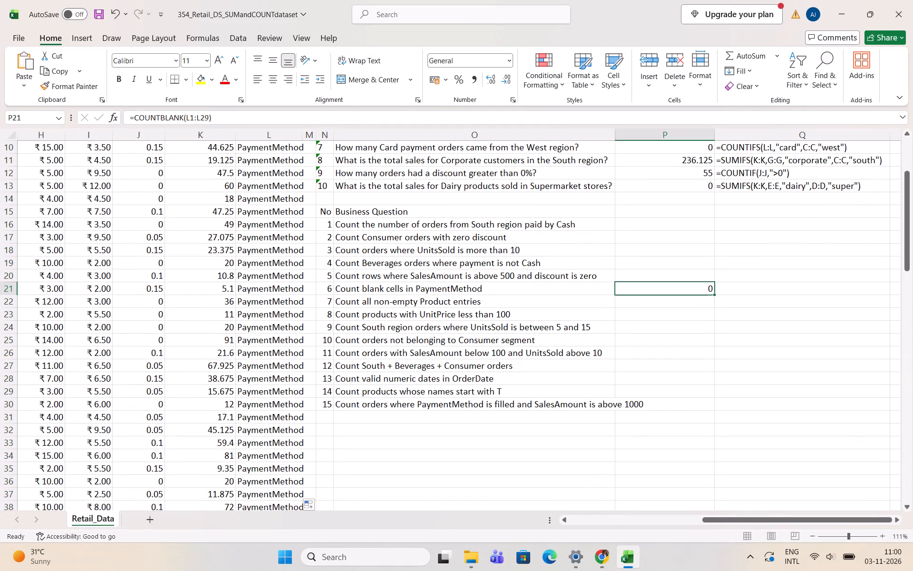
click(720, 291)
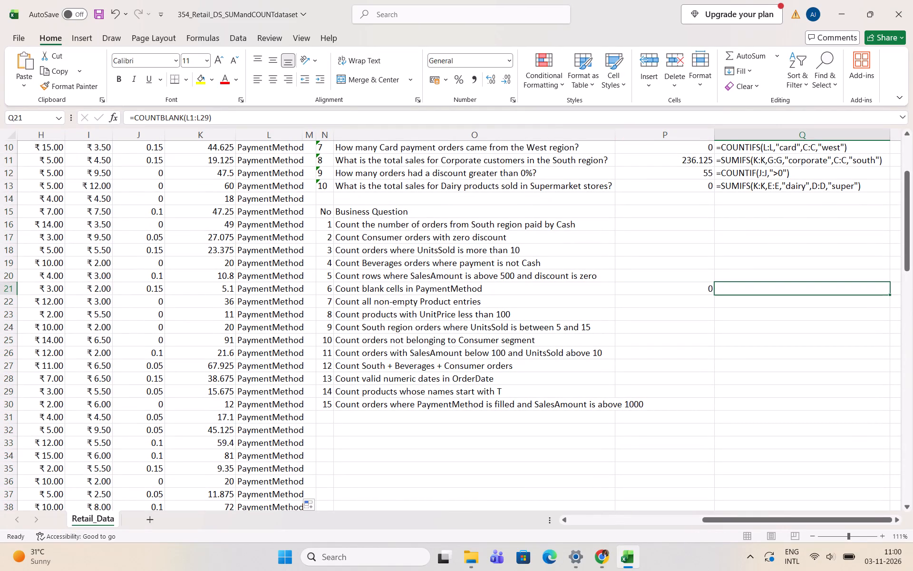
click(691, 285)
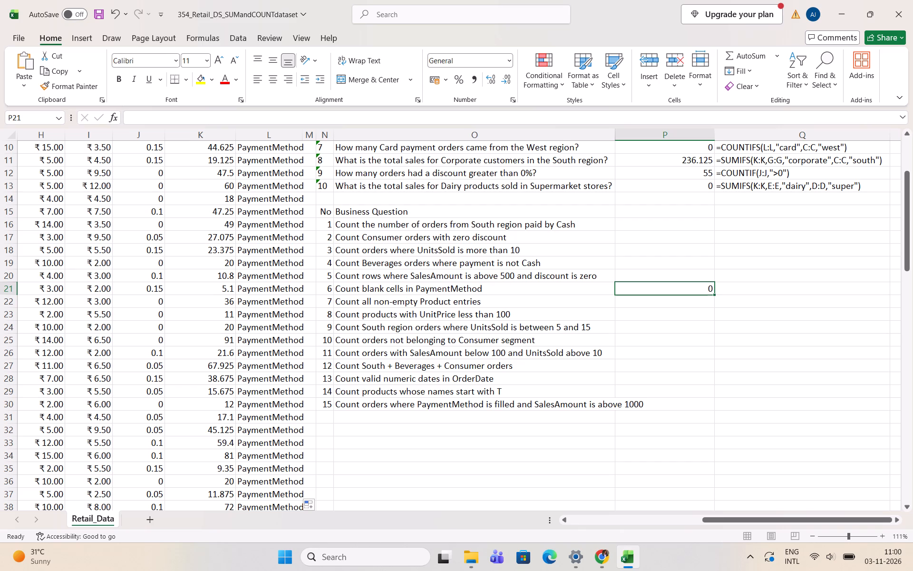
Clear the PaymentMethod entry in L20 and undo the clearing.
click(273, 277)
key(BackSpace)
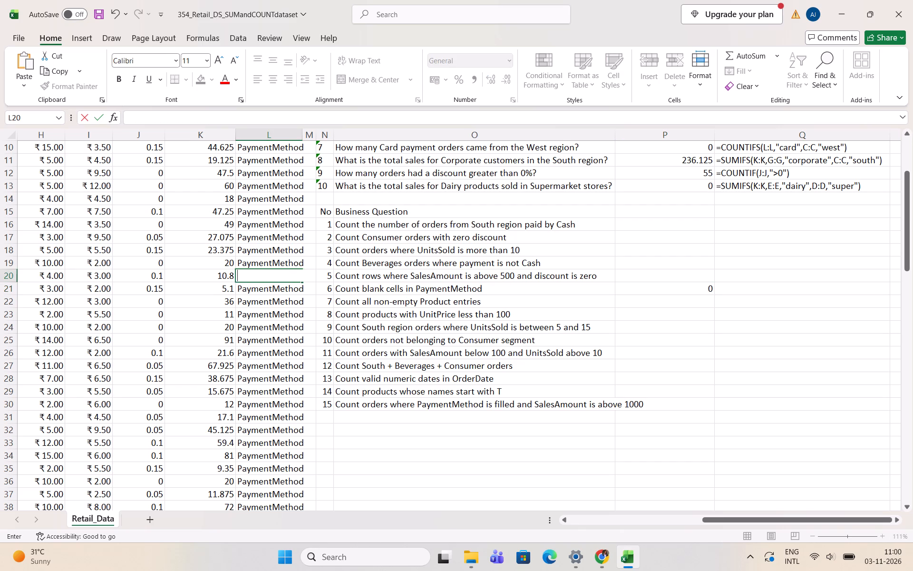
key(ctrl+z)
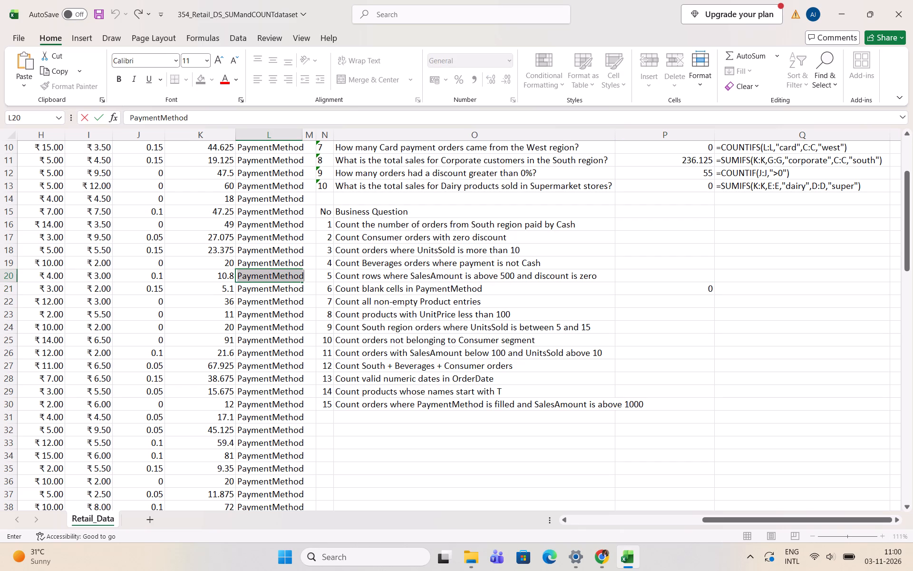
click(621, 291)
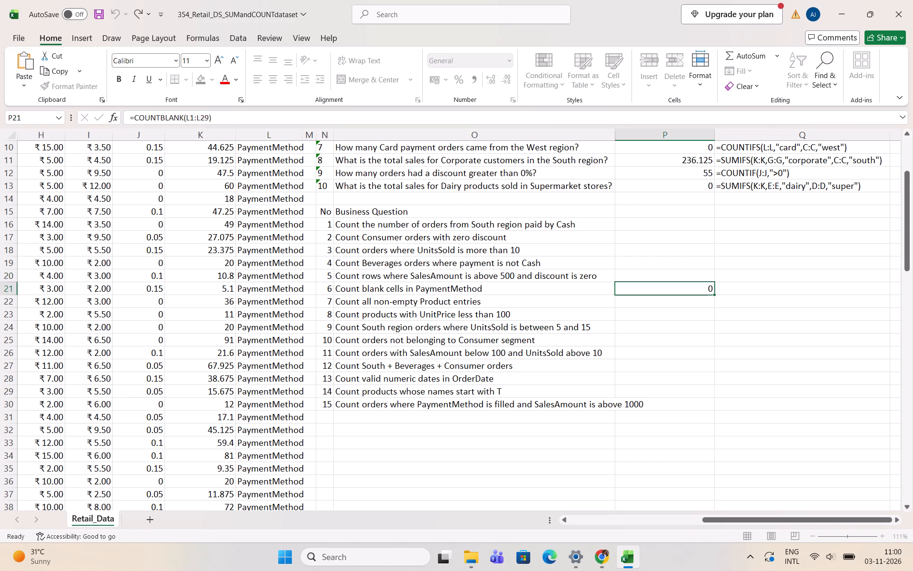
Replace the formula in P21 beside question 6 with a new formula starting with =count.
click(675, 287)
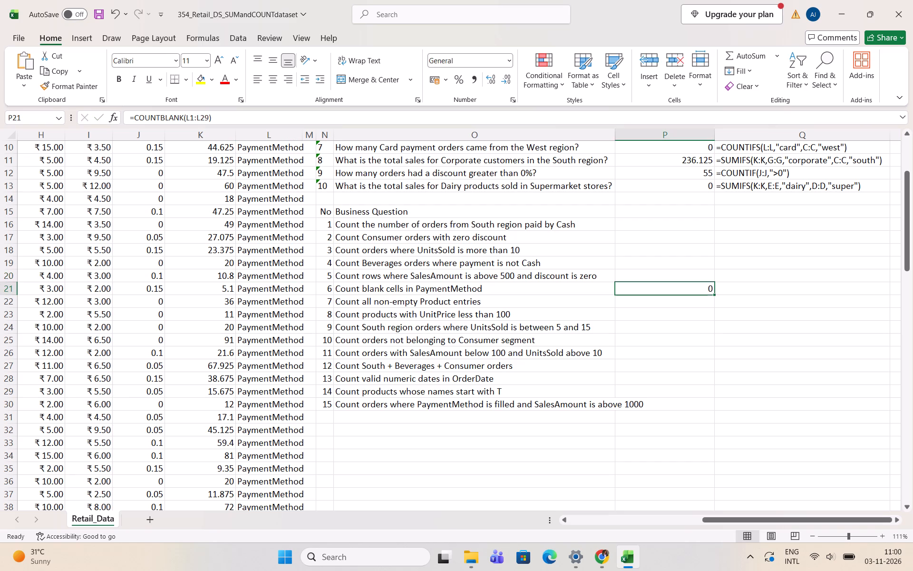
click(712, 290)
click(710, 291)
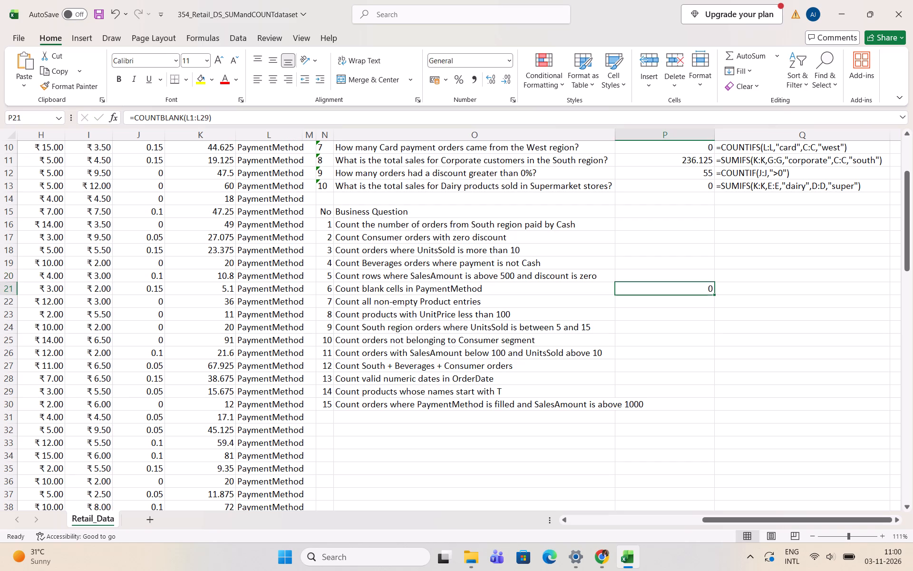
click(711, 288)
key(BackSpace)
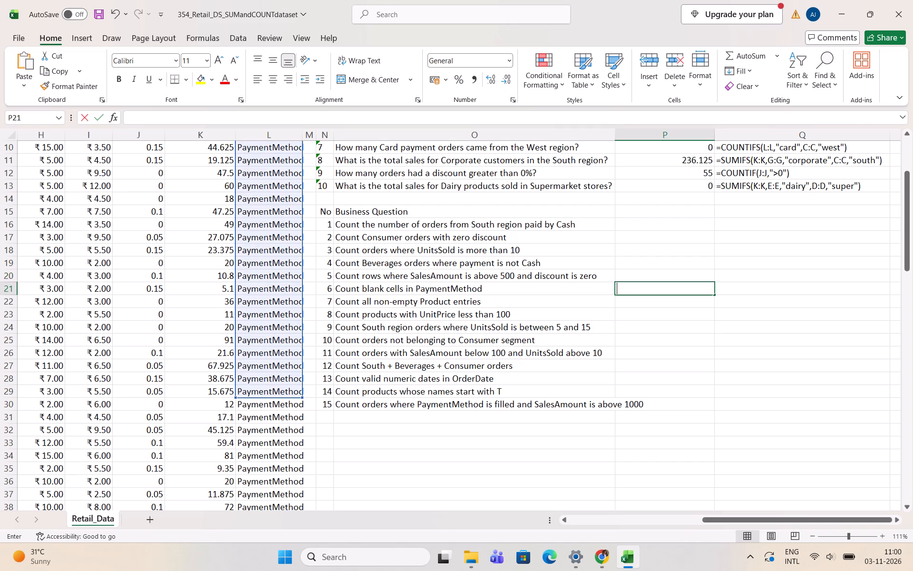
click(492, 113)
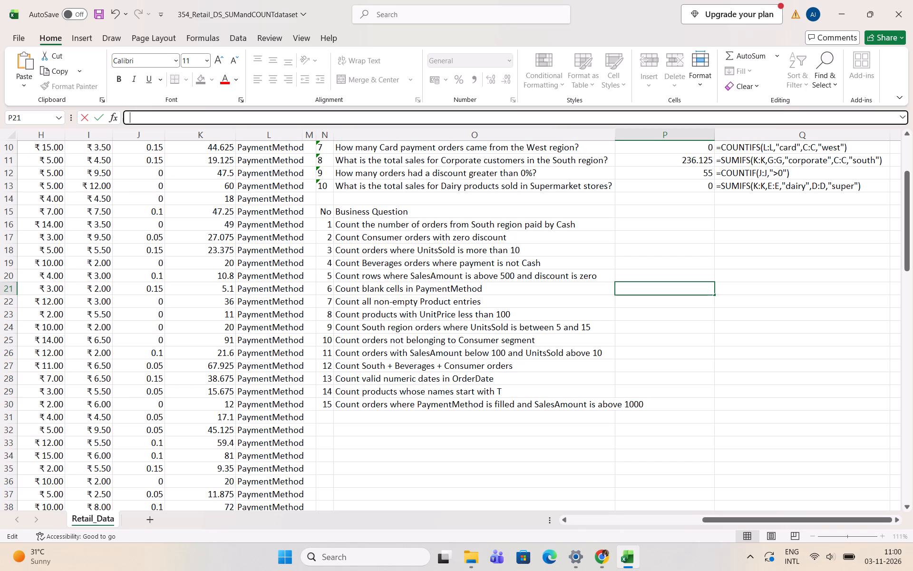
key(minus)
key(BackSpace)
key(equal)
text(cont)
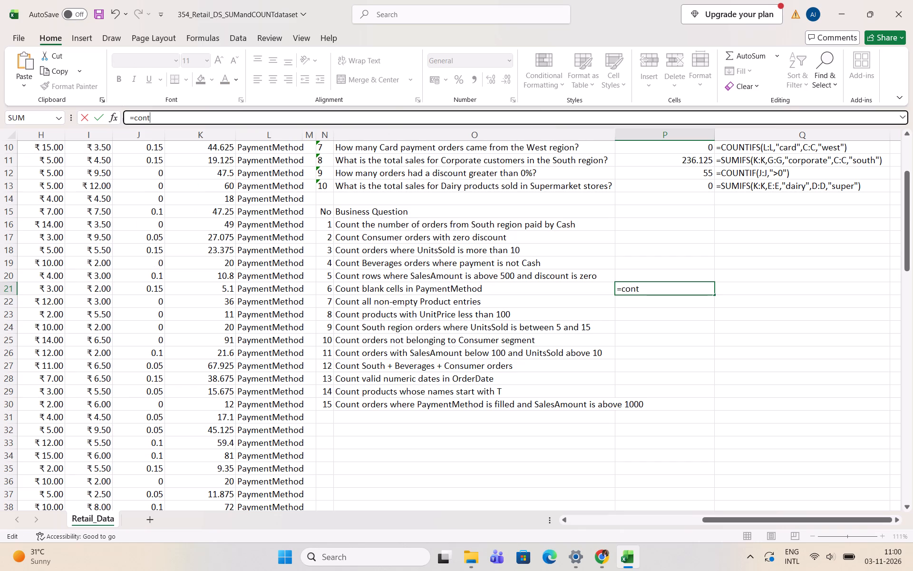
key(BackSpace)
key(BackSpace)
key(BackSpace)
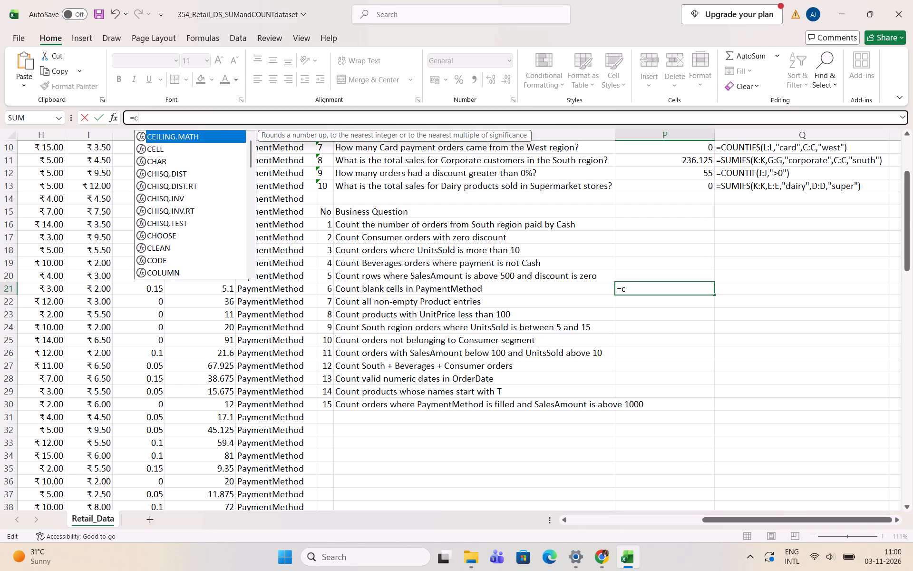
text(ount)
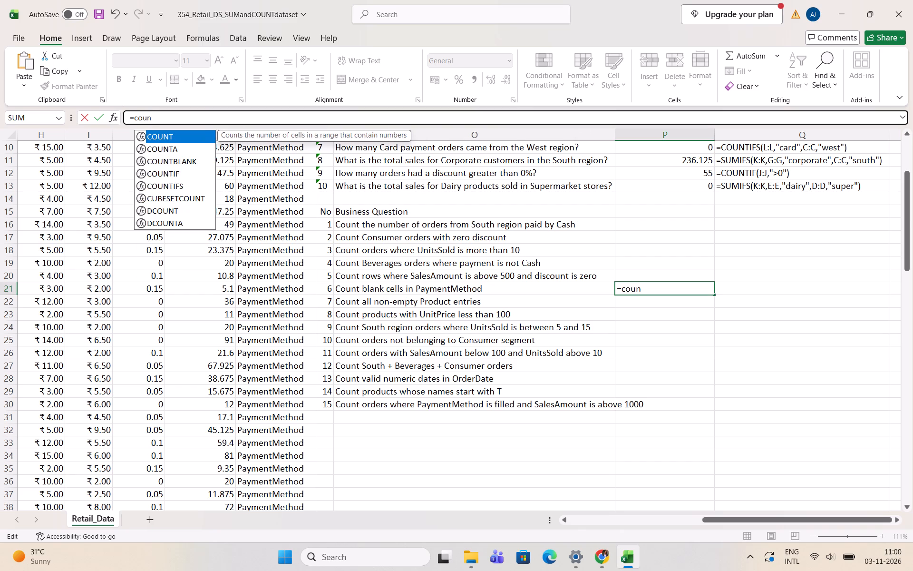
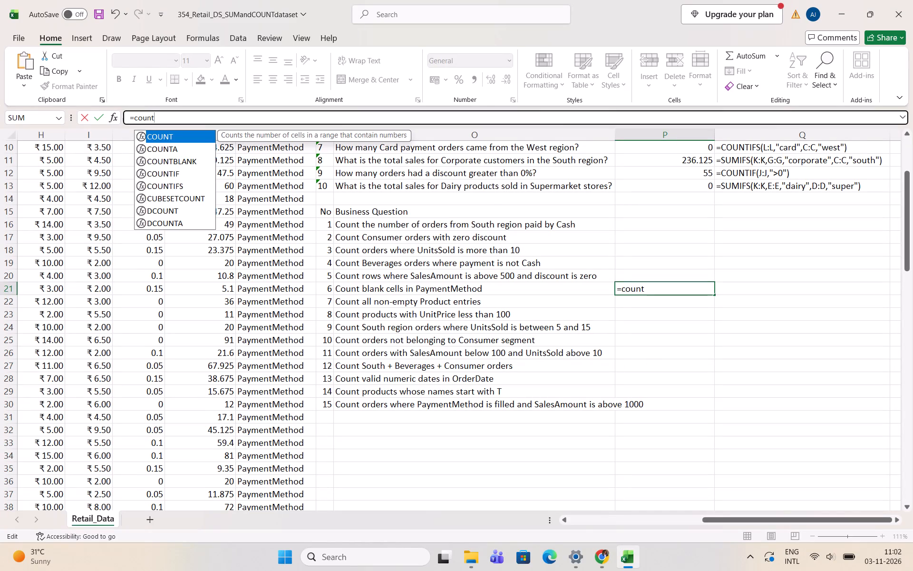
Clear the incomplete count formula from P21 beside question 6.
click(649, 226)
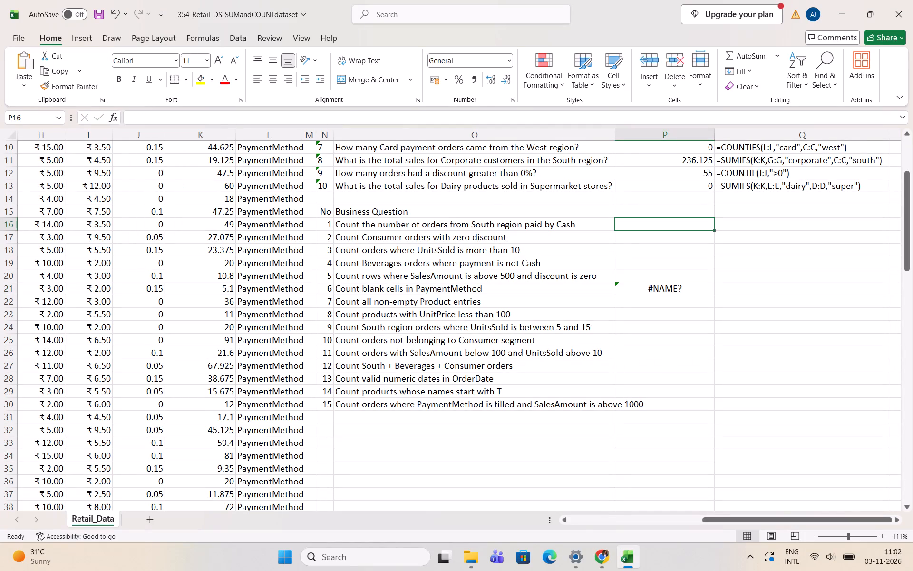
click(650, 295)
key(BackSpace)
key(BackSpace)
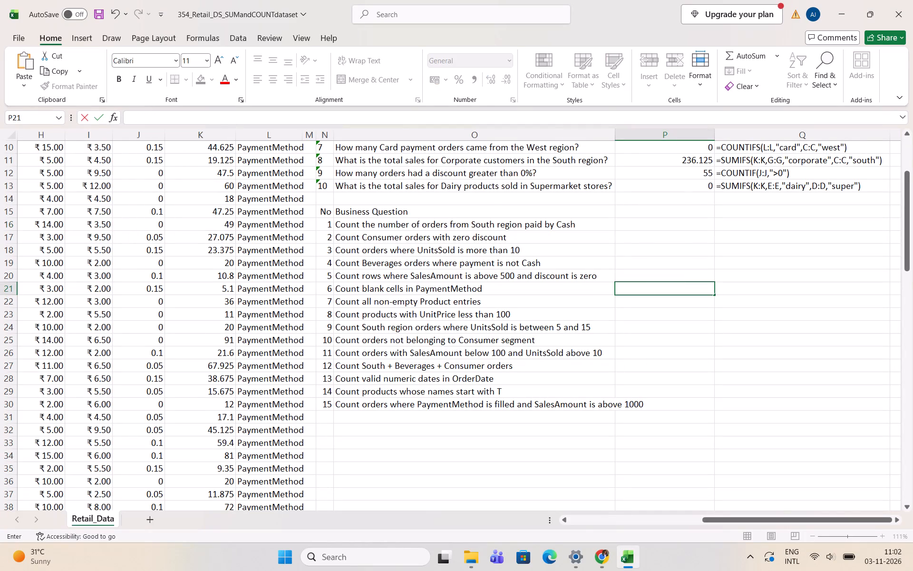
scroll(699, 313, down, 1)
click(643, 188)
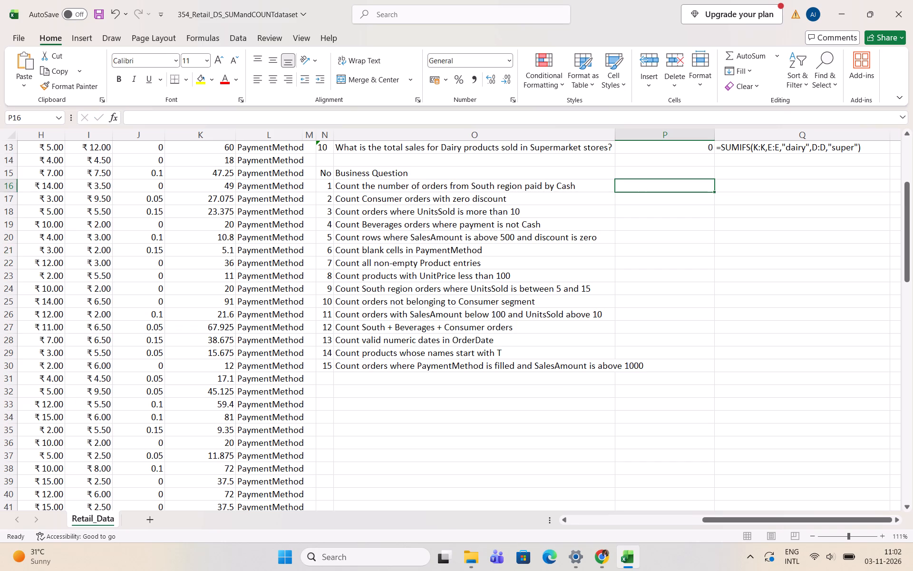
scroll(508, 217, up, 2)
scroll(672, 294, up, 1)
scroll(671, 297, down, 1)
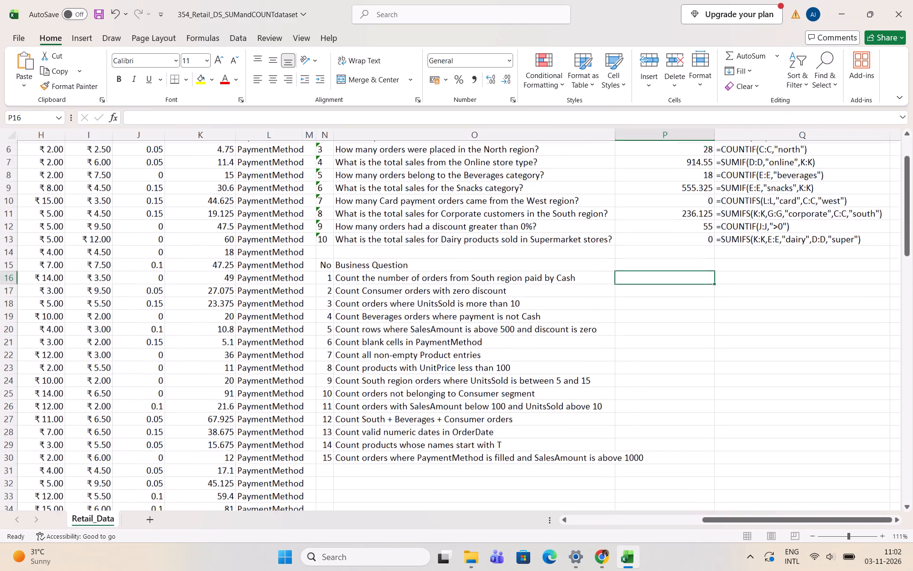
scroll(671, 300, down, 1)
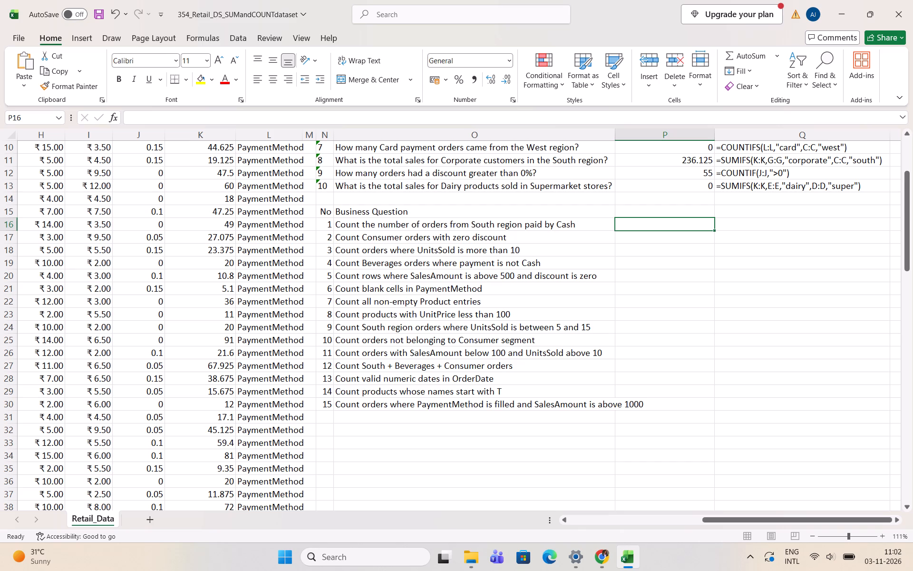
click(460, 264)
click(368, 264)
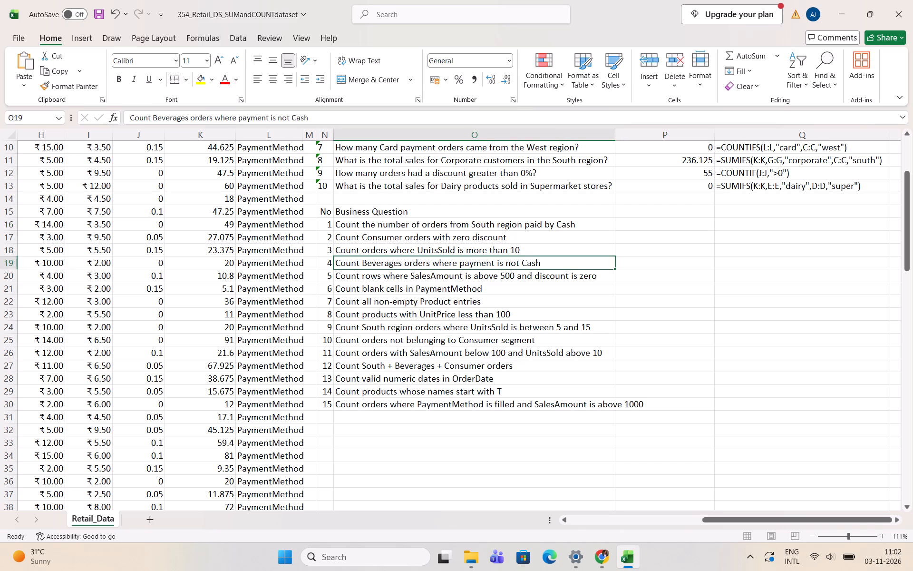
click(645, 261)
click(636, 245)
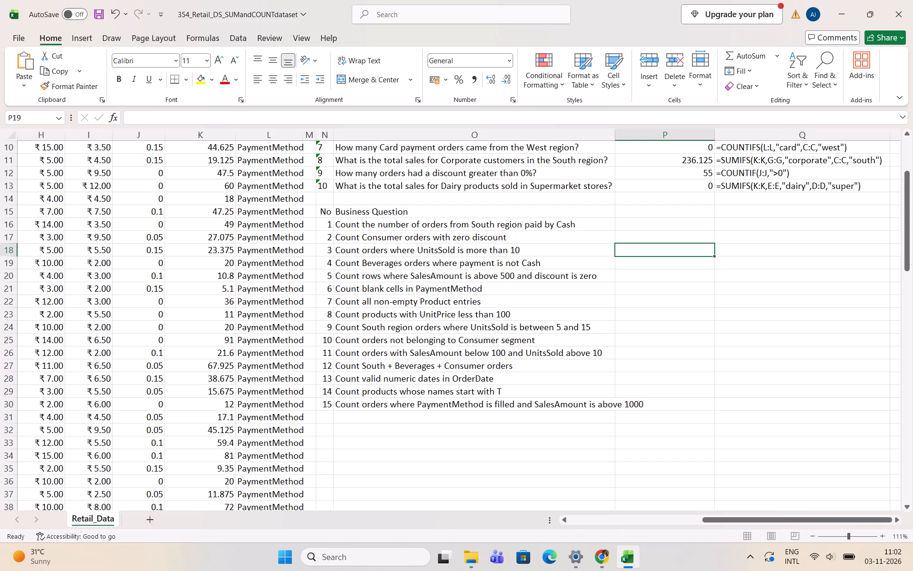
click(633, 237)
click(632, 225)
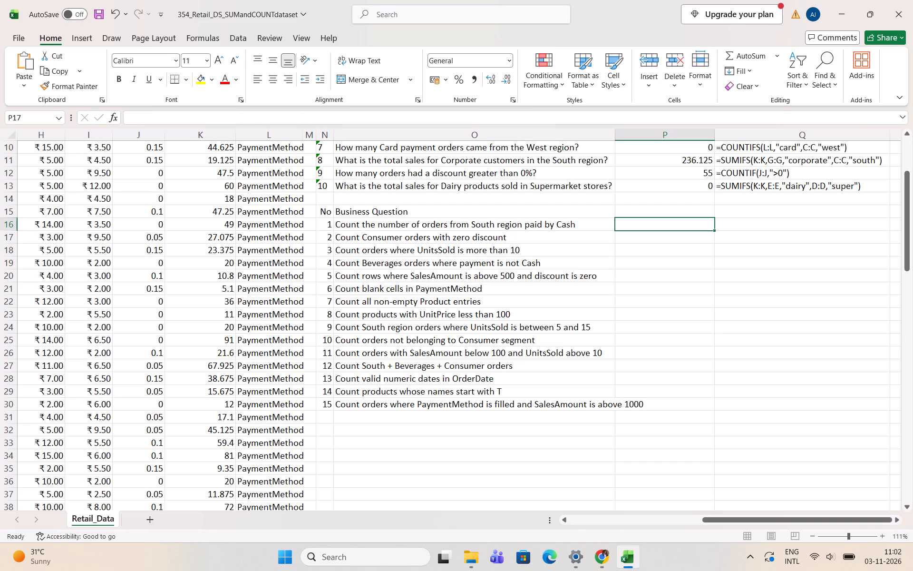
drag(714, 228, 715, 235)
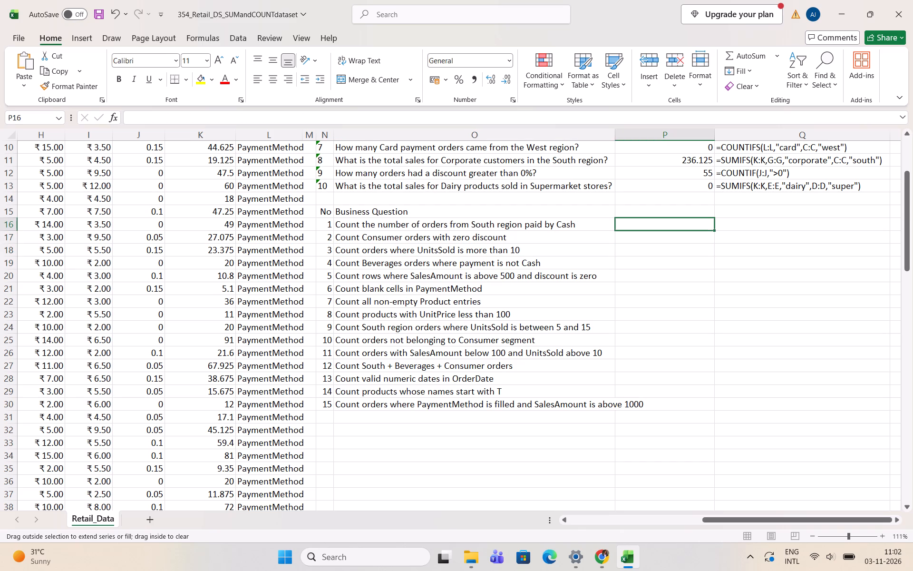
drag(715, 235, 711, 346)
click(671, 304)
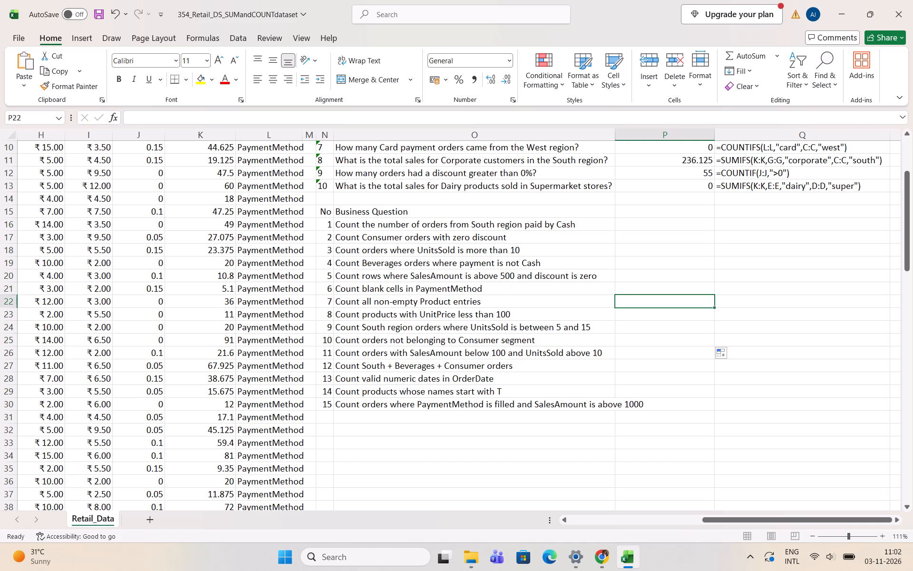
Start a COUNTIFS formula in P16 beside question 1 of the second list, with column A as the first criteria range.
click(637, 222)
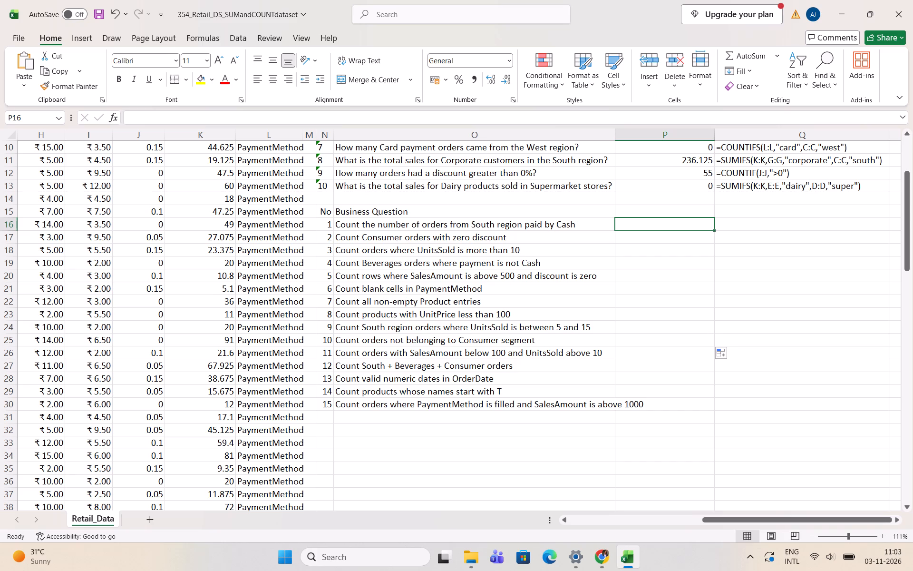
key(equal)
text(count)
text(ifs)
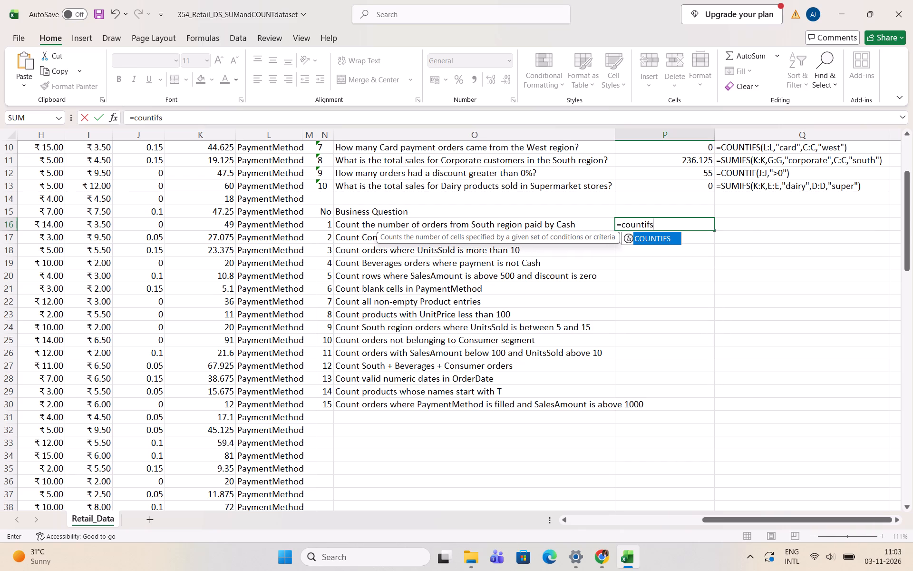
key(shift+parenleft)
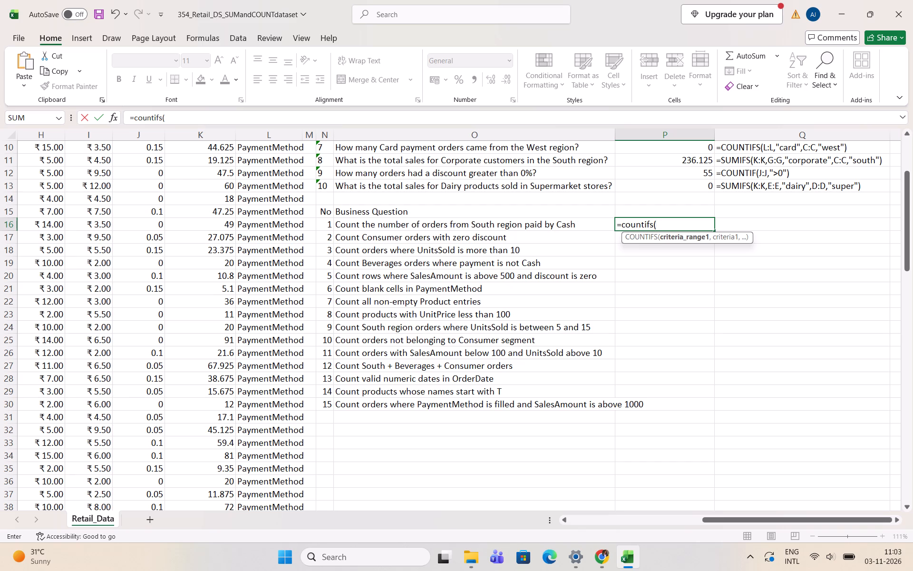
scroll(455, 238, up, 1)
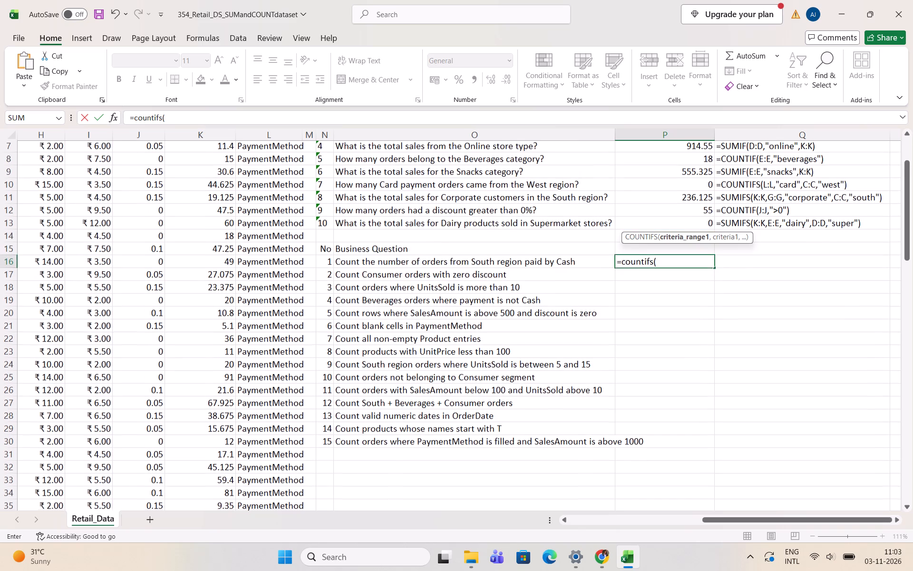
drag(749, 517, 641, 499)
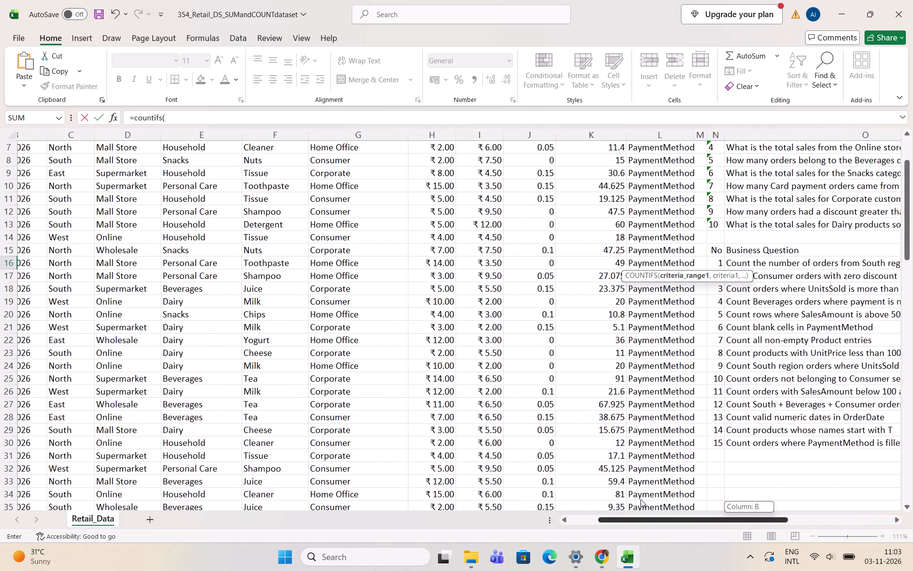
drag(641, 499, 766, 502)
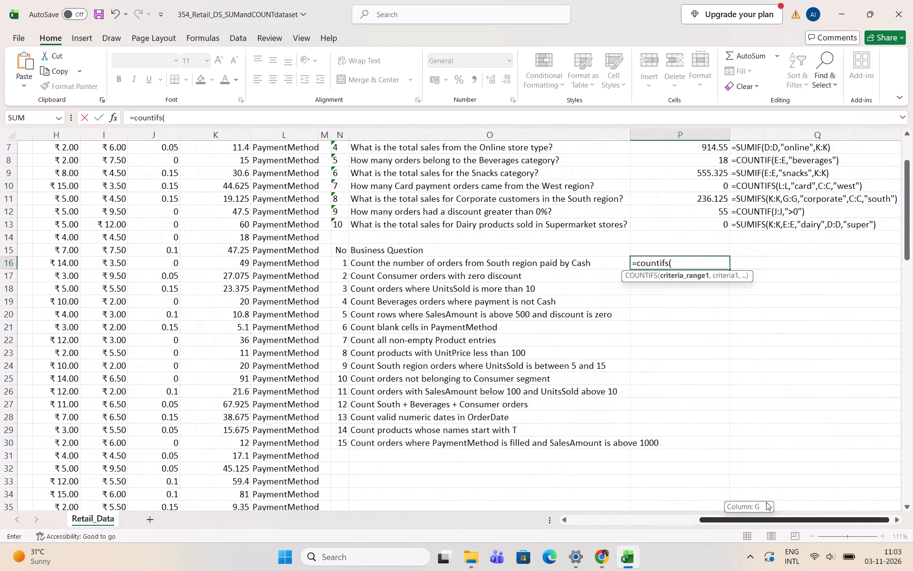
drag(766, 502, 713, 502)
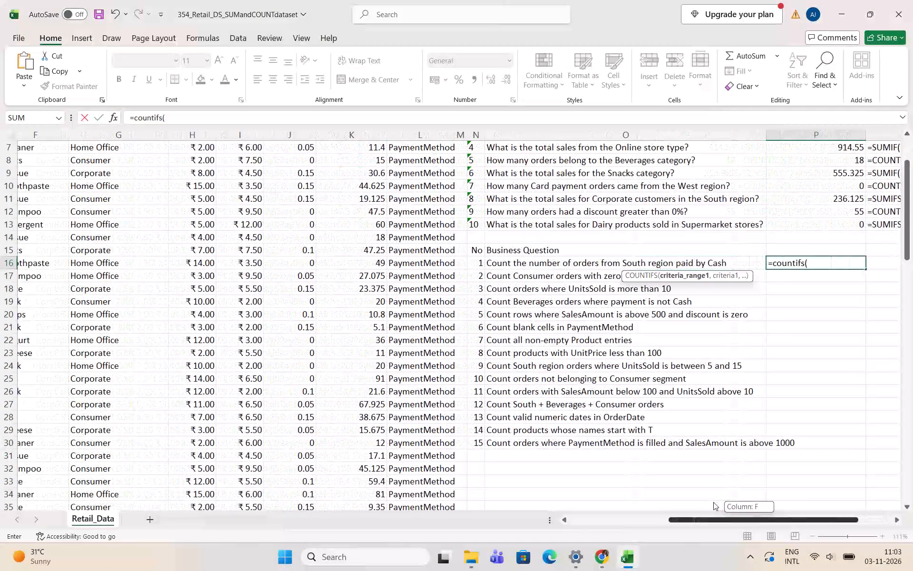
drag(713, 502, 658, 501)
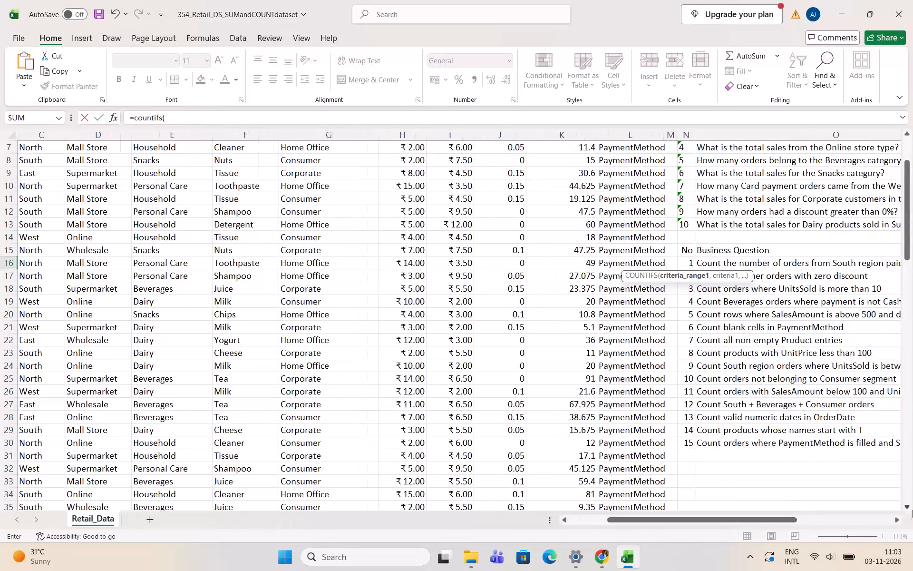
drag(761, 517, 683, 519)
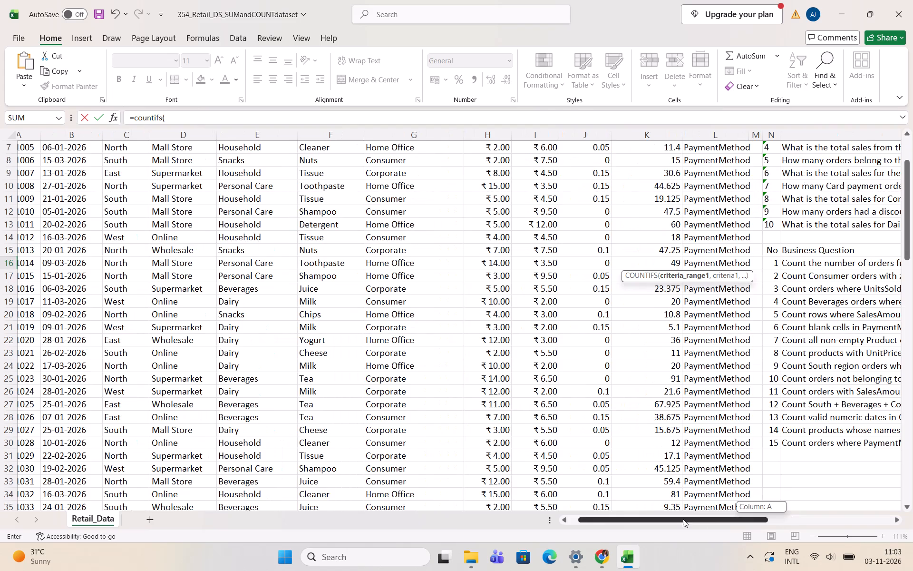
drag(683, 519, 682, 519)
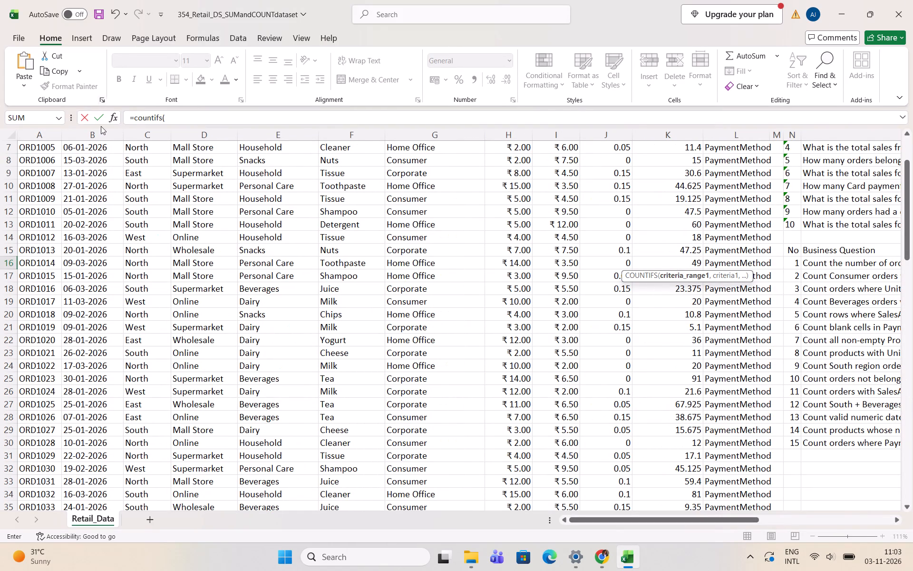
click(36, 131)
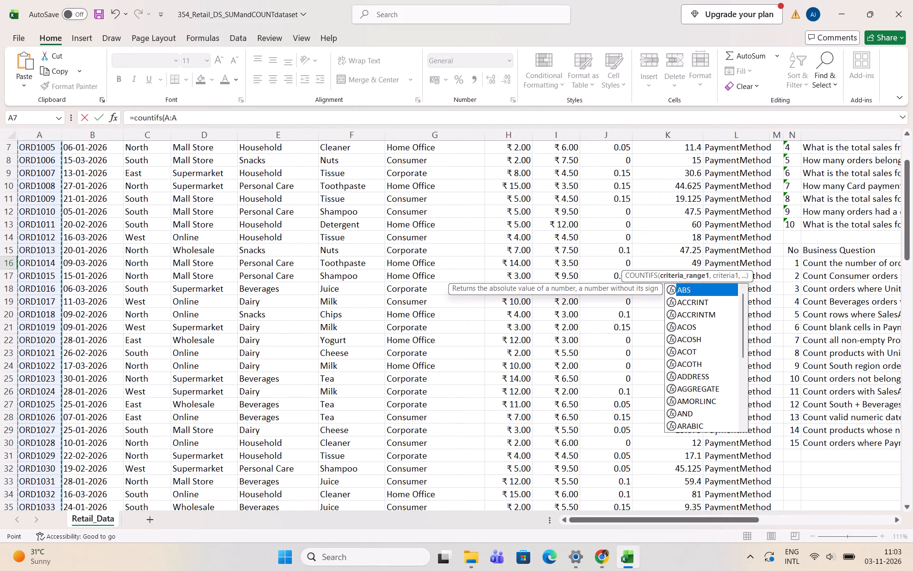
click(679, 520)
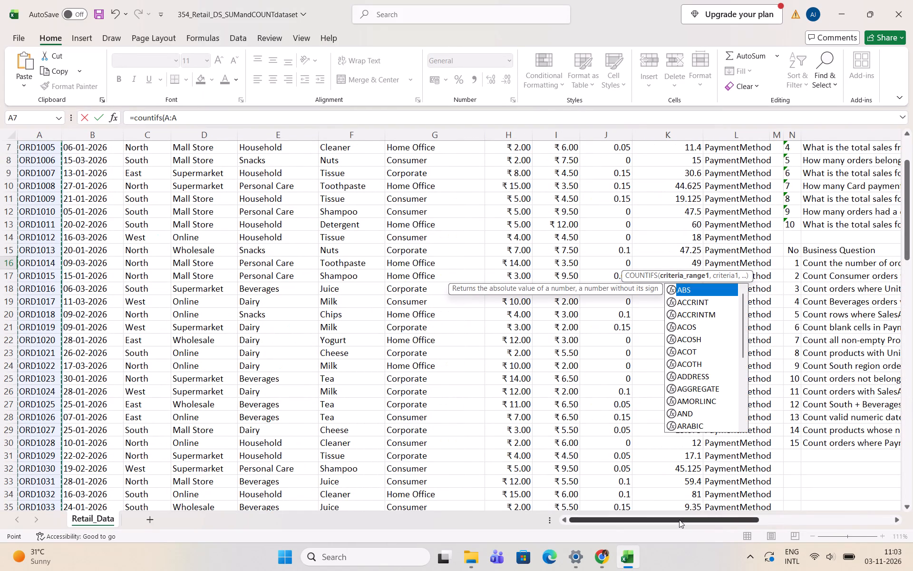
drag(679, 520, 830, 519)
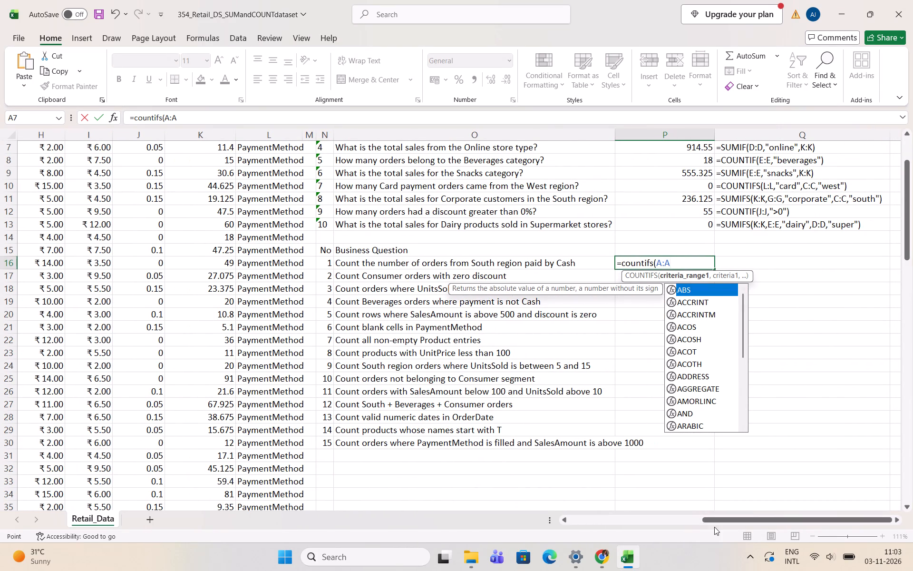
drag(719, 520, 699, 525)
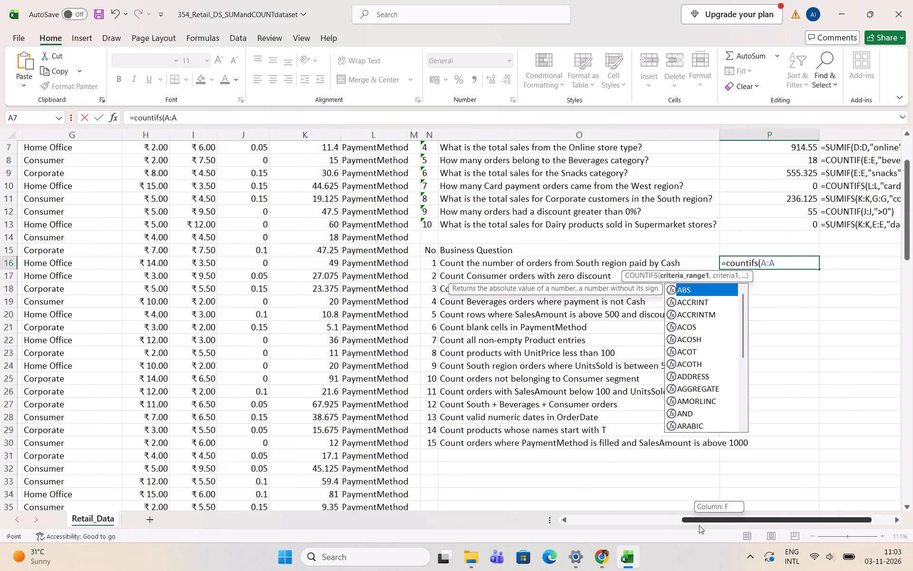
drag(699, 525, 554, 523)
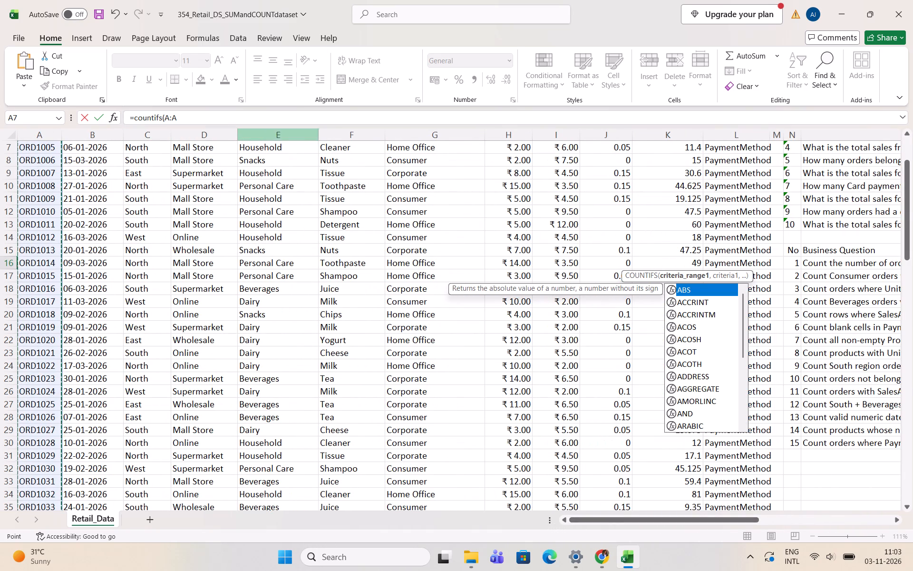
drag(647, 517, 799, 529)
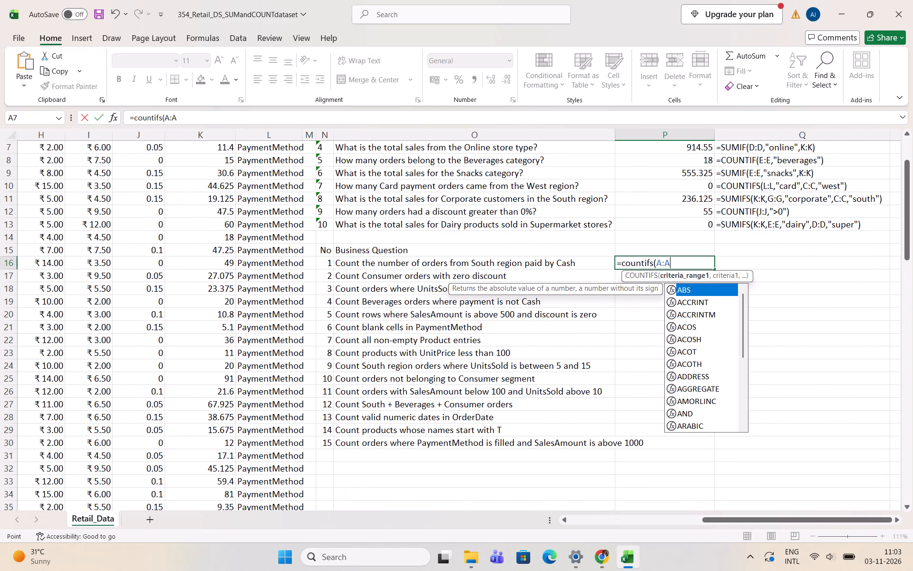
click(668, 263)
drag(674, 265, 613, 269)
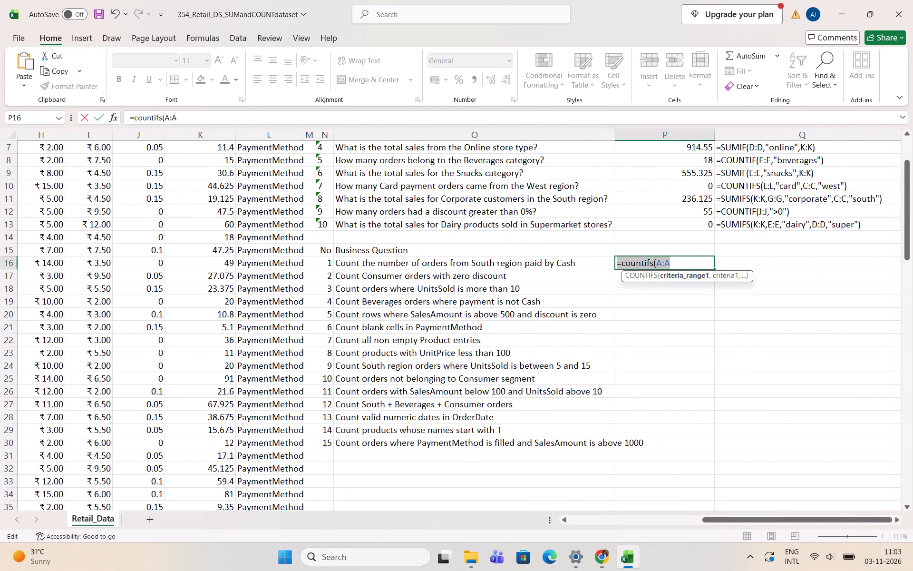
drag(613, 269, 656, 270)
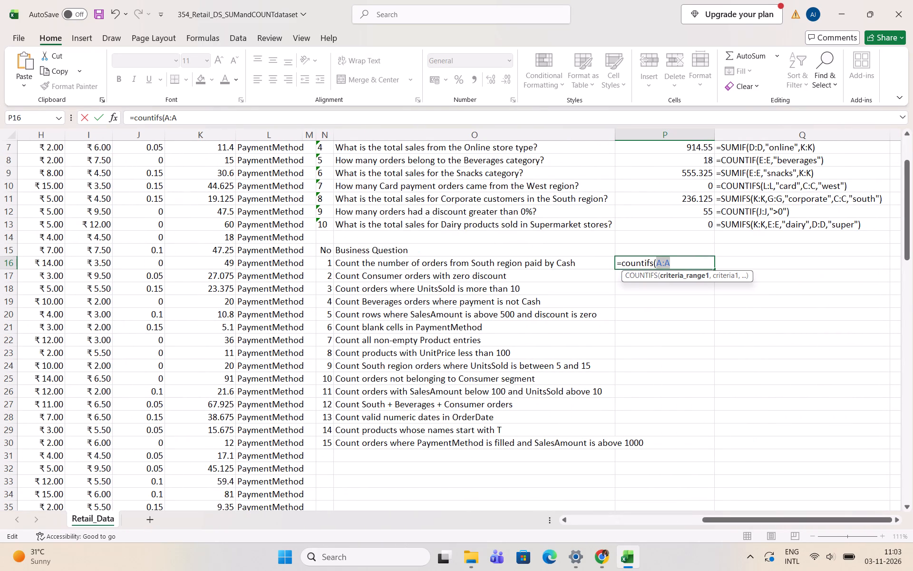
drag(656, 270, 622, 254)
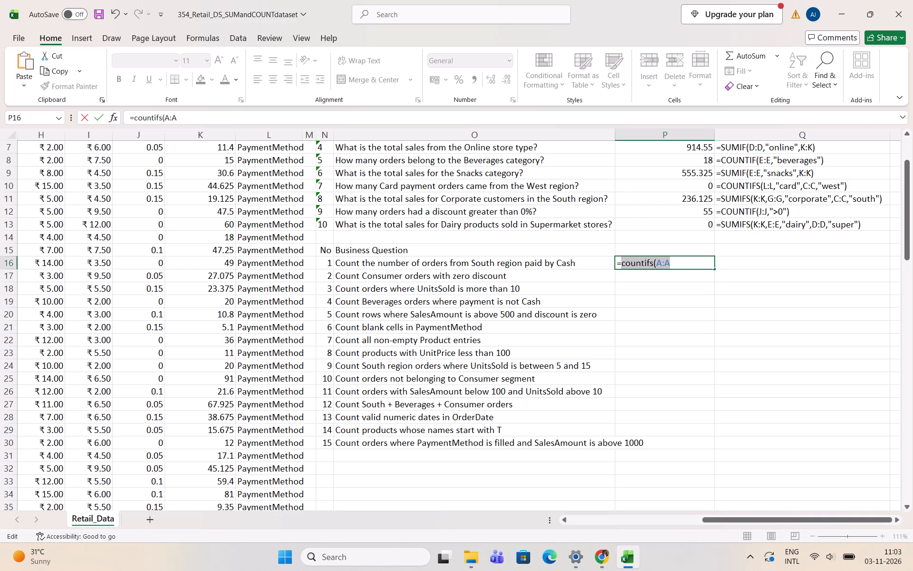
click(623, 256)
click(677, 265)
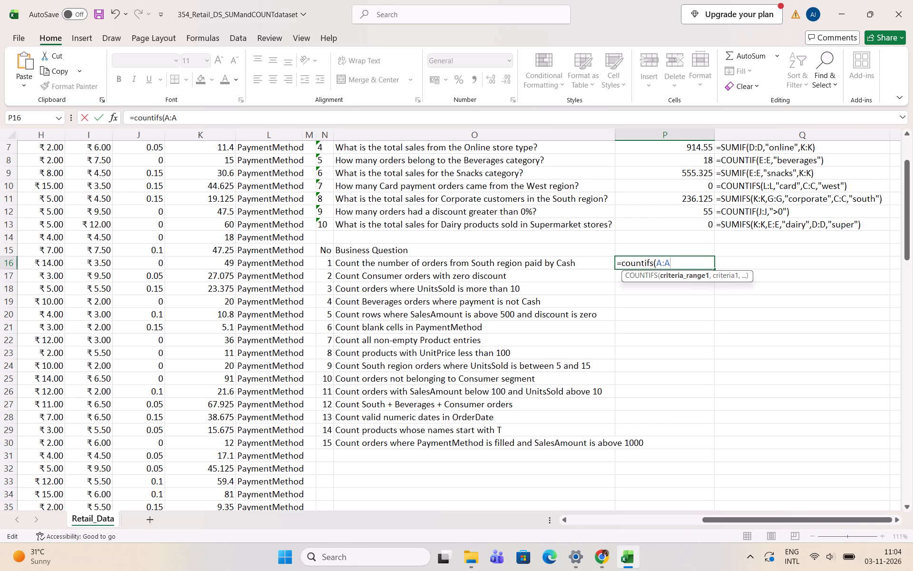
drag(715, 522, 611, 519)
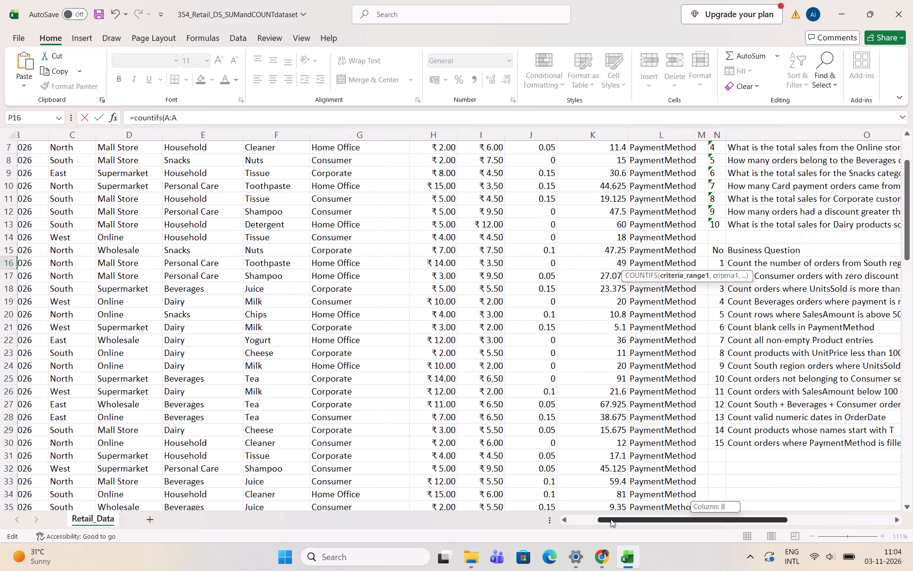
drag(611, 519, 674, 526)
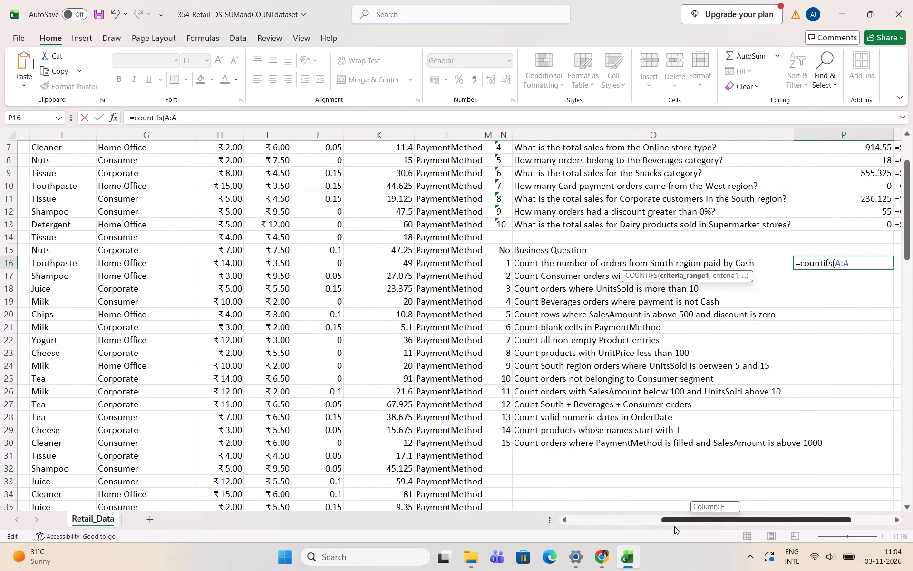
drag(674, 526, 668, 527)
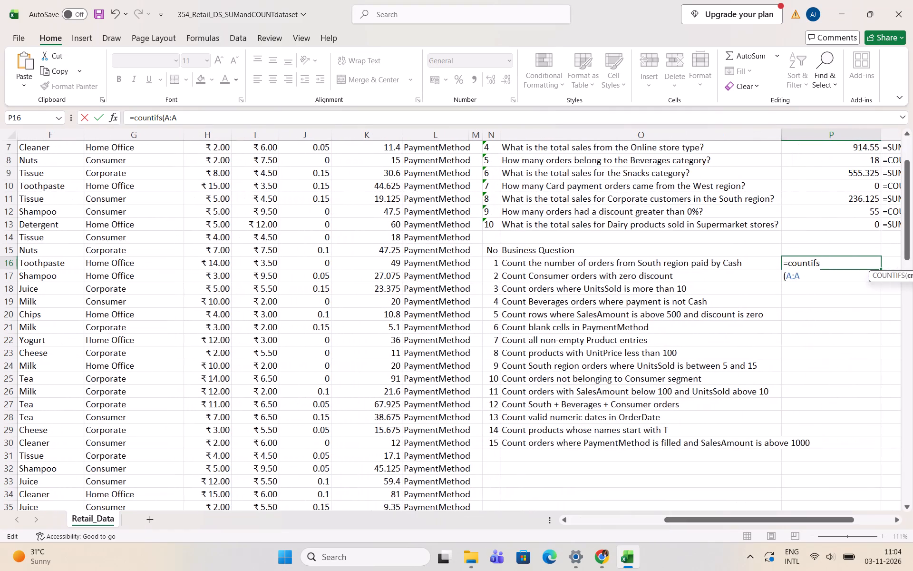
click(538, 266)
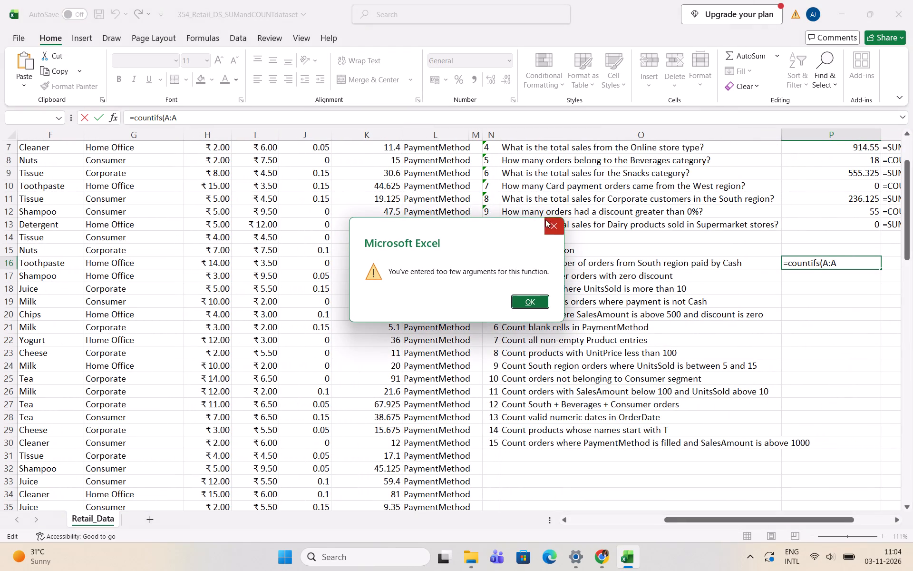
Remove the incorrect criteria range from the COUNTIFS formula in P16, keeping only =countifs(.
click(549, 226)
click(571, 269)
click(571, 261)
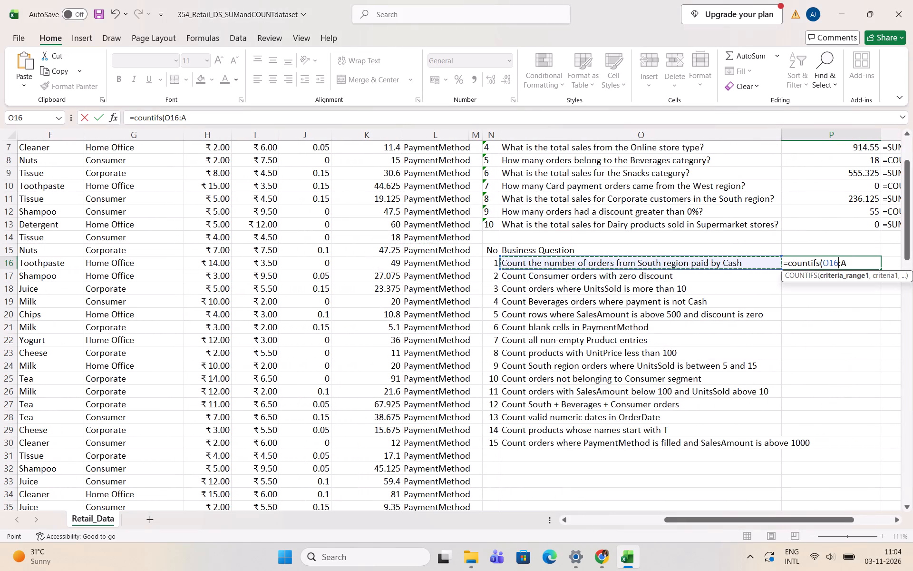
click(555, 270)
click(583, 263)
drag(853, 266, 826, 262)
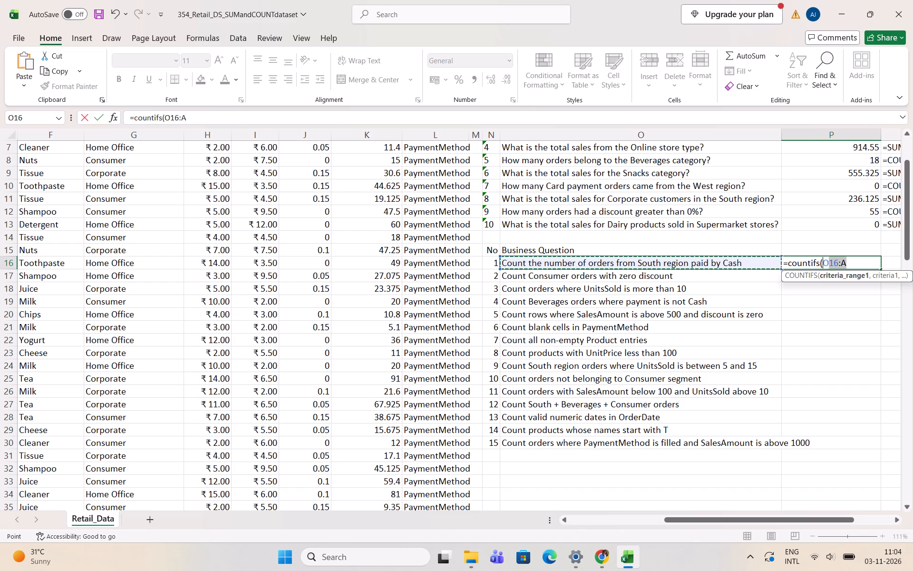
drag(826, 262, 823, 260)
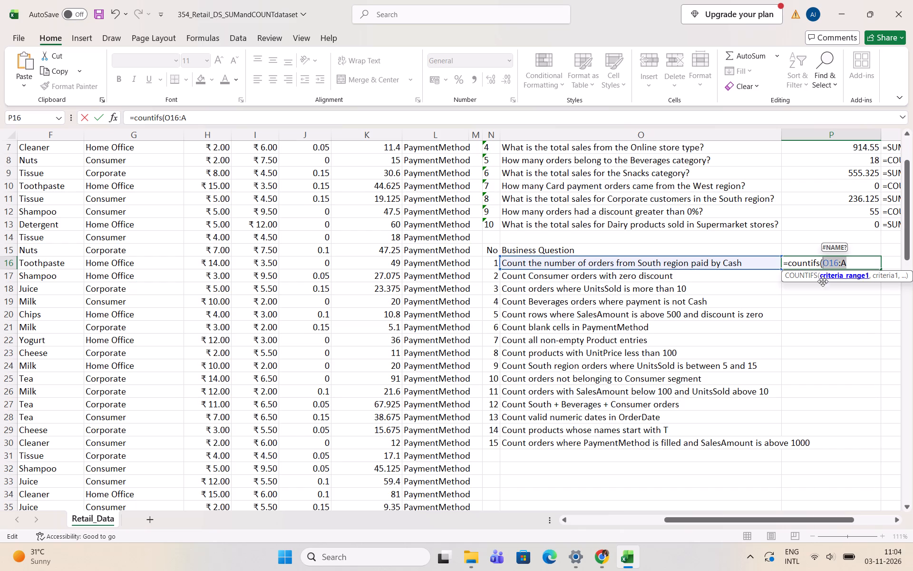
key(BackSpace)
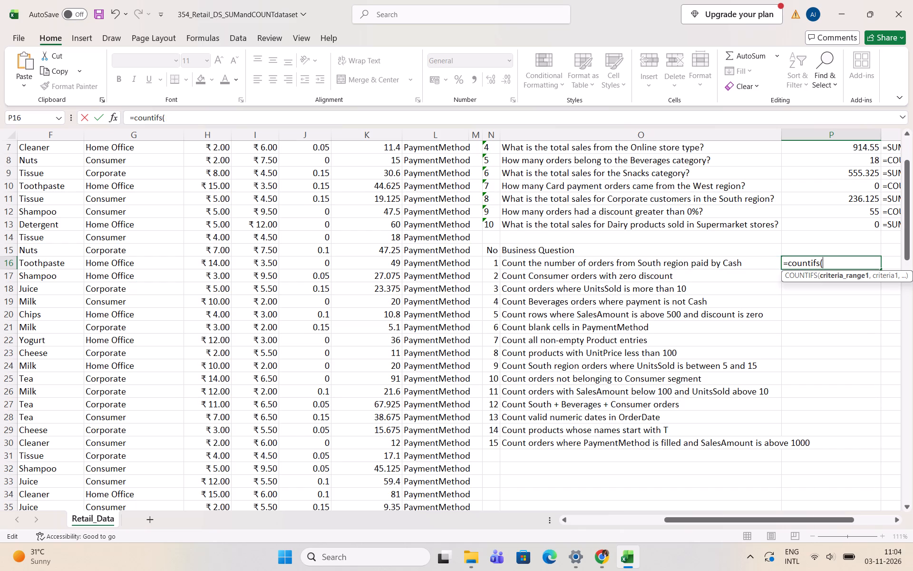
Set column C as the first criteria range of the COUNTIFS formula in P16 and begin its criterion.
drag(680, 516, 605, 525)
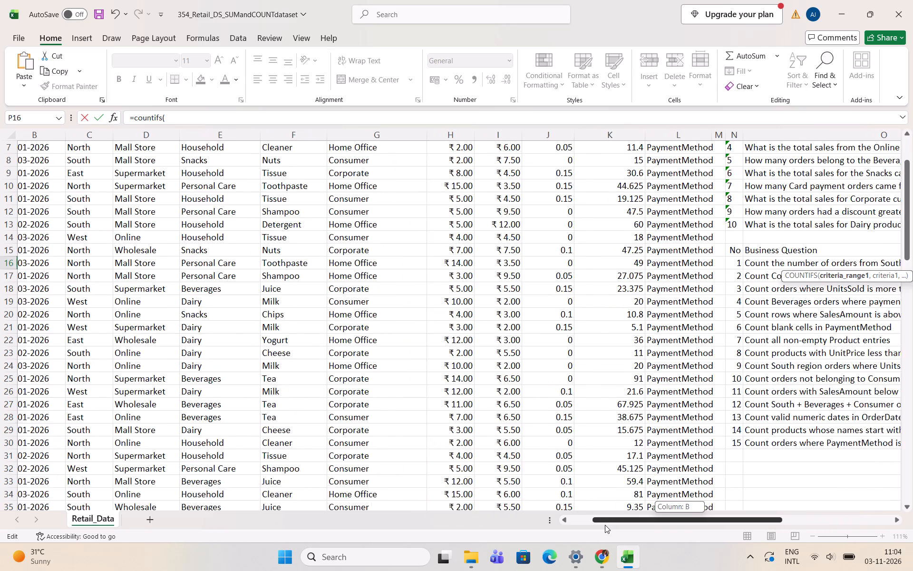
drag(605, 525, 598, 525)
click(103, 138)
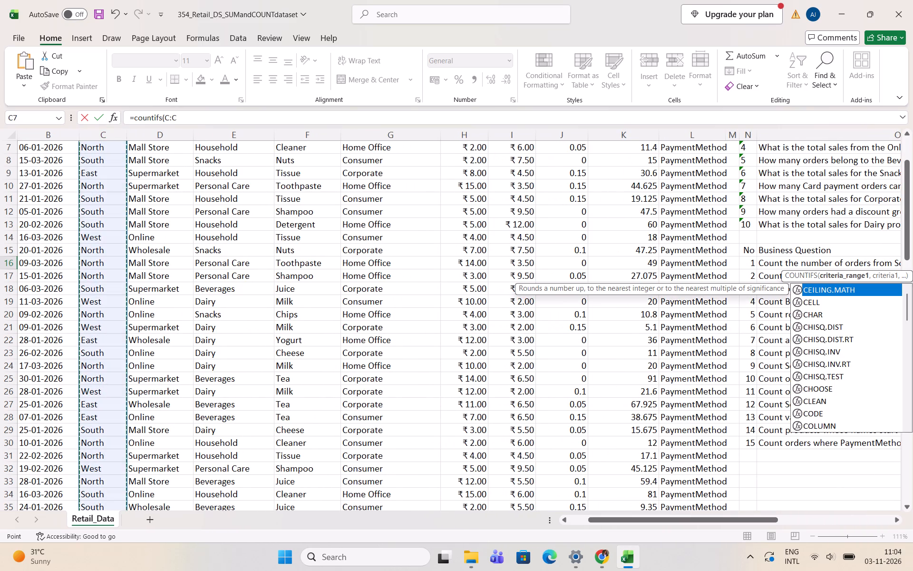
drag(644, 521, 686, 520)
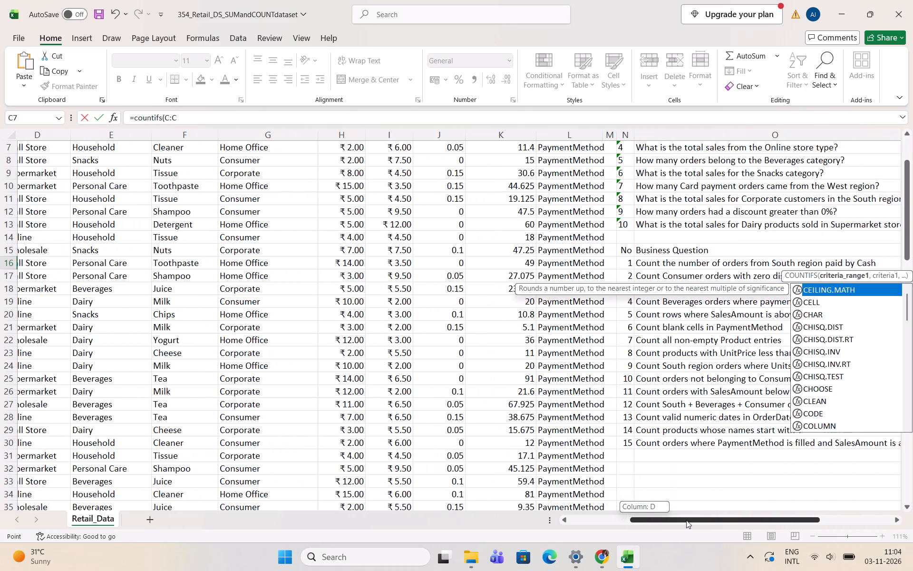
drag(686, 520, 737, 520)
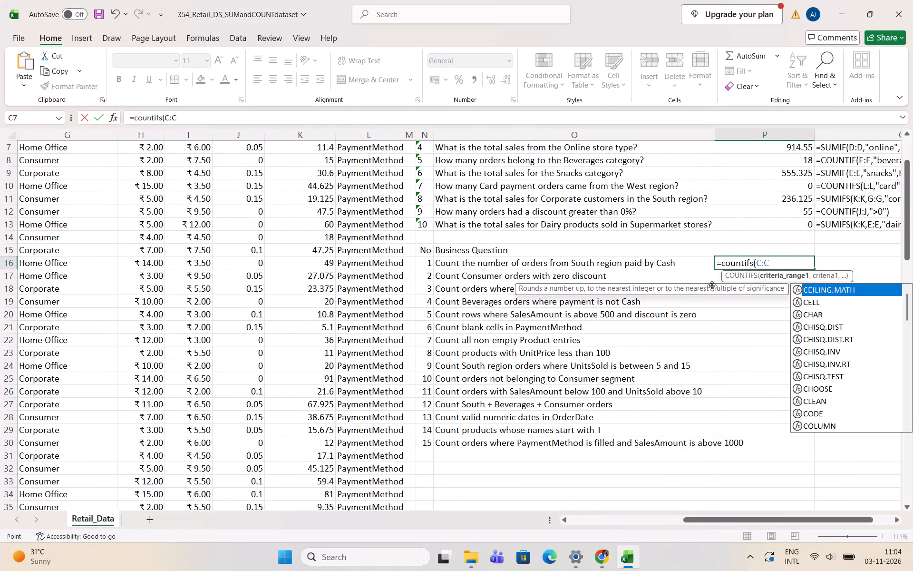
key(comma)
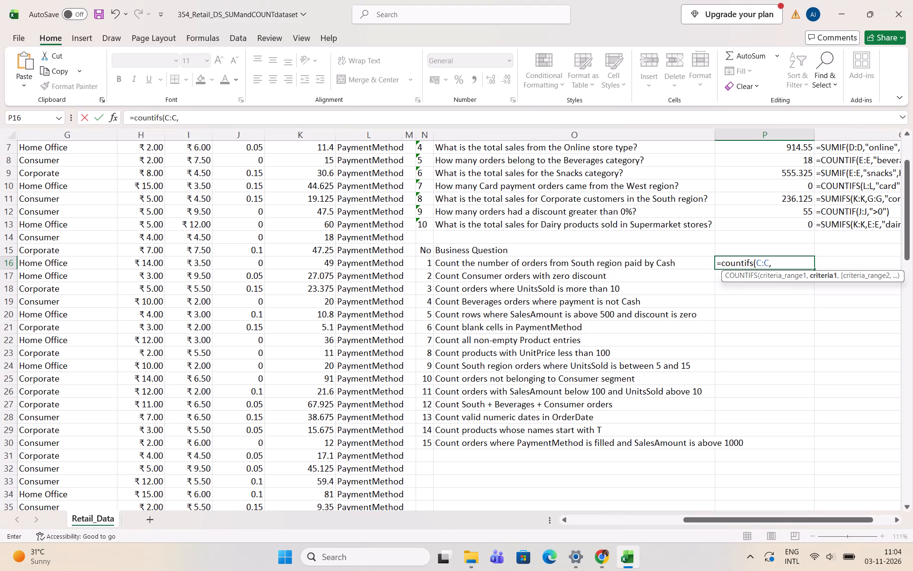
text("')
key(Left)
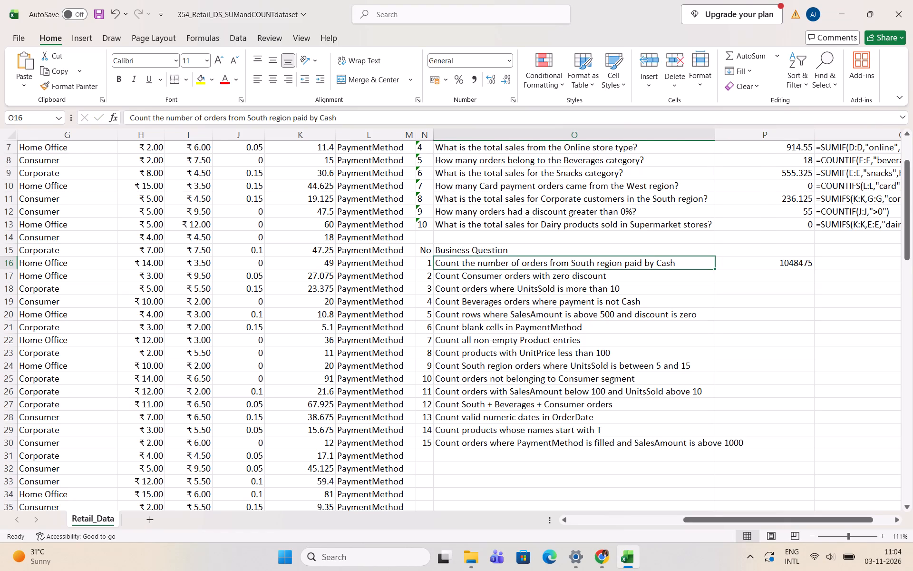
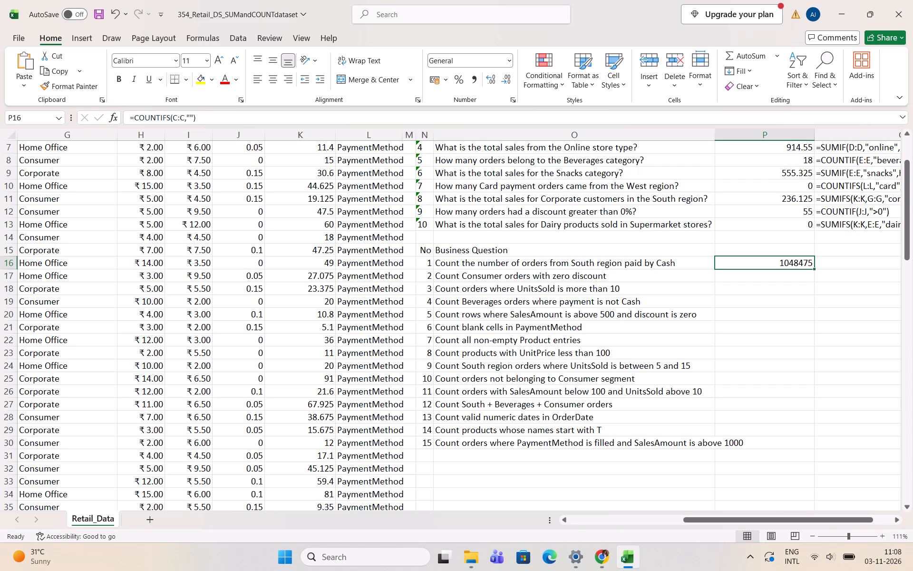
Start a COUNTIFS formula in P24 beside question 9 of the second list, with Region column C as the first criteria range.
click(735, 365)
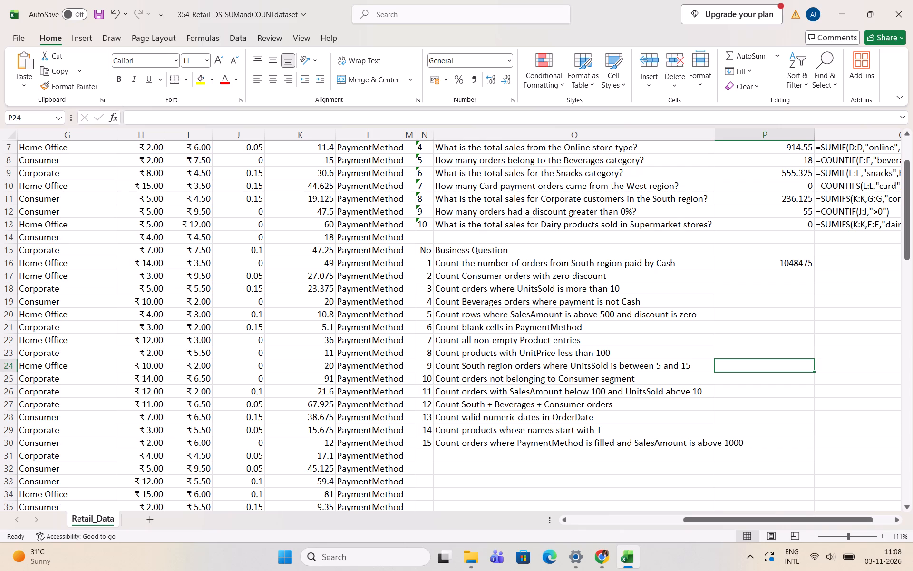
key(equal)
text(count)
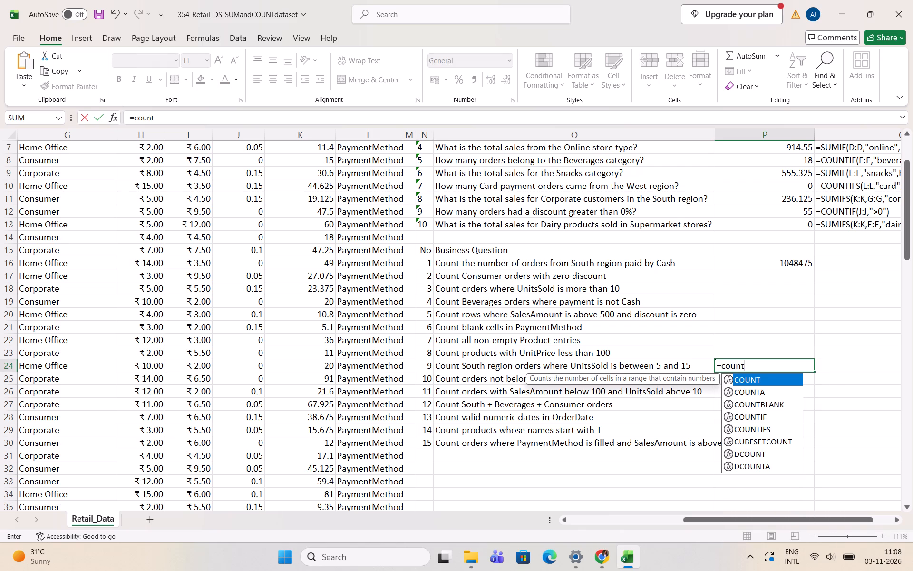
key(i)
text(fs)
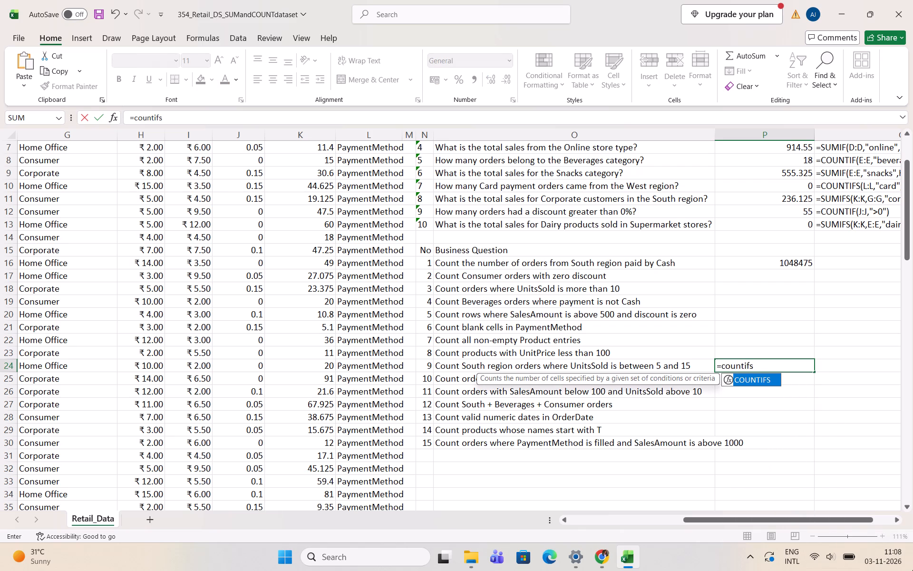
key(shift+parenleft)
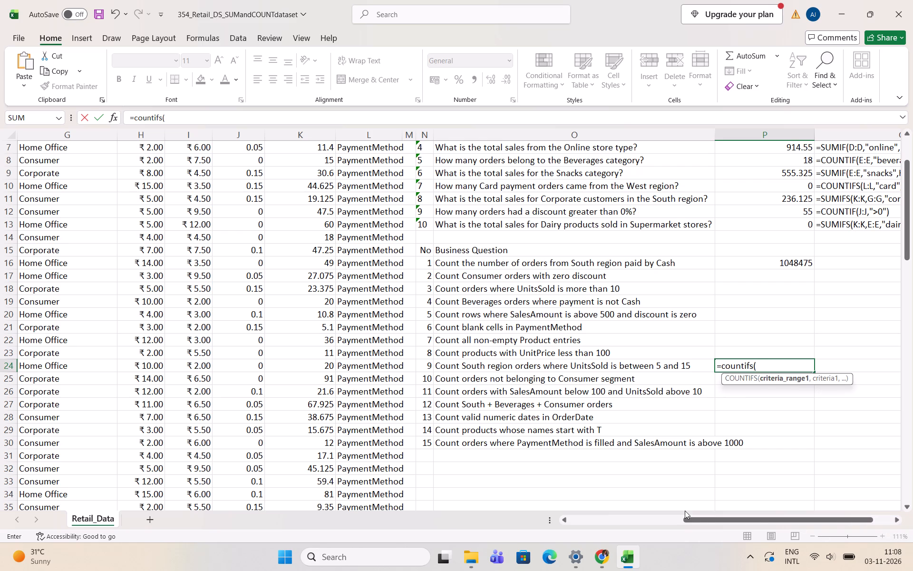
drag(725, 518, 595, 513)
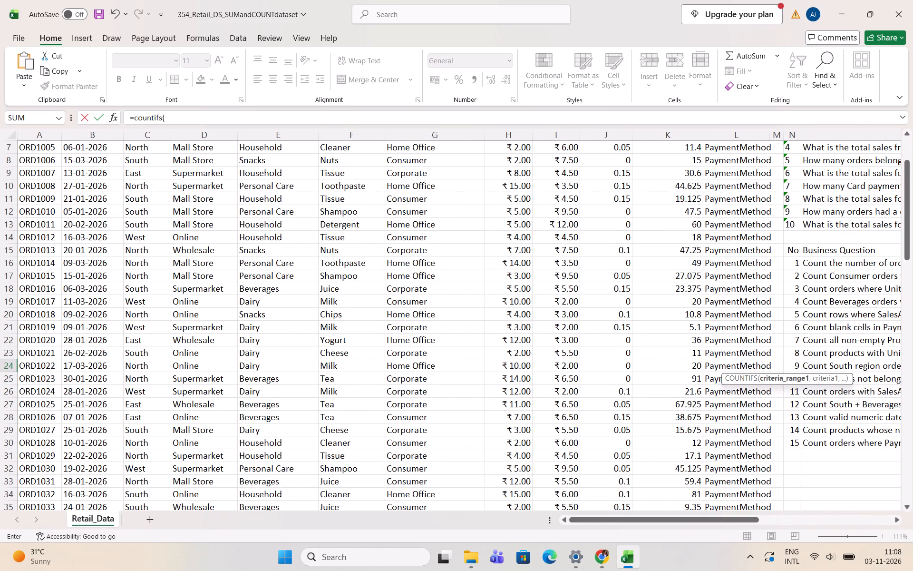
click(141, 133)
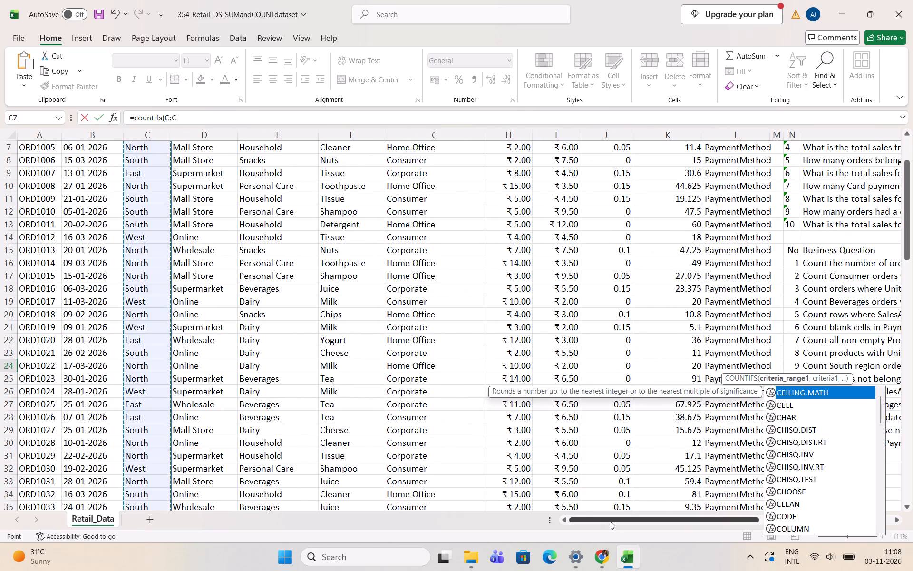
drag(610, 519, 747, 522)
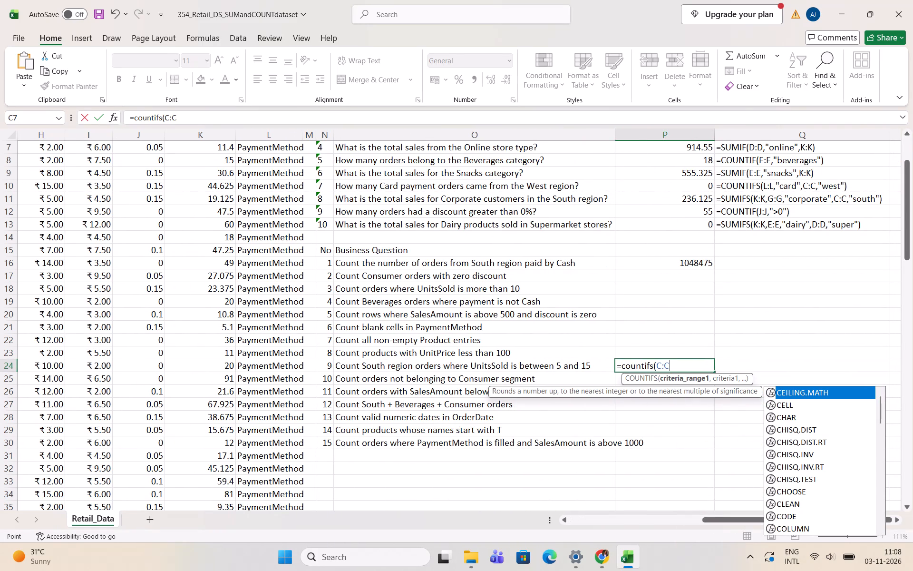
Enter "south" as the criterion for column C in the P24 COUNTIFS formula.
key(comma)
text("')
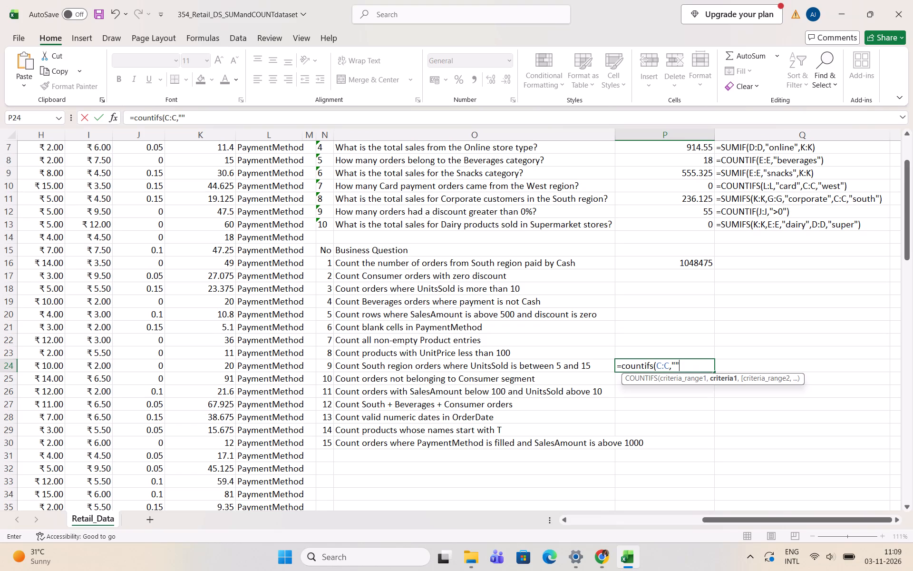
text(south)
key(BackSpace)
key(BackSpace)
key(BackSpace)
key(BackSpace)
key(BackSpace)
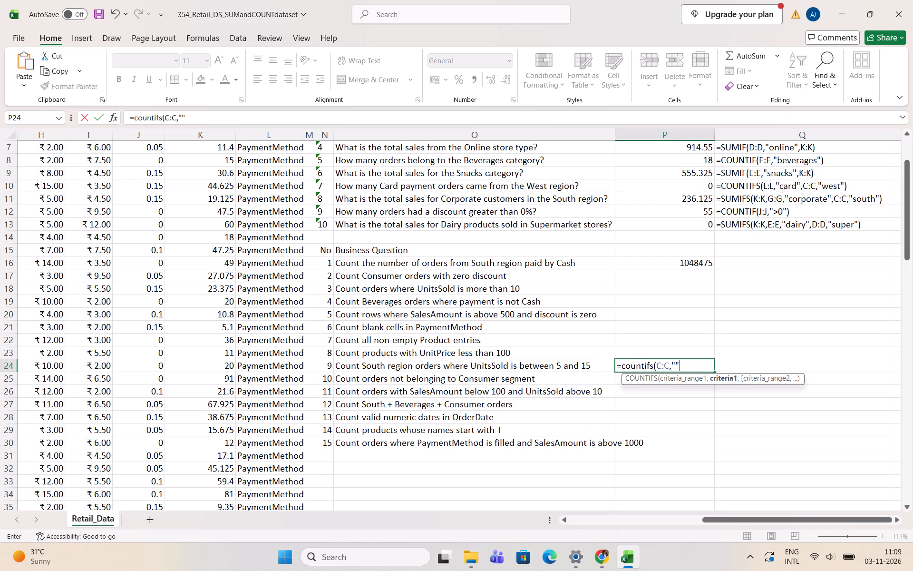
click(675, 364)
text(south)
Add the UnitsSold column H as the second criteria range of the COUNTIFS formula in P24.
click(704, 363)
key(comma)
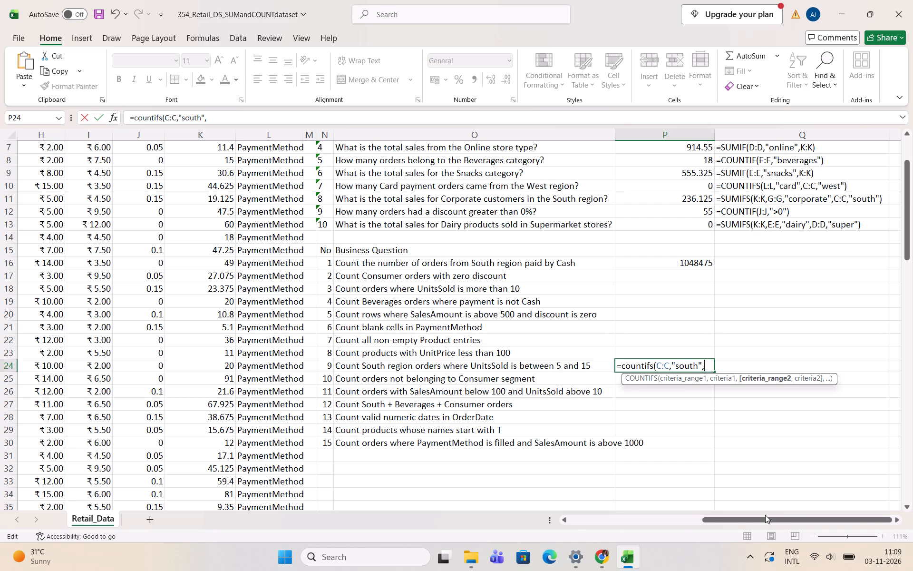
drag(754, 514, 674, 516)
drag(724, 518, 612, 522)
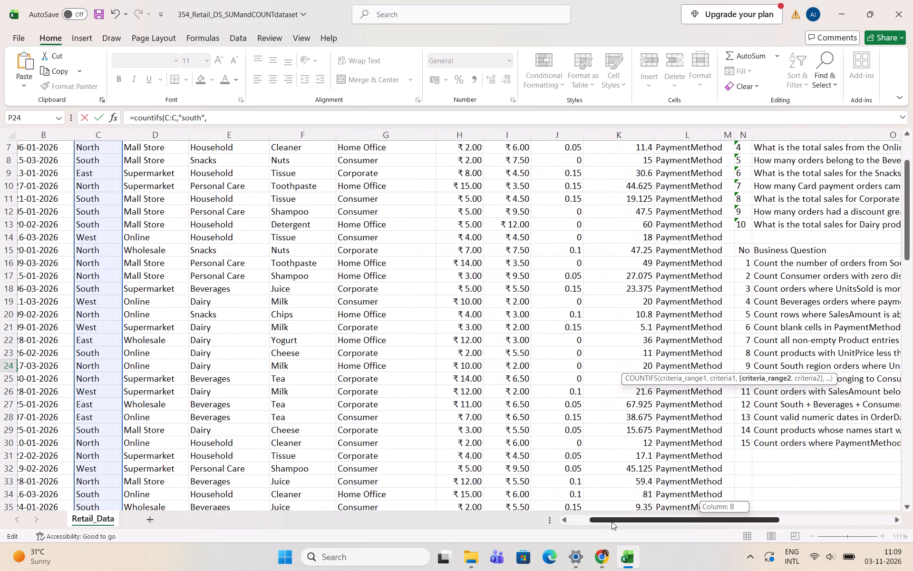
drag(612, 522, 582, 525)
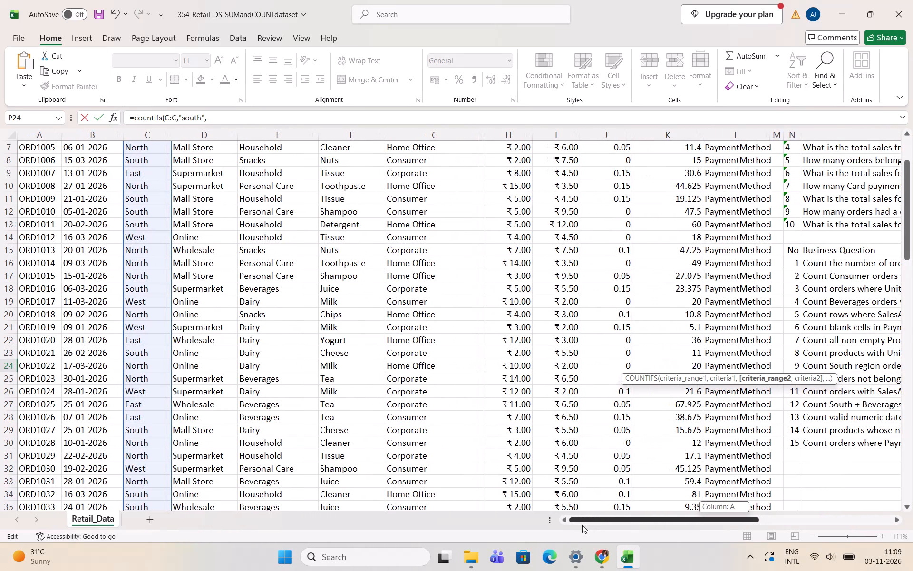
drag(582, 525, 577, 525)
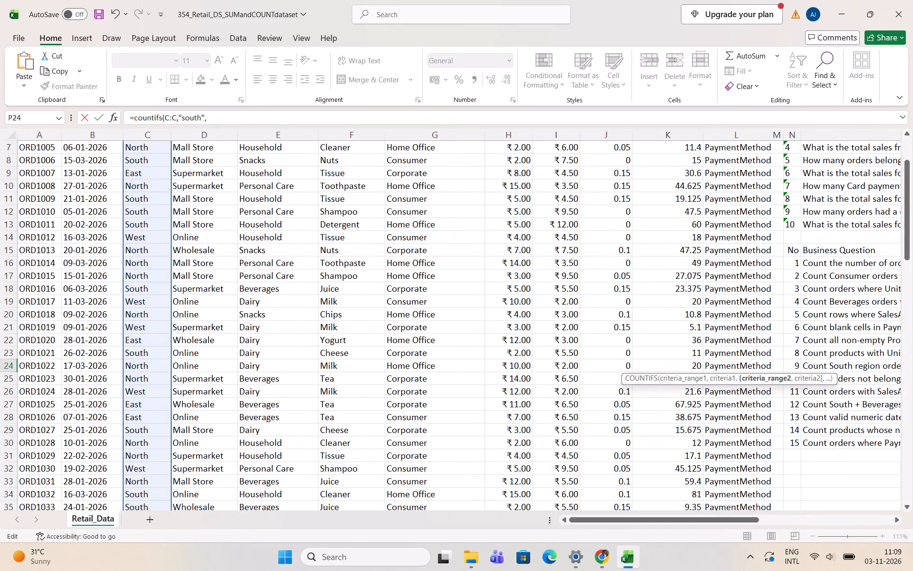
drag(631, 519, 778, 519)
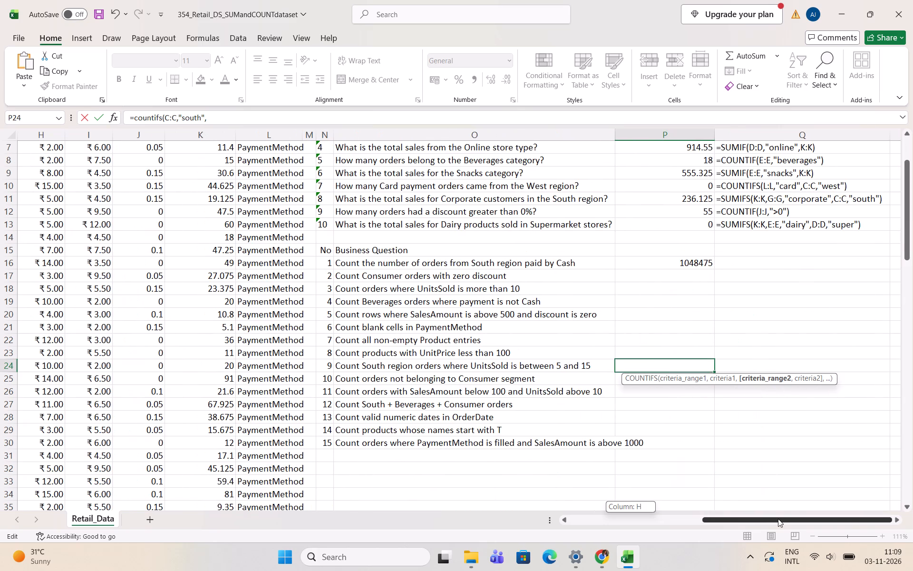
drag(778, 519, 763, 516)
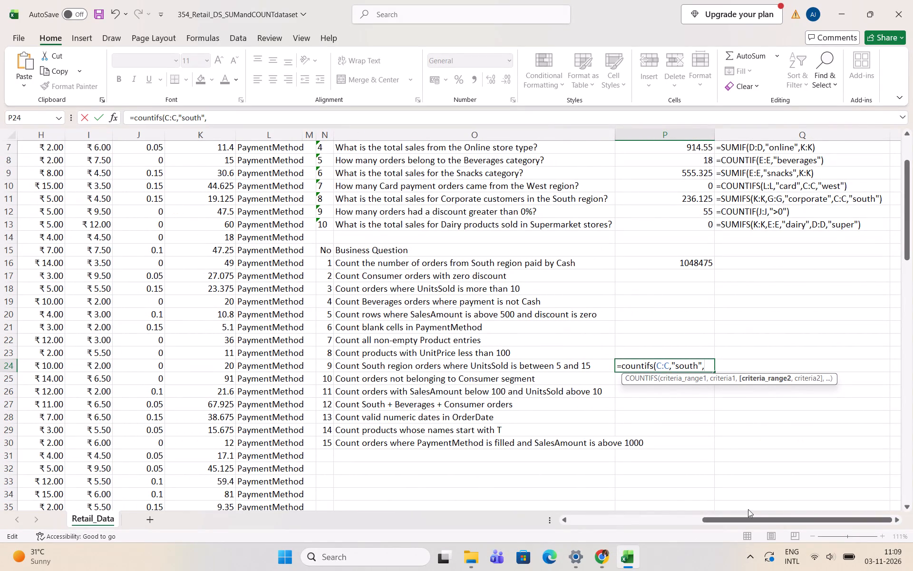
drag(741, 519, 644, 516)
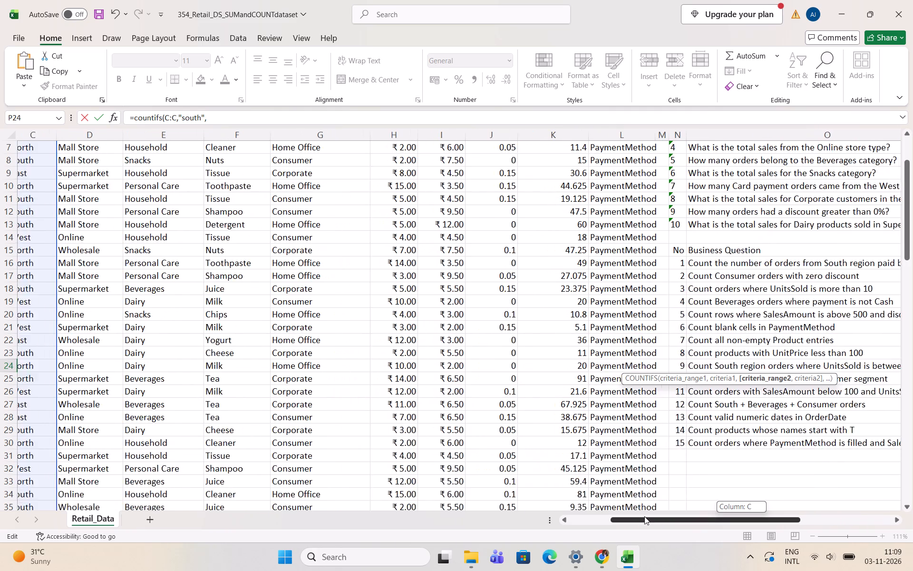
drag(644, 516, 618, 517)
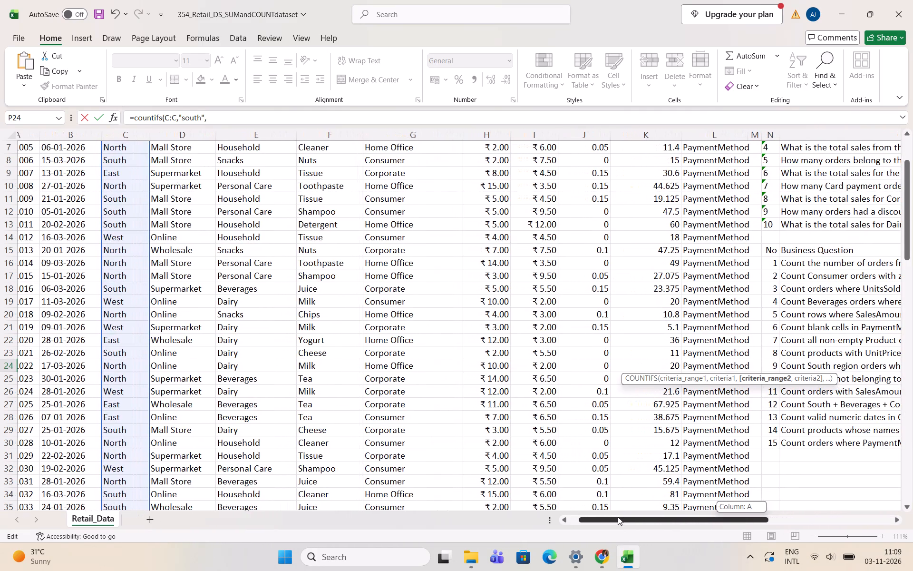
drag(618, 517, 617, 517)
scroll(715, 449, up, 8)
scroll(716, 448, down, 1)
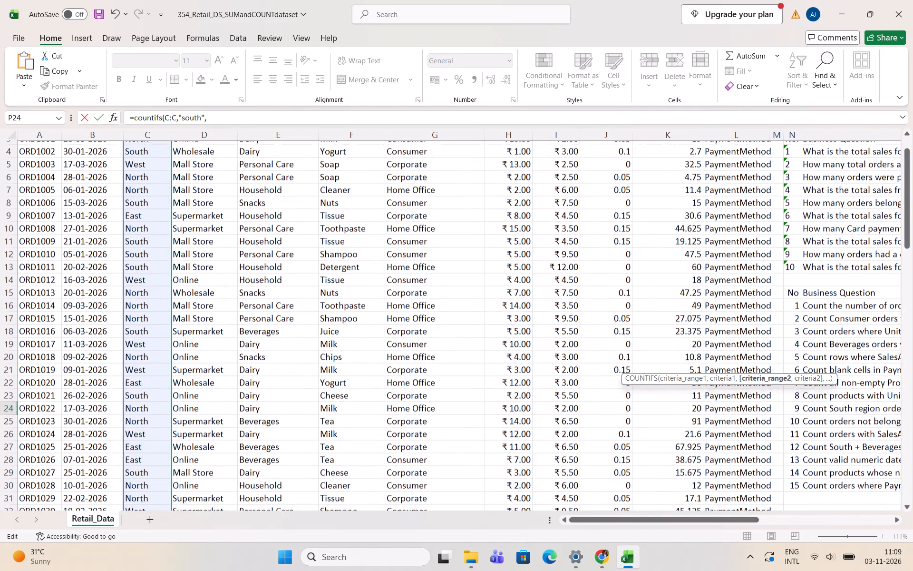
scroll(716, 448, up, 2)
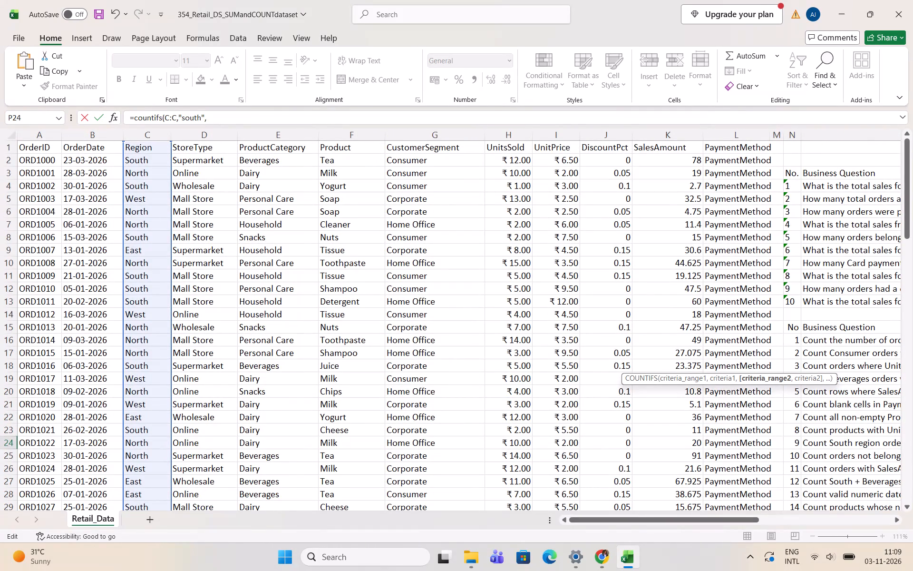
click(509, 136)
drag(654, 517, 703, 516)
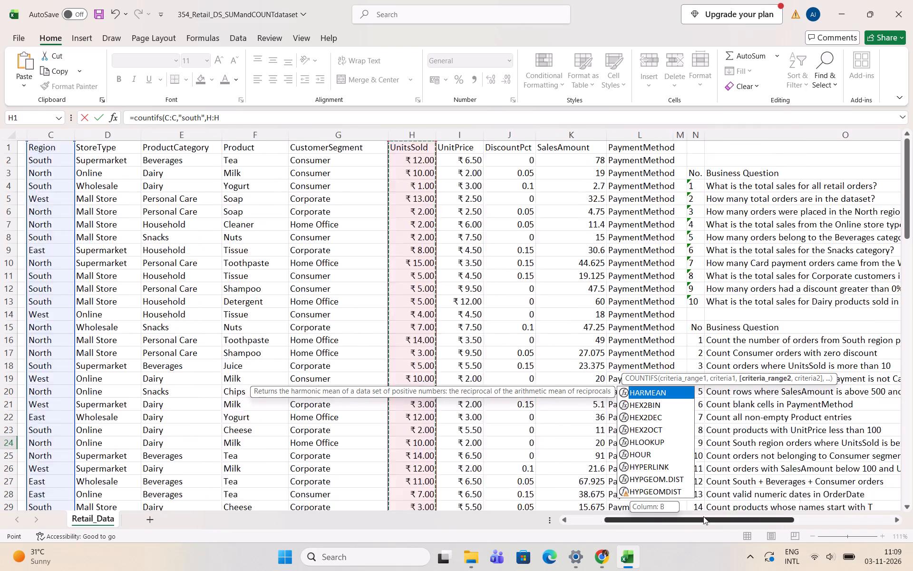
drag(703, 516, 791, 516)
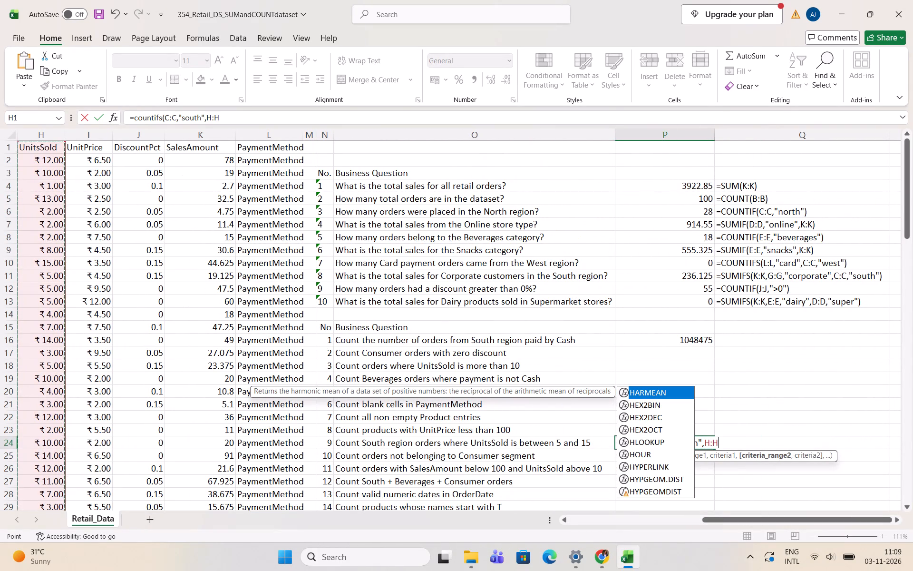
Append the lower-bound criterion ">=5" directly after H:H in the P24 formula.
click(720, 444)
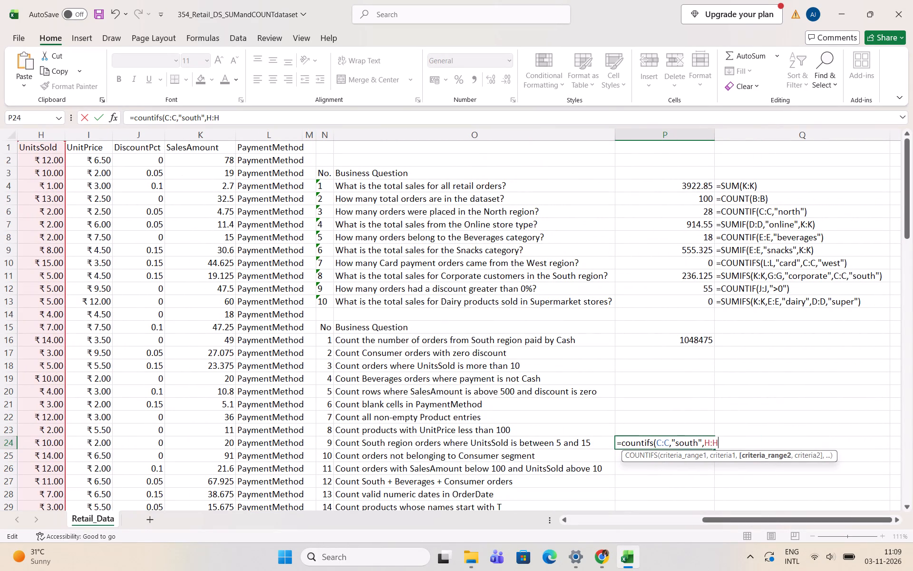
text("')
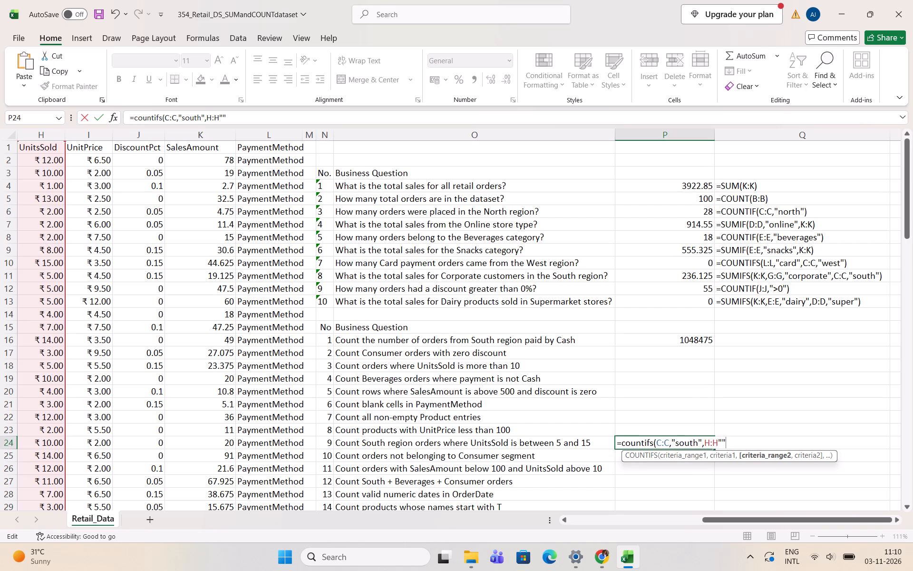
click(720, 442)
key(shift+greater)
key(equal)
key(5)
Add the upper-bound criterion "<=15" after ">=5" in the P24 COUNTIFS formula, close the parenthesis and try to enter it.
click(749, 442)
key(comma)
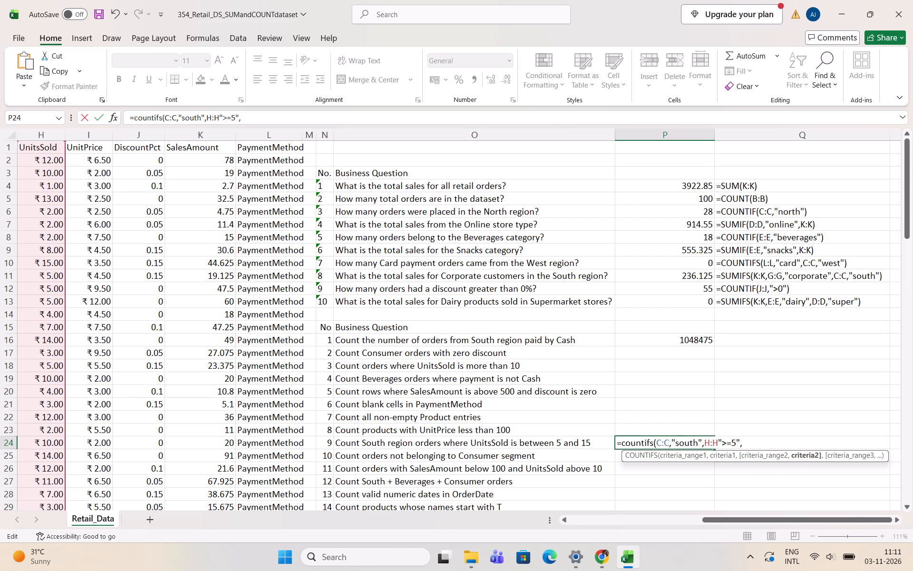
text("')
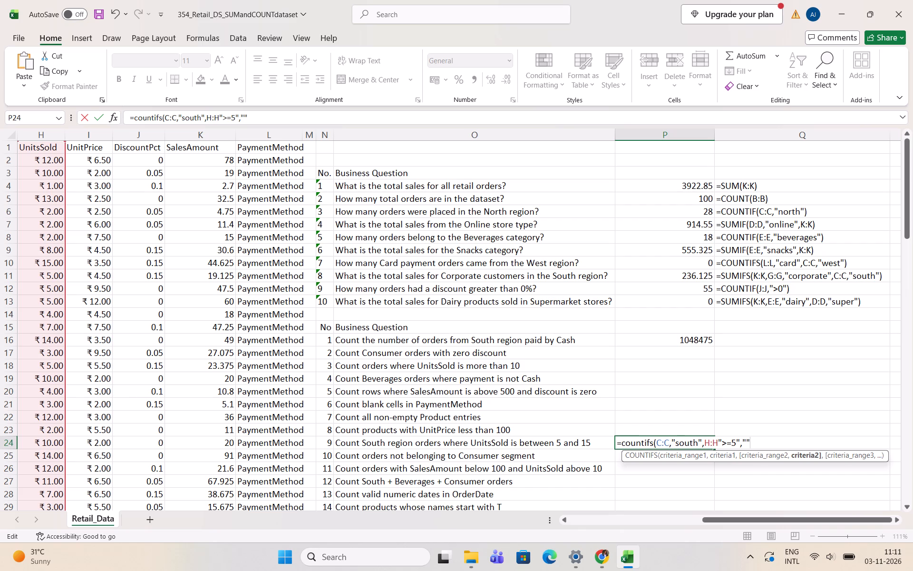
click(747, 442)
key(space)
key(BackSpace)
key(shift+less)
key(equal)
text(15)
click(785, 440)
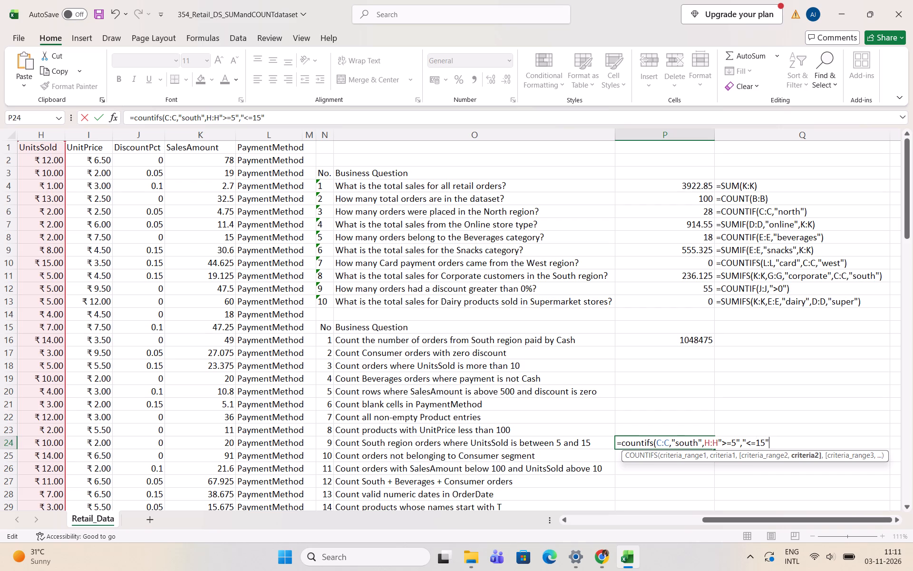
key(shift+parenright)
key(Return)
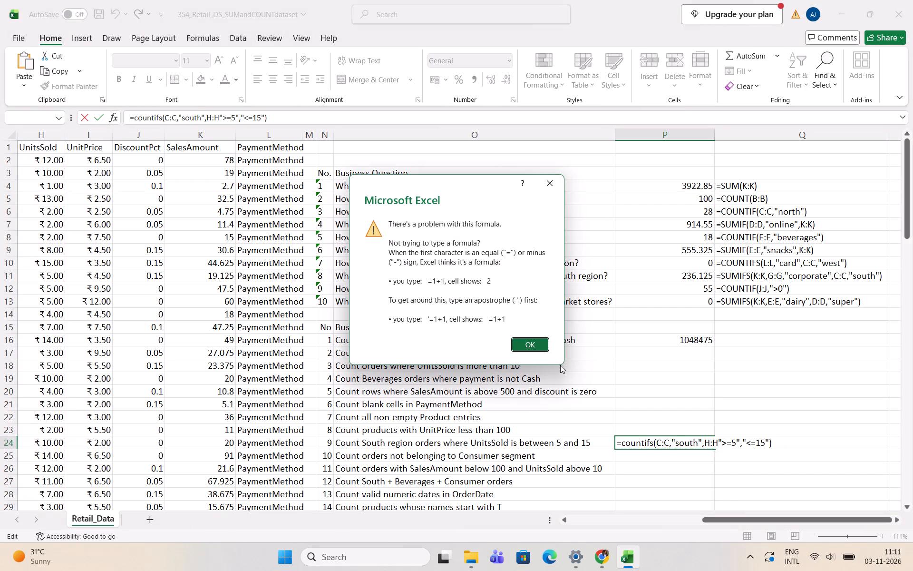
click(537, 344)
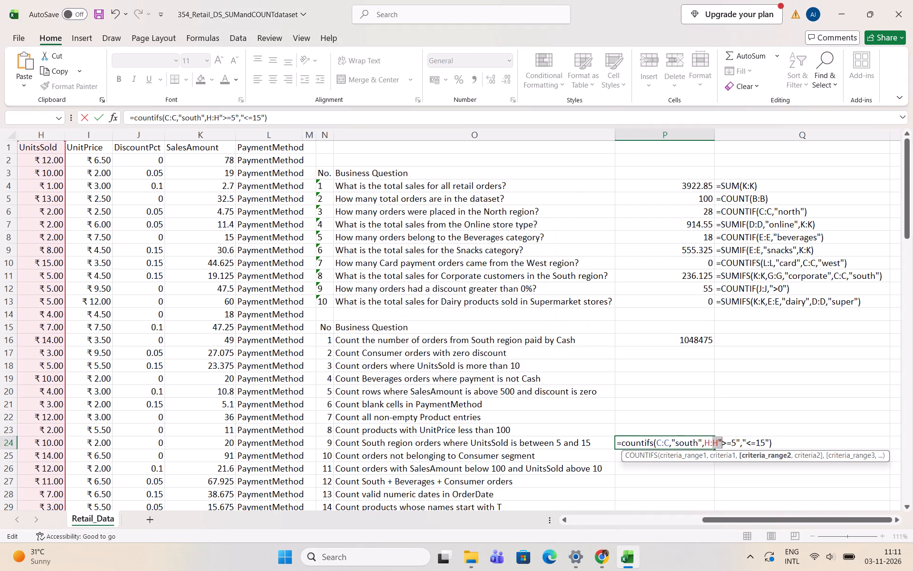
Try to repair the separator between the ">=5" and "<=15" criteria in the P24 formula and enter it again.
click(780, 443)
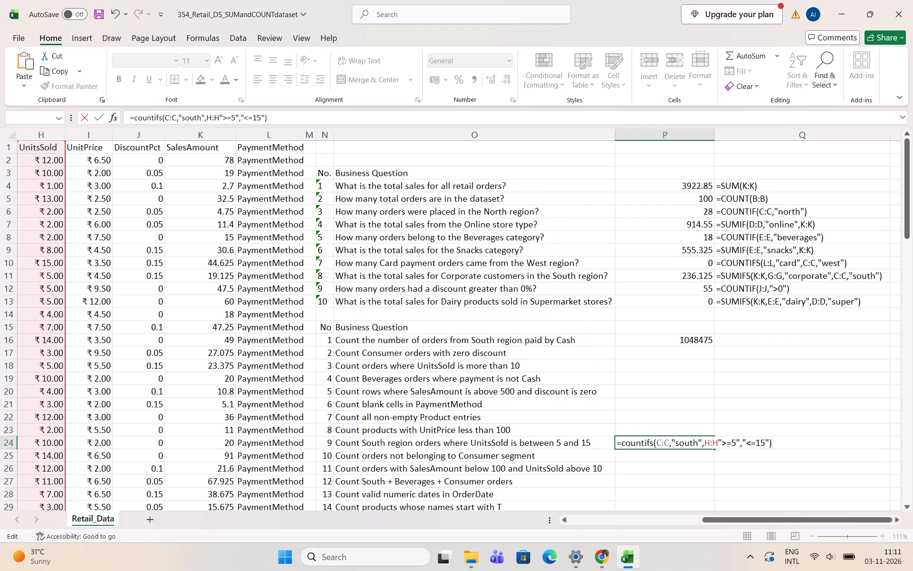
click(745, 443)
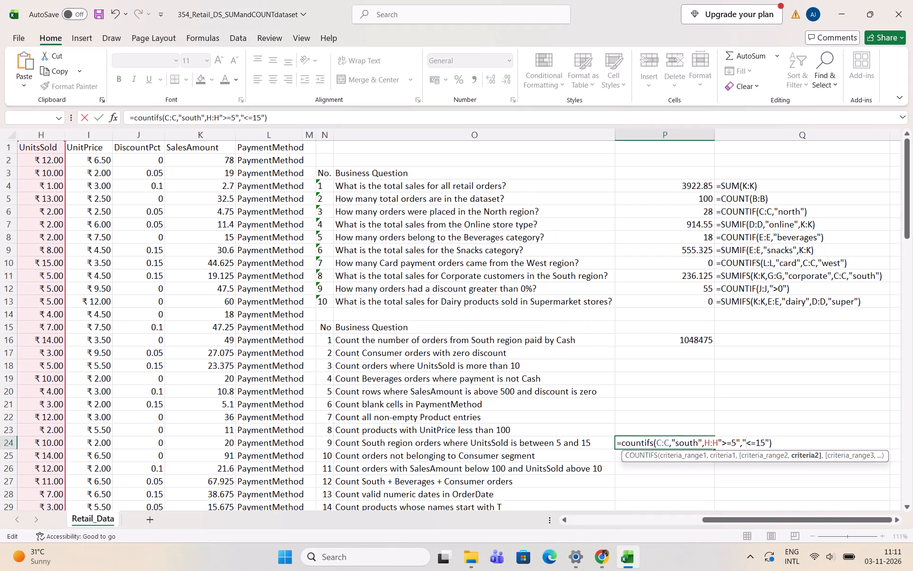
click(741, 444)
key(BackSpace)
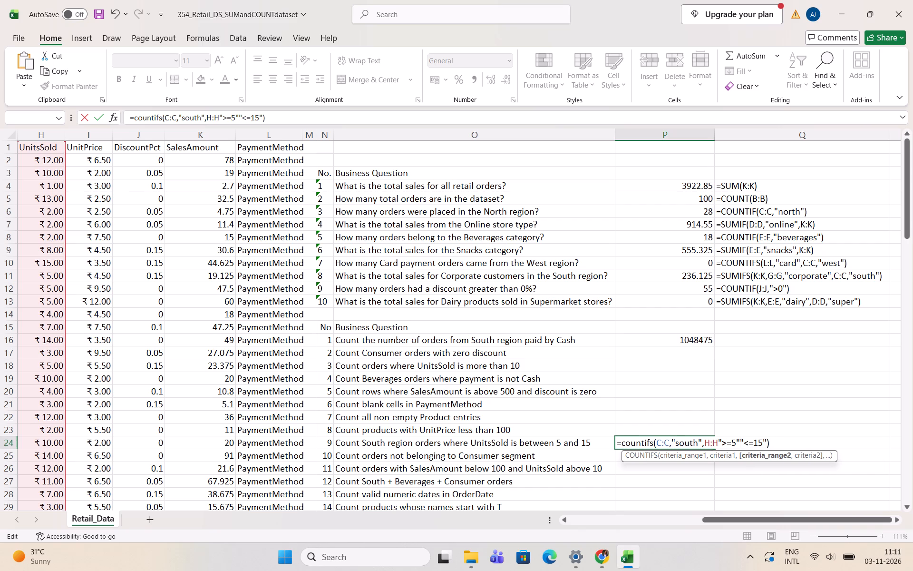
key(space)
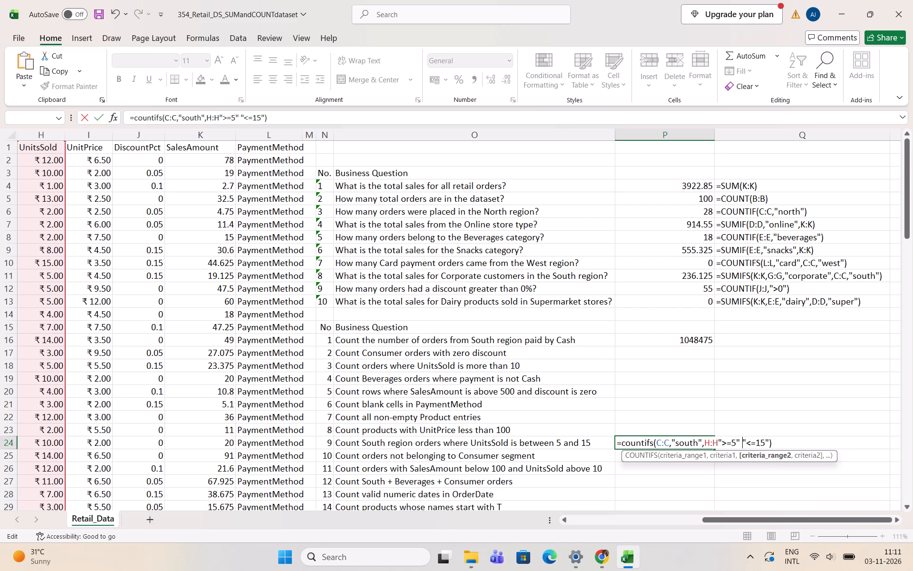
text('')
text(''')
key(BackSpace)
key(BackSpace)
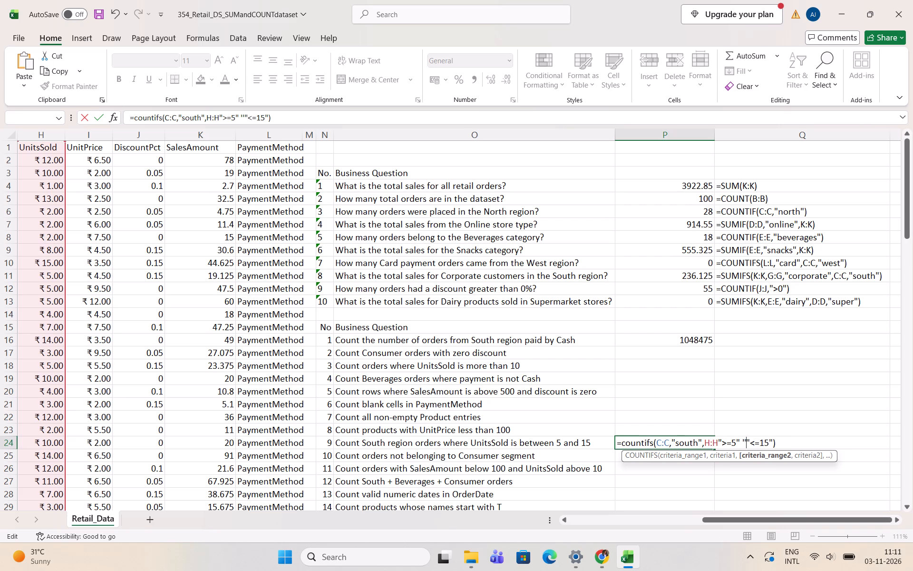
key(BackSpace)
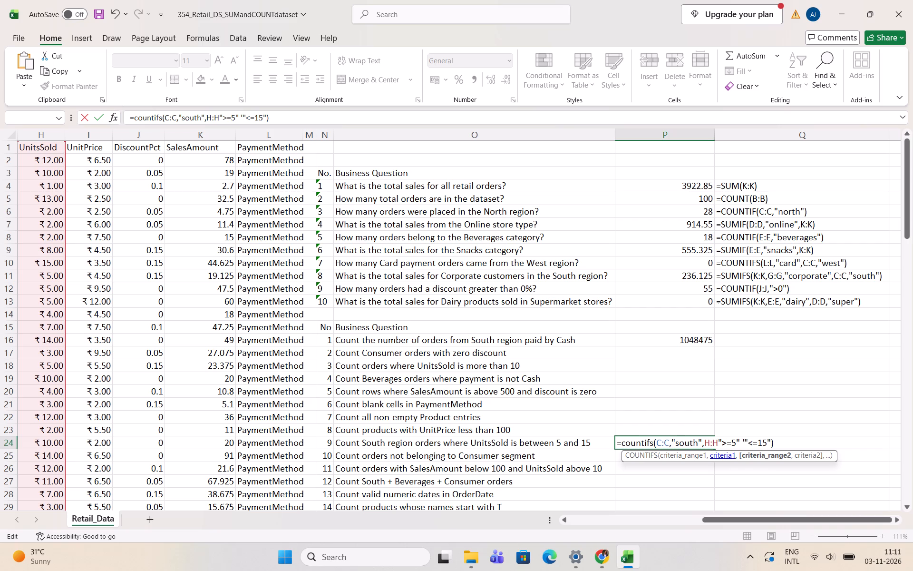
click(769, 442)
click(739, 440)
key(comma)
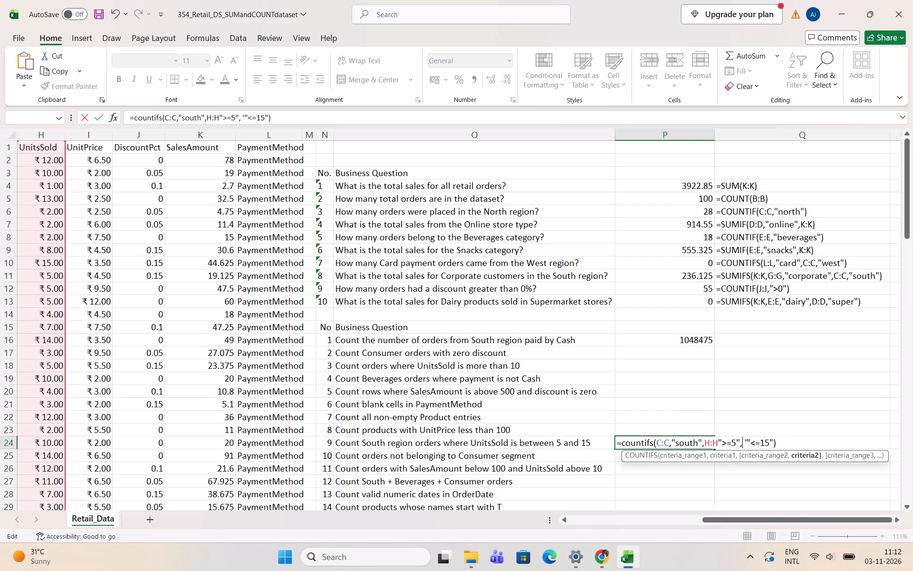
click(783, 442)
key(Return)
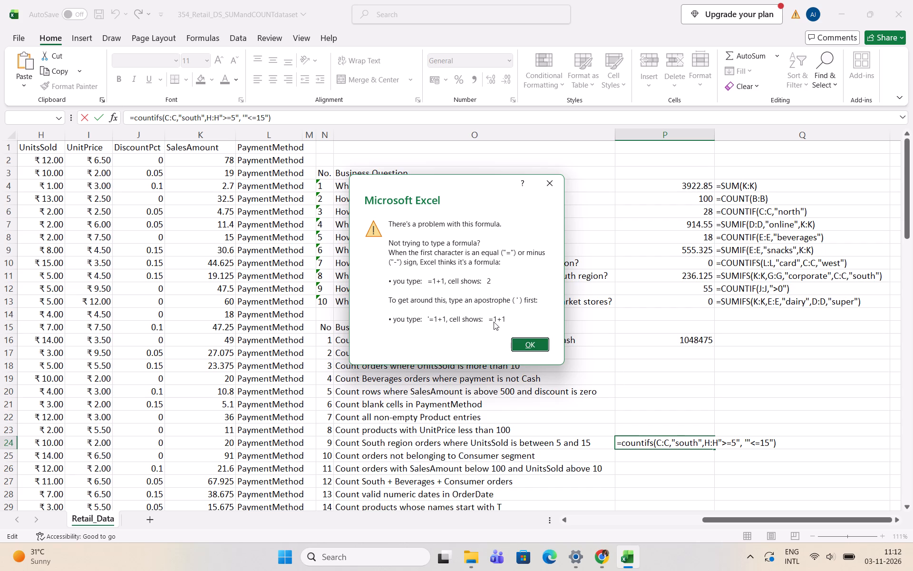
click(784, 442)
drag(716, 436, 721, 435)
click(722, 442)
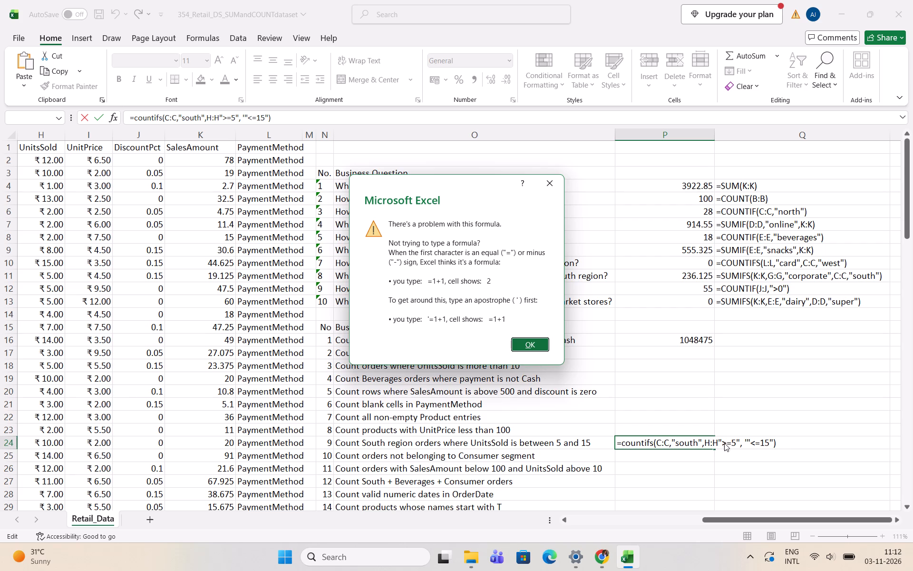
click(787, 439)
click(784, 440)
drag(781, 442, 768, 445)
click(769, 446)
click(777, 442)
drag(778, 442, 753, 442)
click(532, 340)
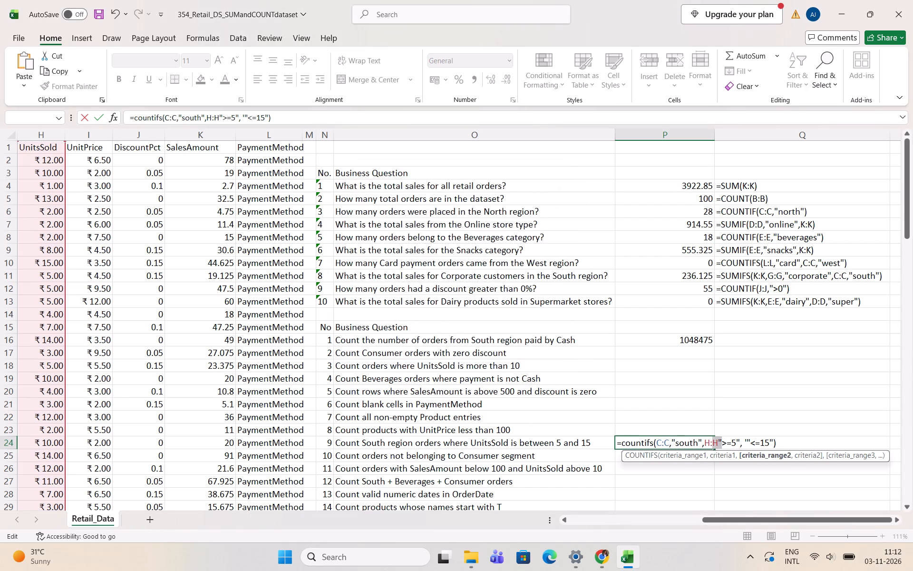
Delete the entire COUNTIFS formula from cell P24 beside question 9 of the second list.
drag(782, 441, 611, 448)
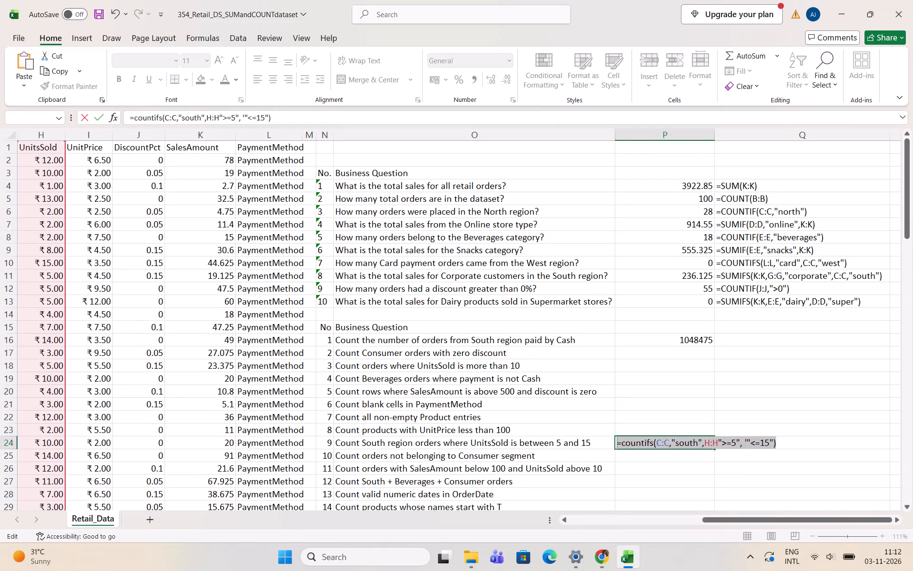
key(BackSpace)
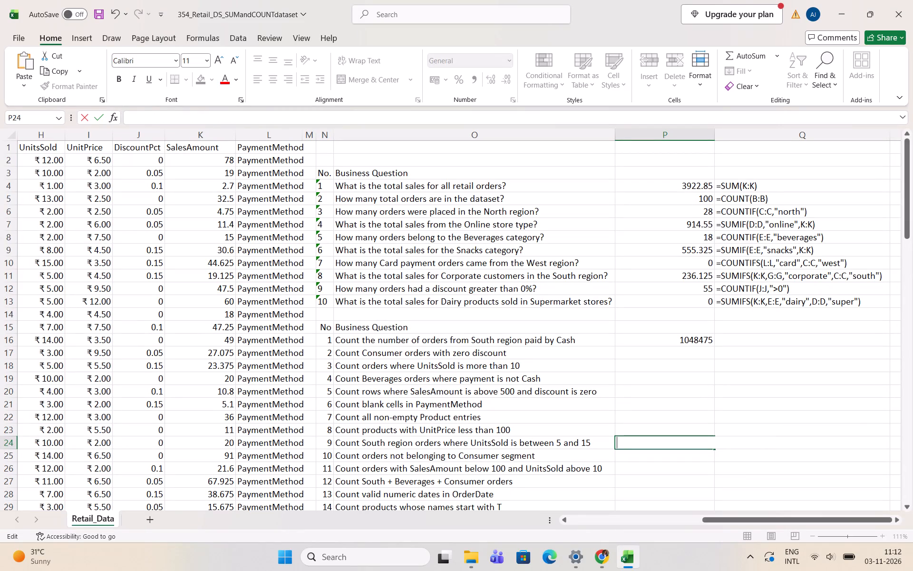
click(660, 440)
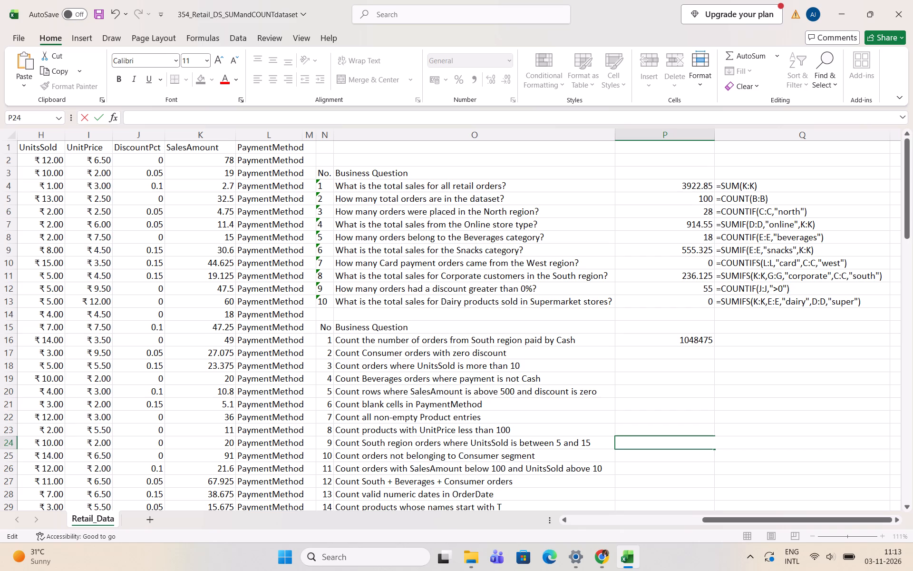
Clear the COUNTIFS formula from cell P16 beside question 1 of the second list.
click(671, 343)
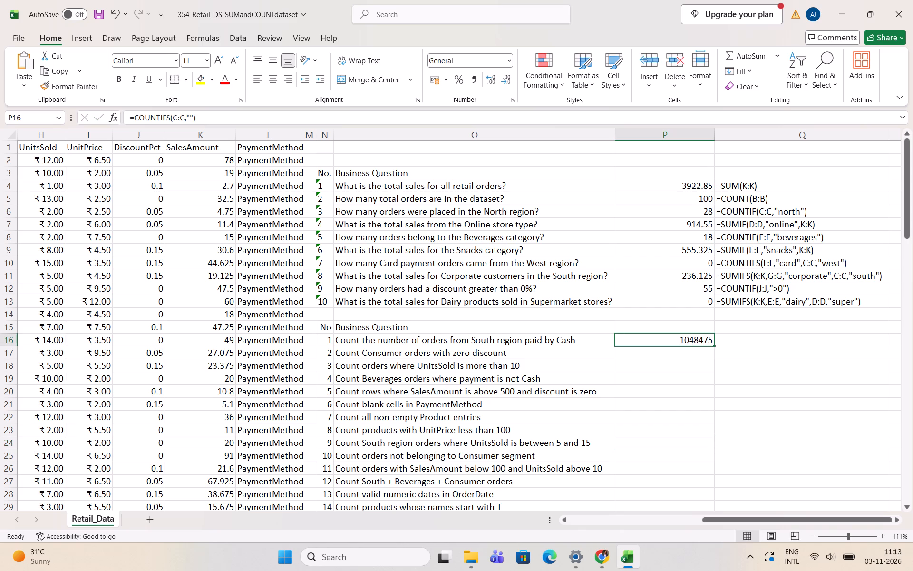
click(680, 343)
click(692, 343)
key(BackSpace)
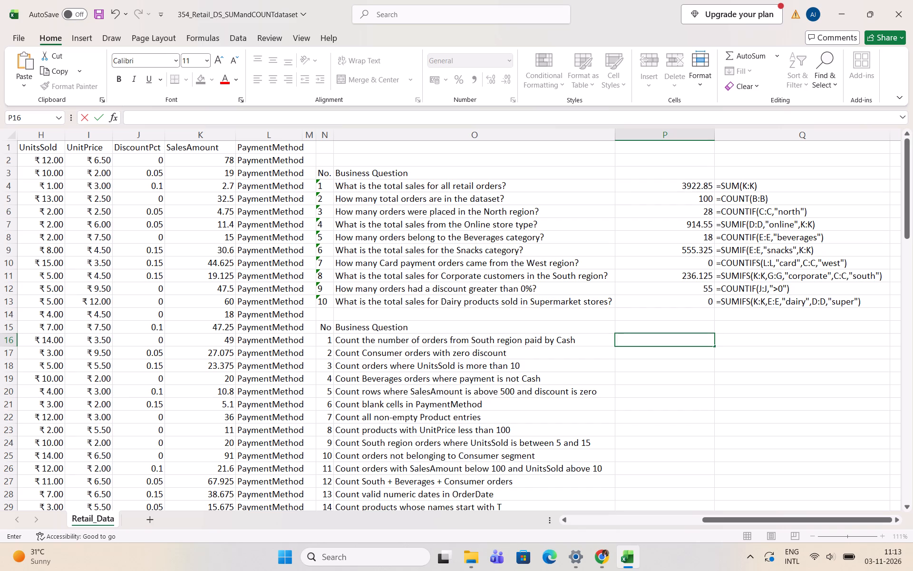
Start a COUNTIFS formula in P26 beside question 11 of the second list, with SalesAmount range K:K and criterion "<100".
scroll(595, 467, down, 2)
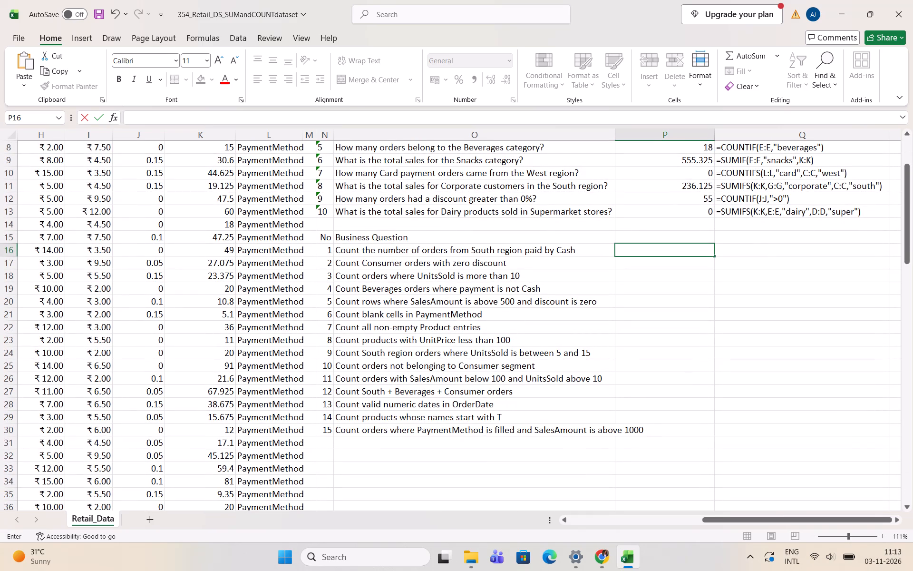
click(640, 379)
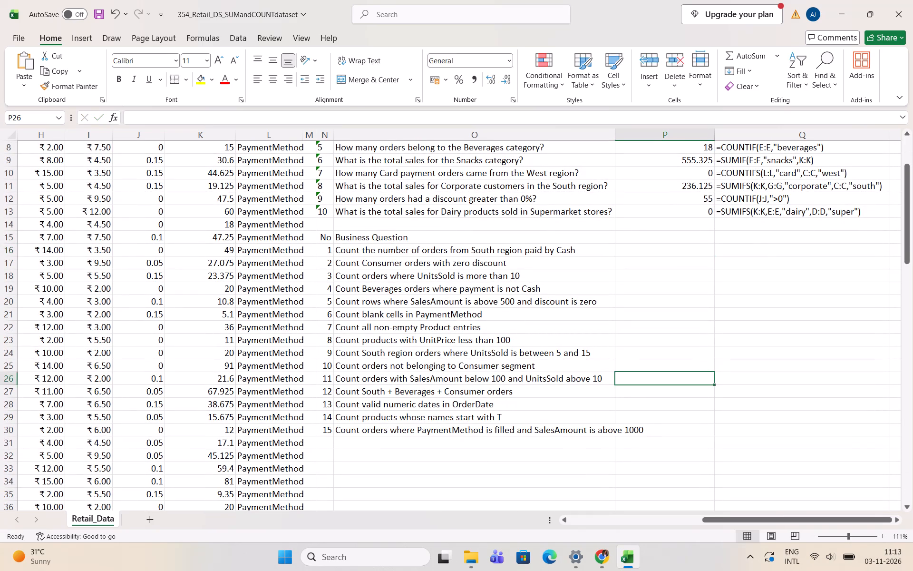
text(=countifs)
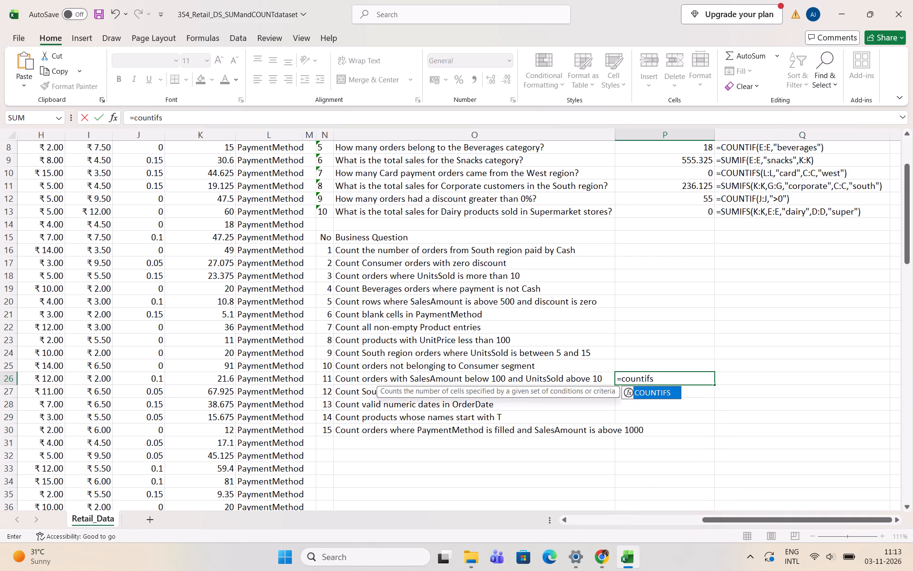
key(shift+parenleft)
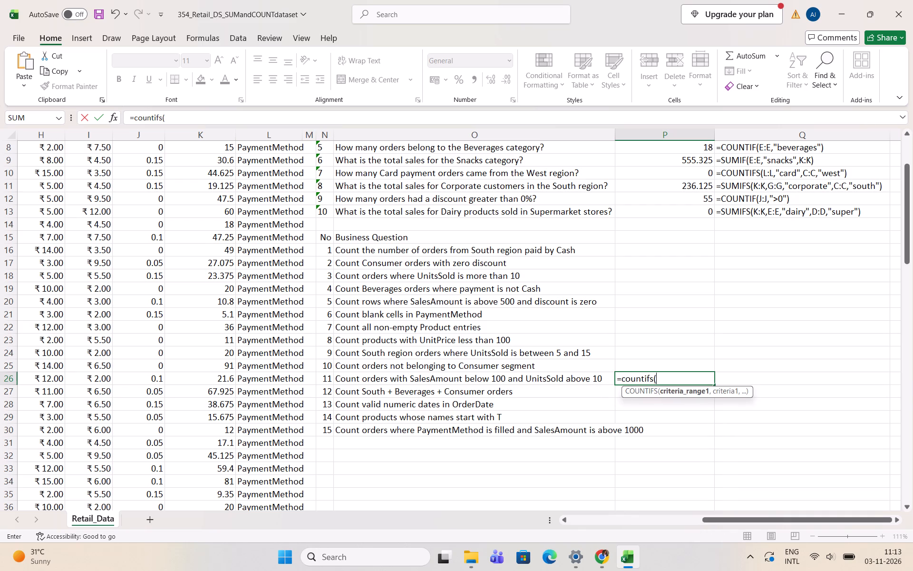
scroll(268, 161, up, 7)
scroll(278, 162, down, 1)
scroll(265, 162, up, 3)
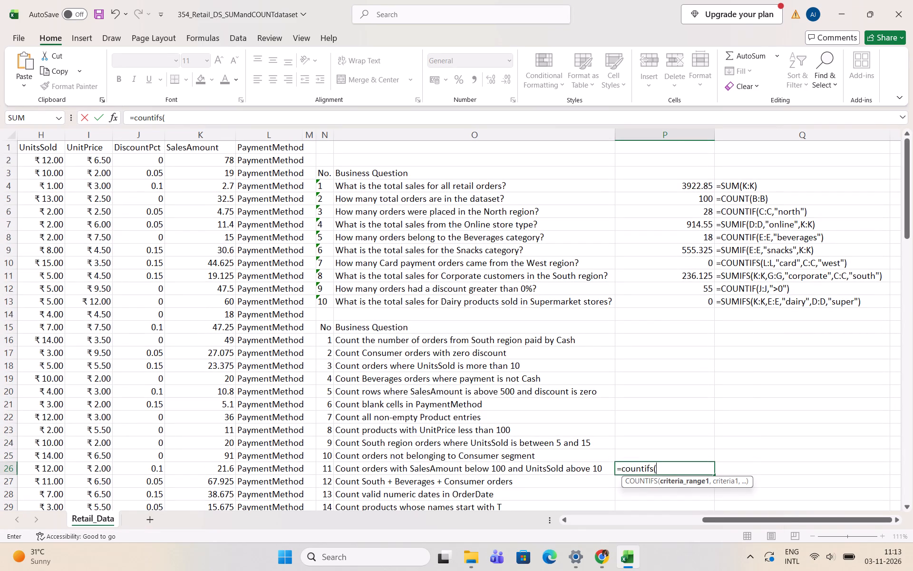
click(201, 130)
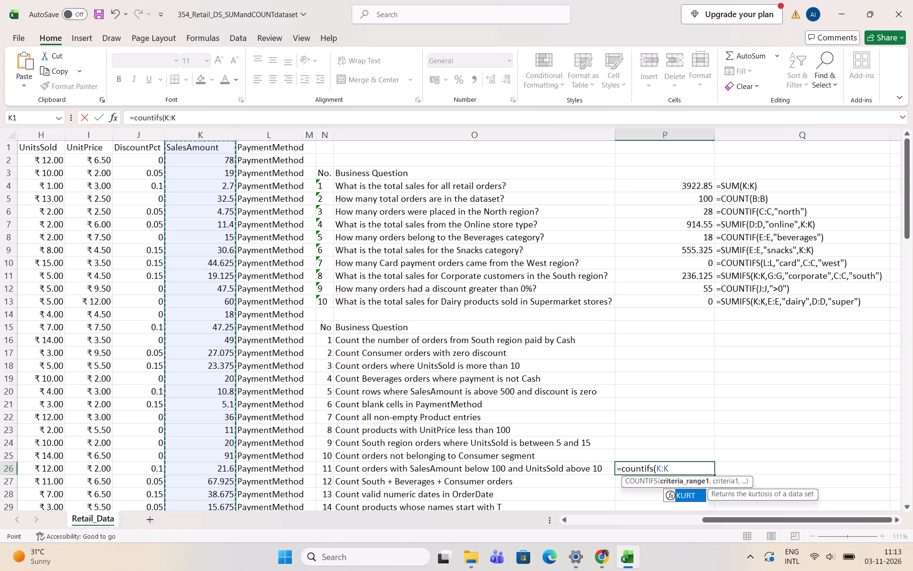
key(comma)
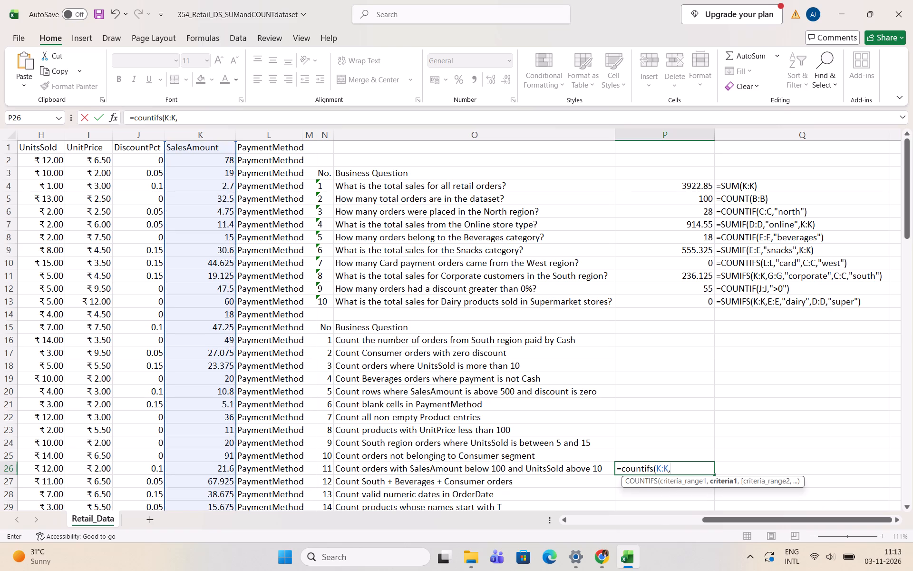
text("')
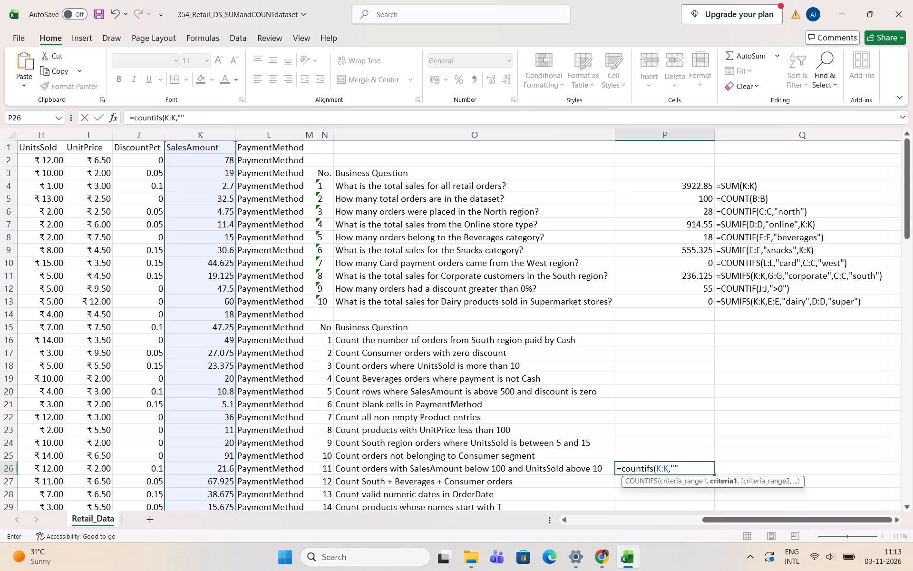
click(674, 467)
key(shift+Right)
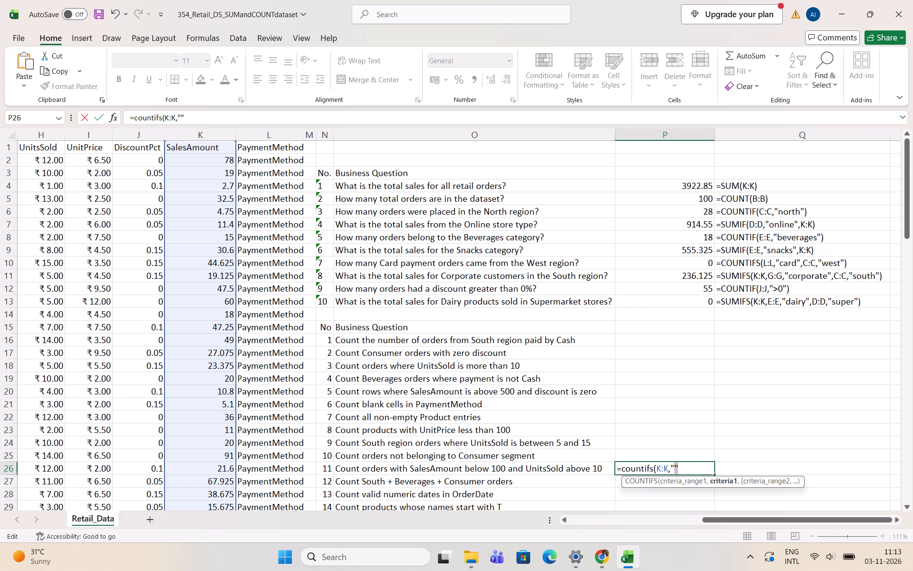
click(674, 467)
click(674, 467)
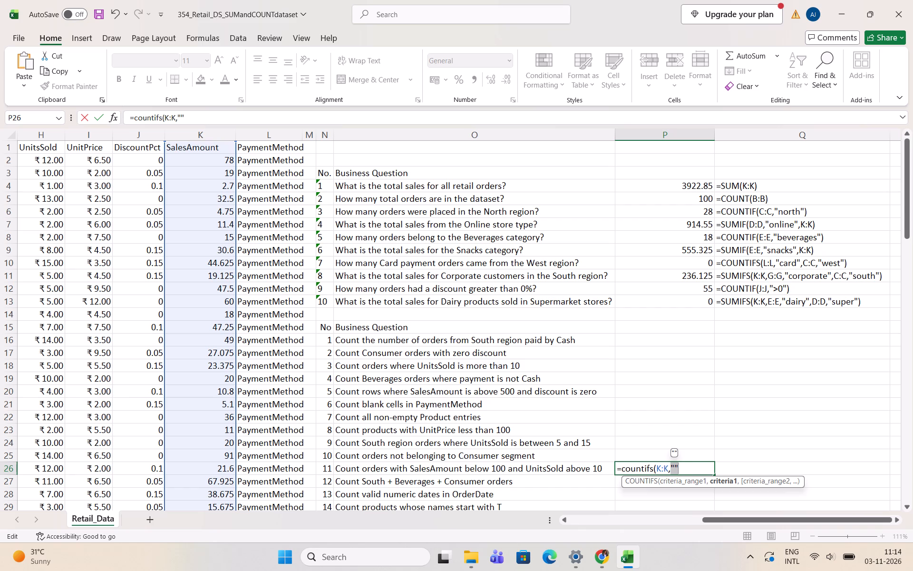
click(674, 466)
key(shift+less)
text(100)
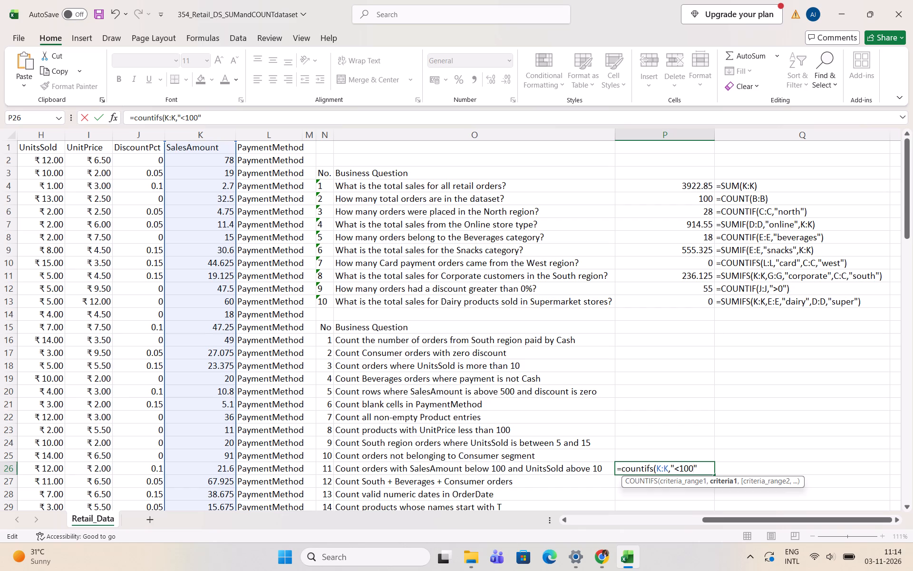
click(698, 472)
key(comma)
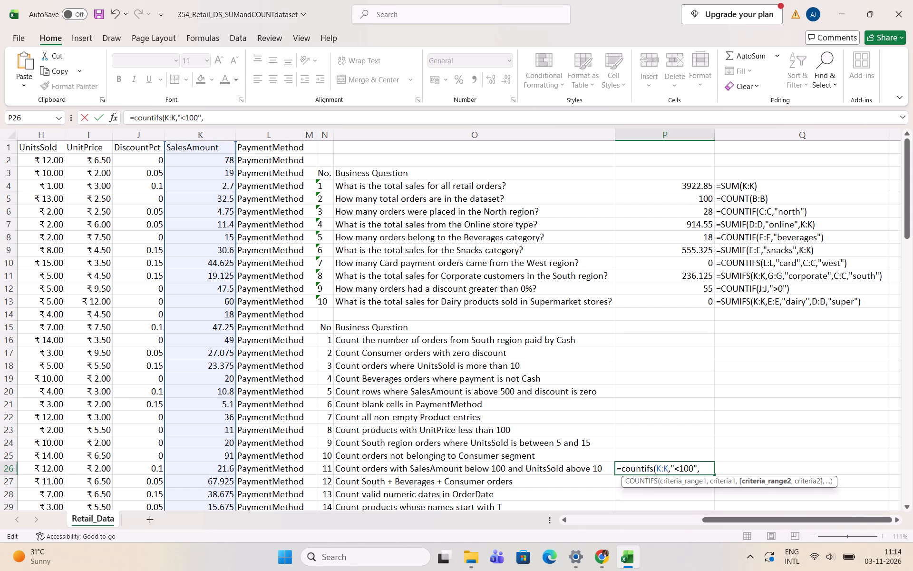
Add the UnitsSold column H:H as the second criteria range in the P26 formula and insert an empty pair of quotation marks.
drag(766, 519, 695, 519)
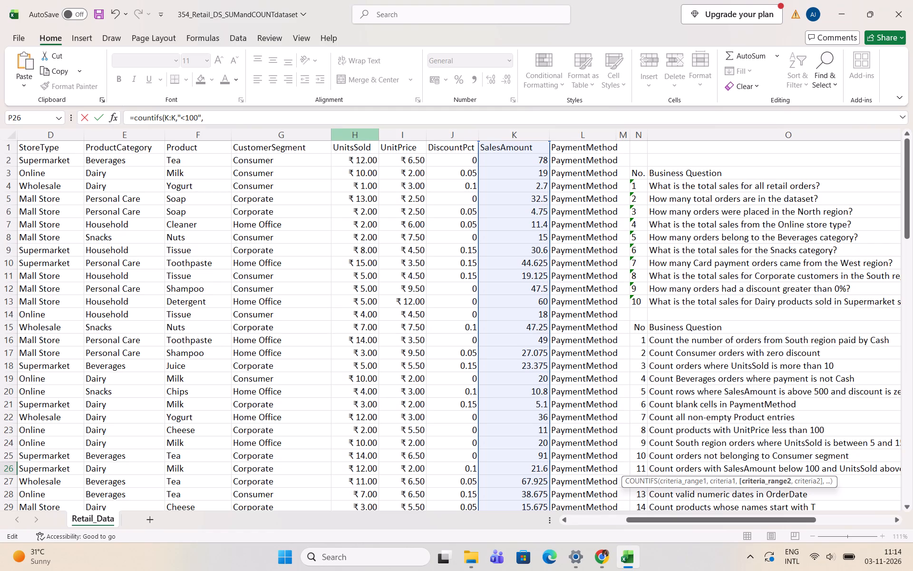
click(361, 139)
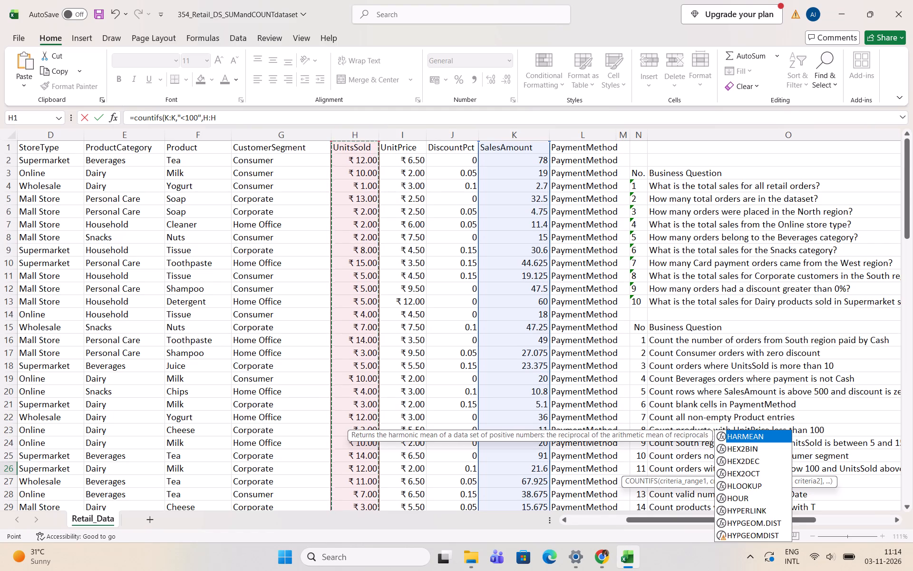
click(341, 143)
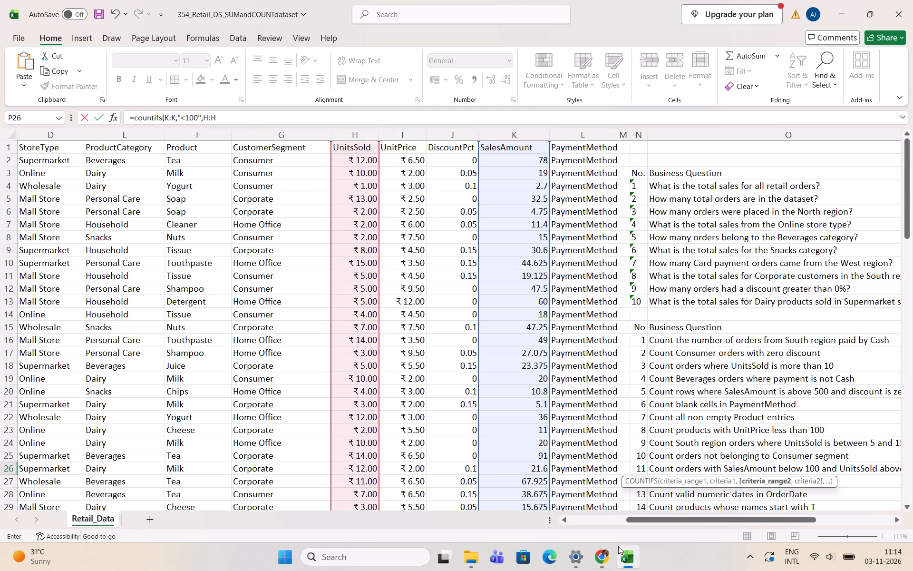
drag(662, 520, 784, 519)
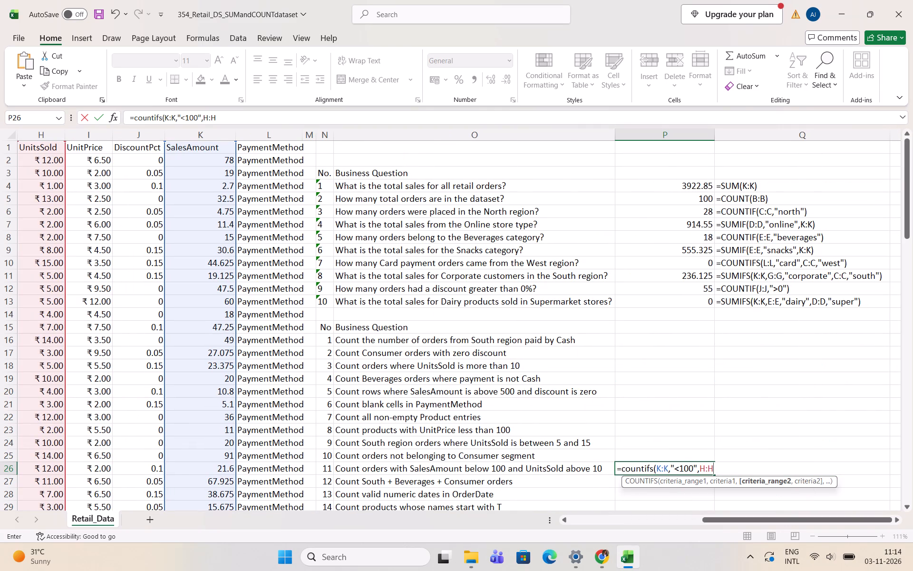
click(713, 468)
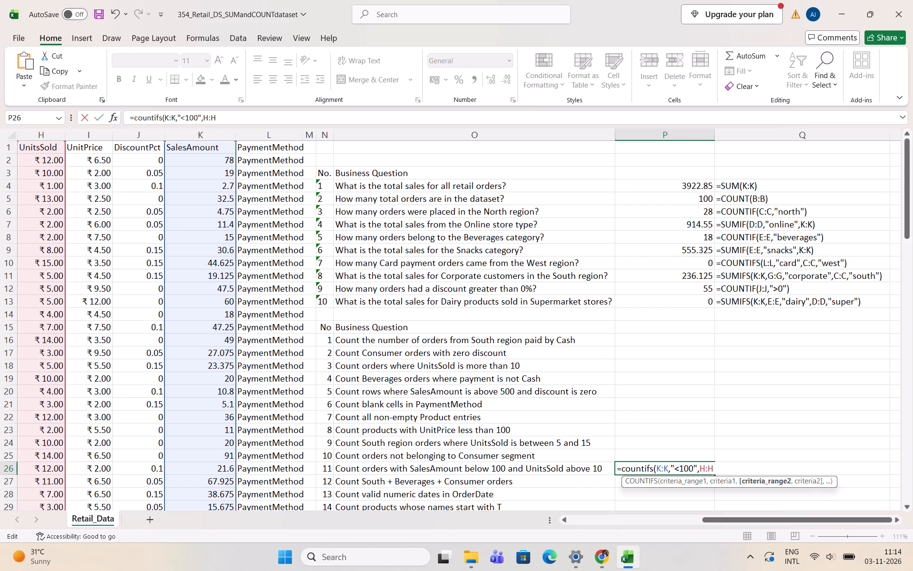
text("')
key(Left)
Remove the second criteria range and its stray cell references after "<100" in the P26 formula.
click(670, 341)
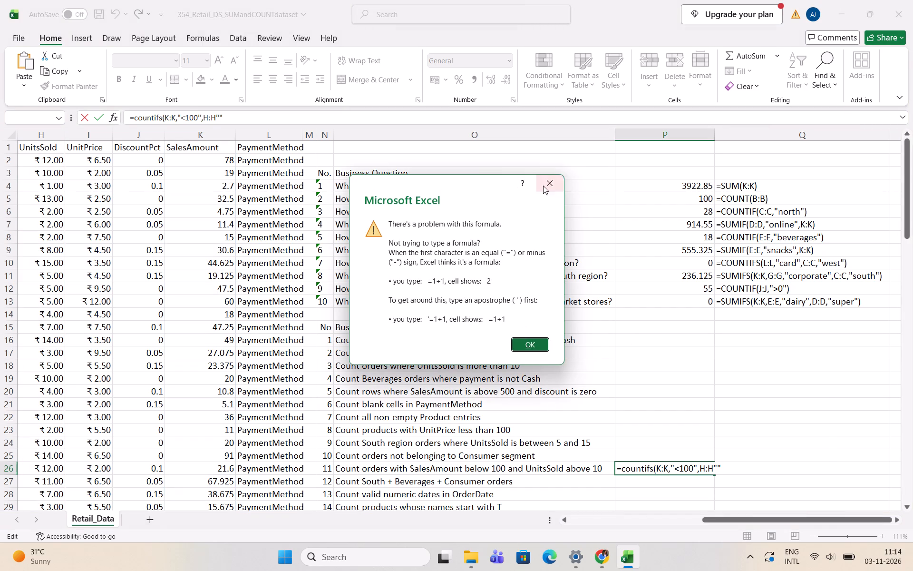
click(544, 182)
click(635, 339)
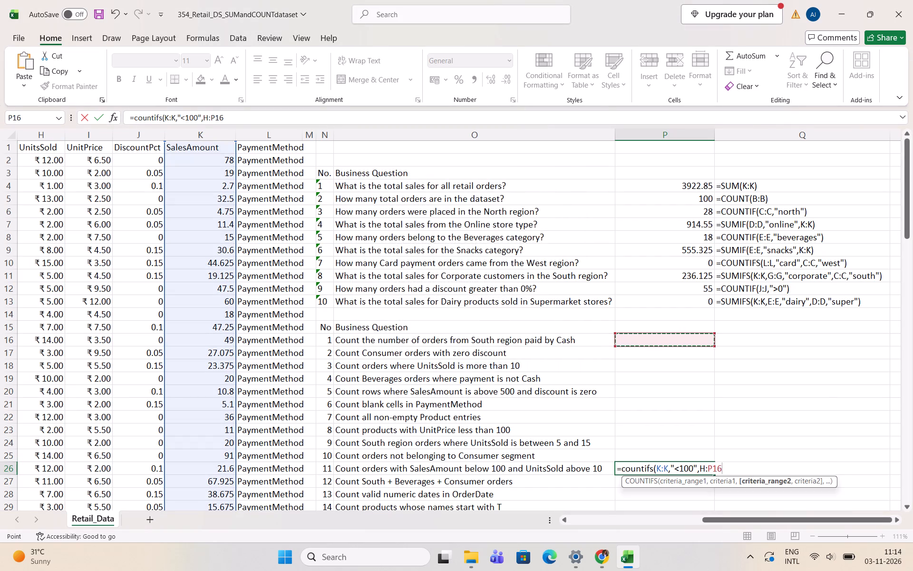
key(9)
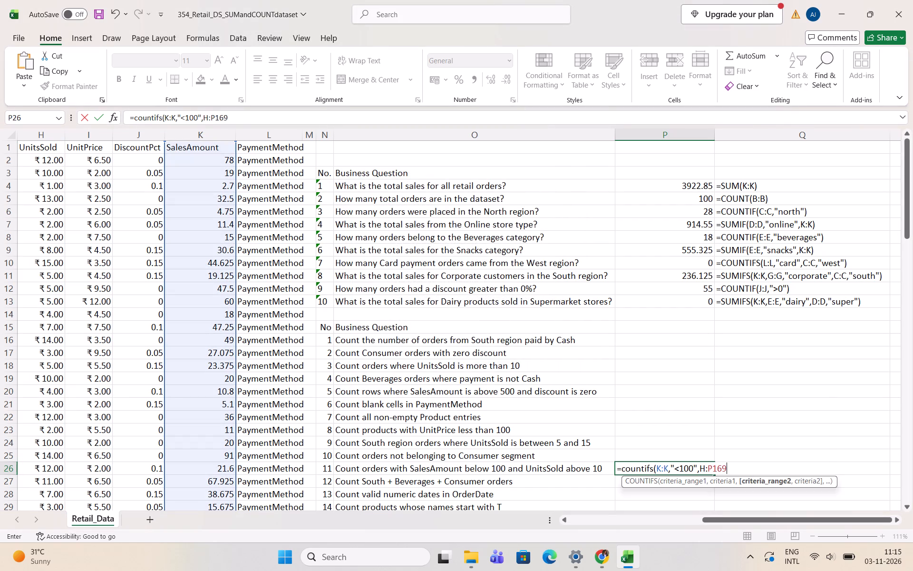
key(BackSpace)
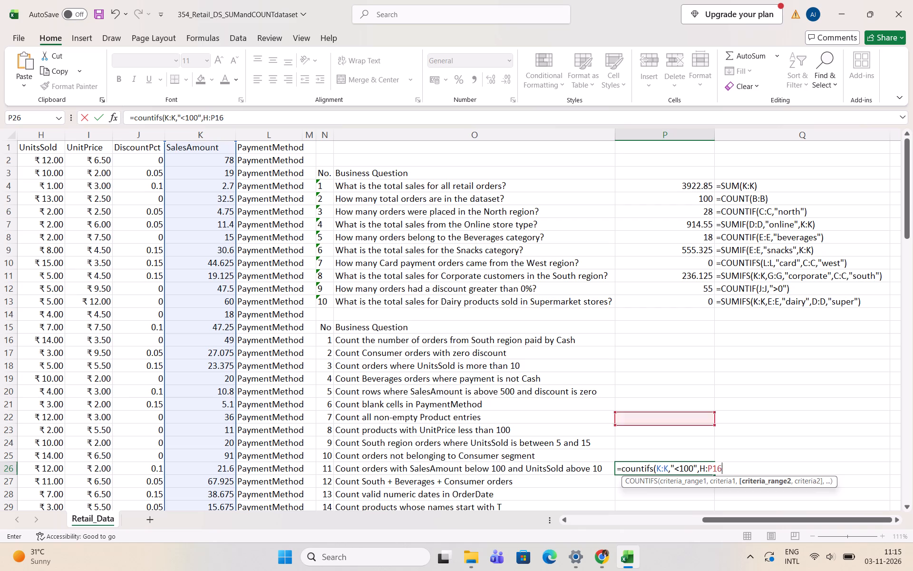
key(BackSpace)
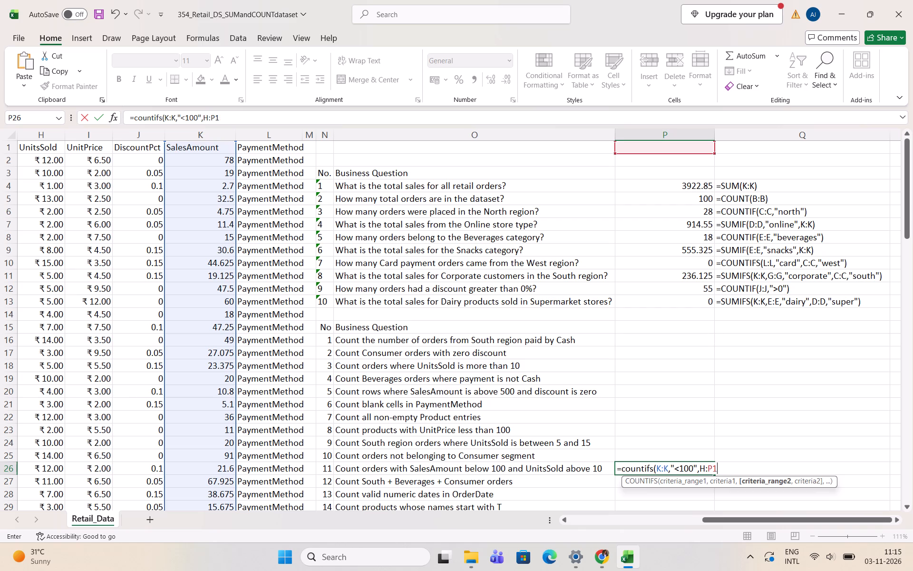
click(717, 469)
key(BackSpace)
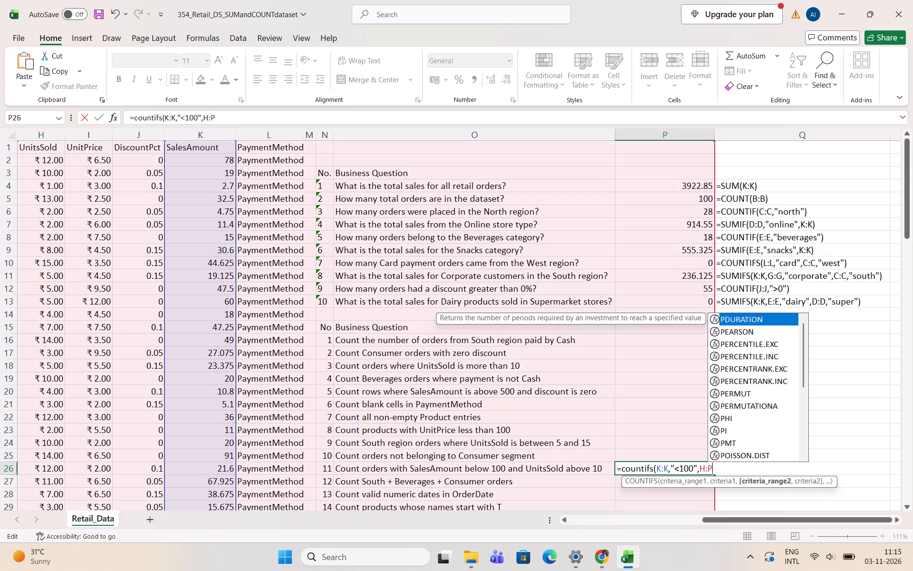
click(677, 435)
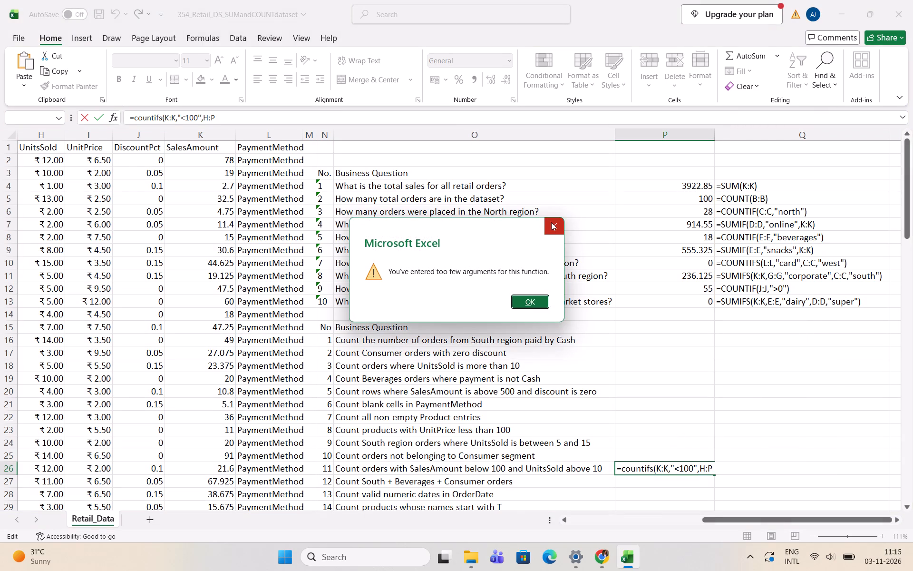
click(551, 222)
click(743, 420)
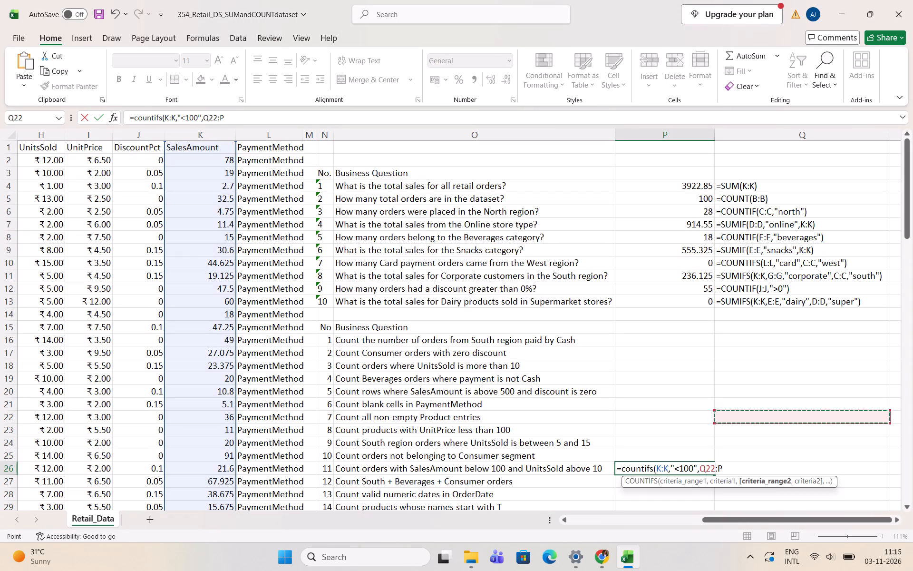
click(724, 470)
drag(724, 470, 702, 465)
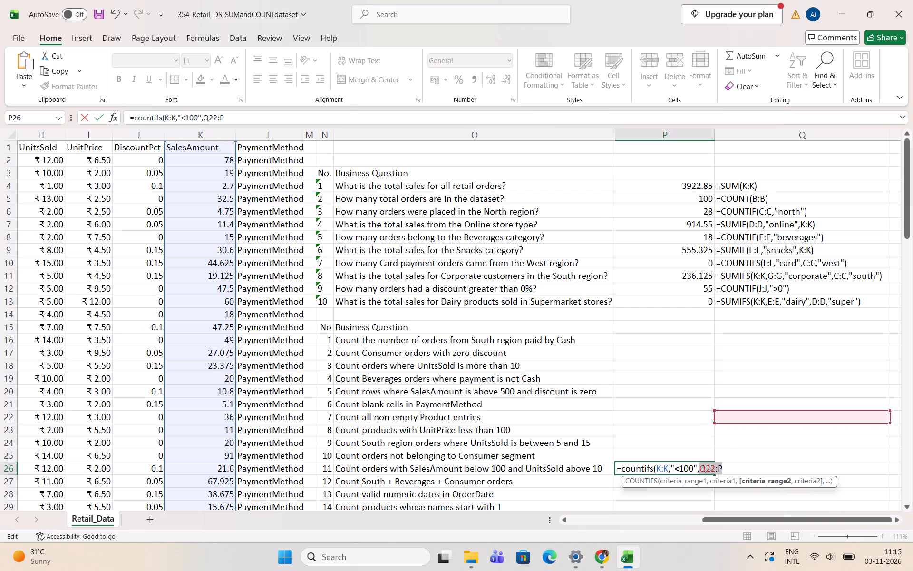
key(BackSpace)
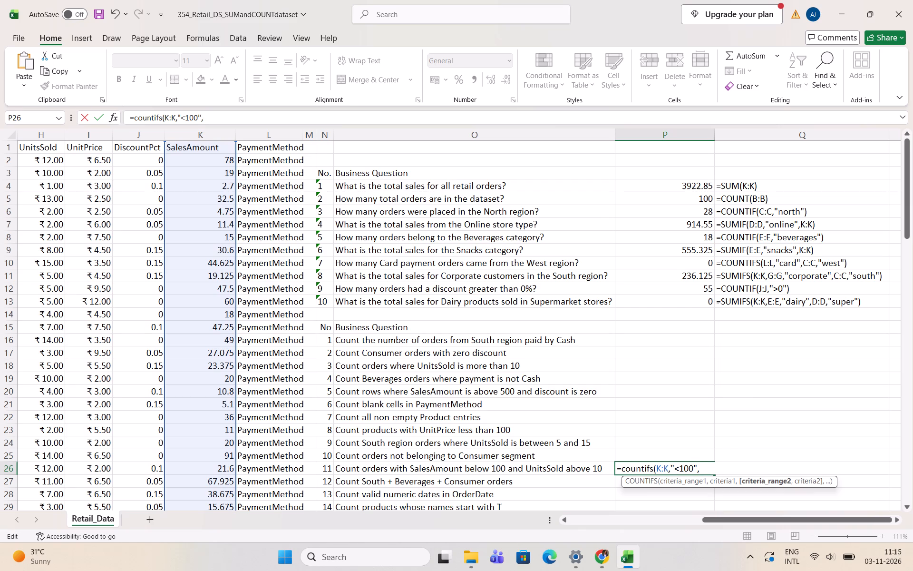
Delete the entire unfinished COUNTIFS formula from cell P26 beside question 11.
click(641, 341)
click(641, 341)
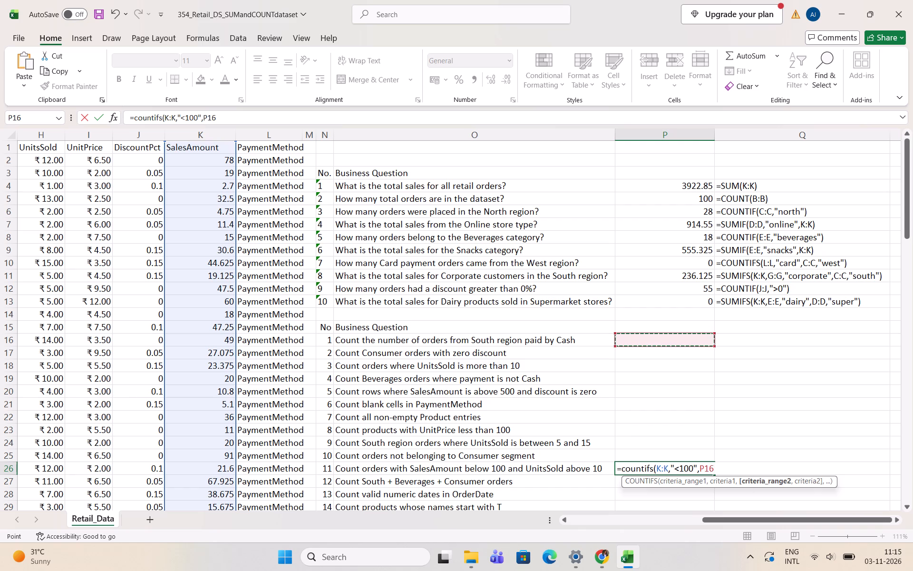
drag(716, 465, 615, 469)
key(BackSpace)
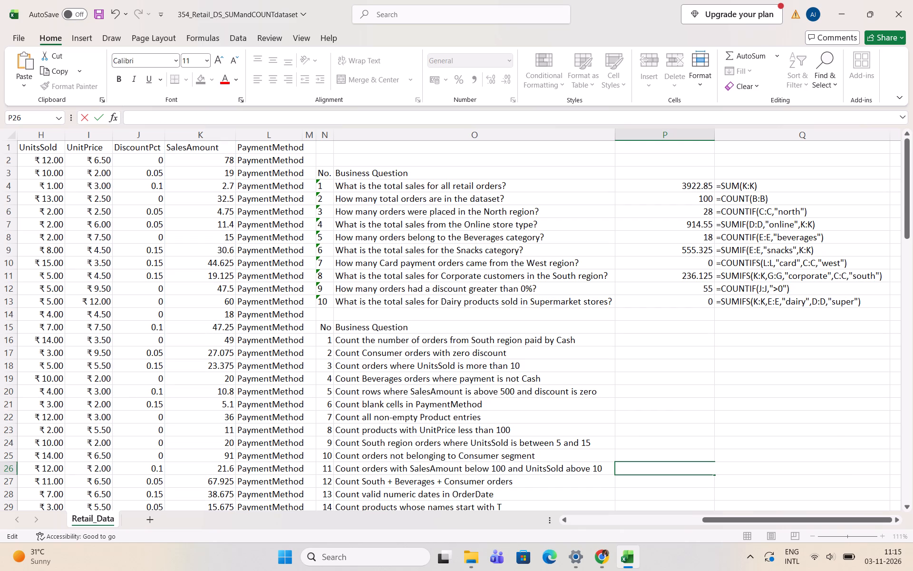
Enter the answers 9 in P16 and 16 in P17 beside questions 1 and 2 of the second list.
click(648, 341)
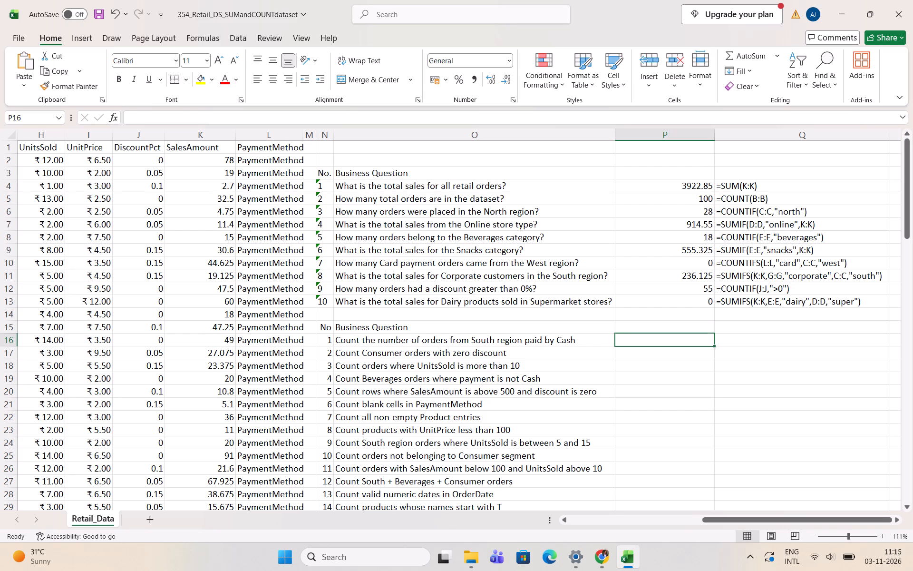
key(9)
click(641, 353)
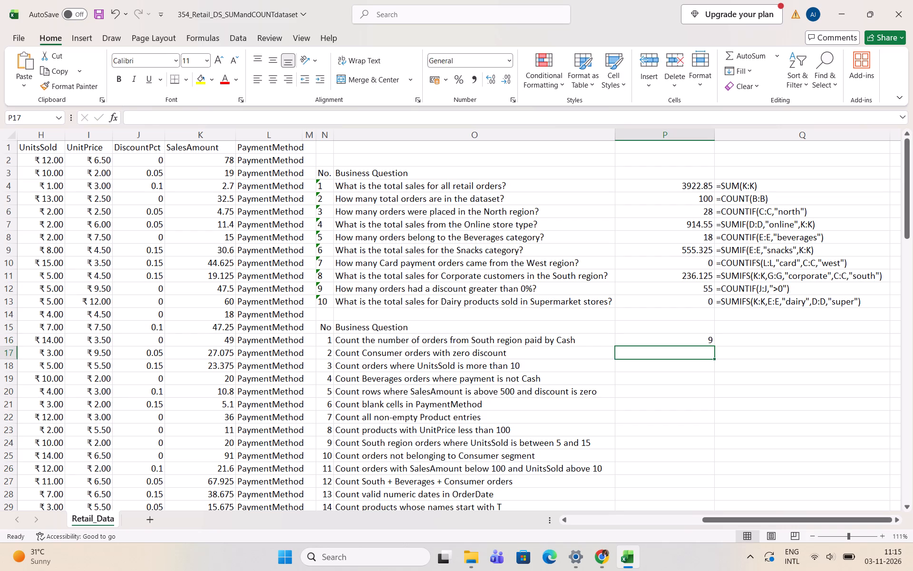
text(16)
click(643, 372)
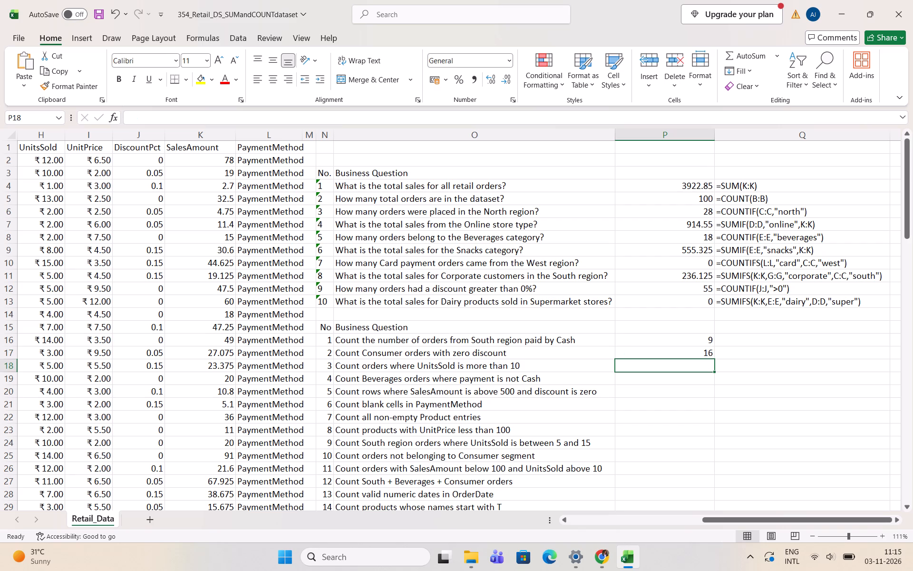
Enter the answers 31, 14, 0 and 0 in P18 to P21 beside questions 3 to 6 of the second list.
text(31)
click(641, 374)
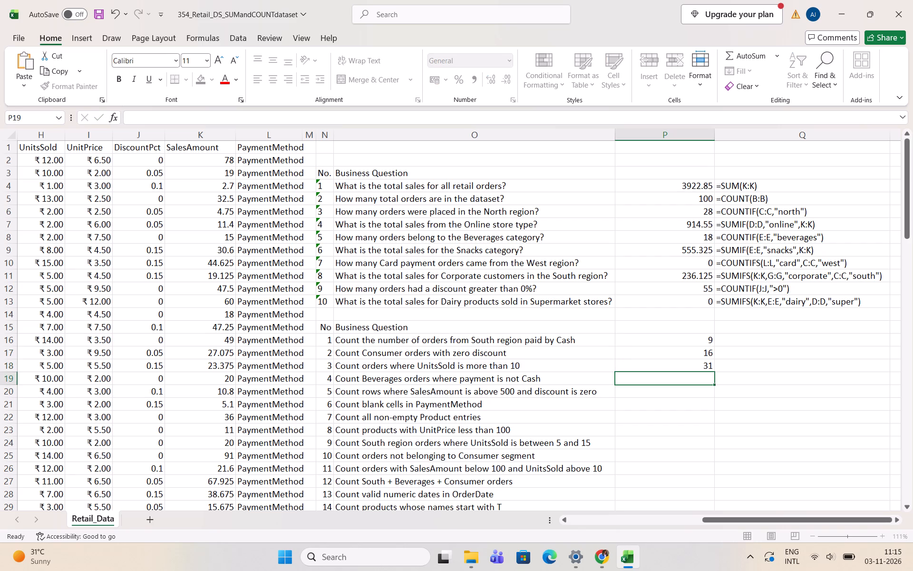
text(14)
click(636, 394)
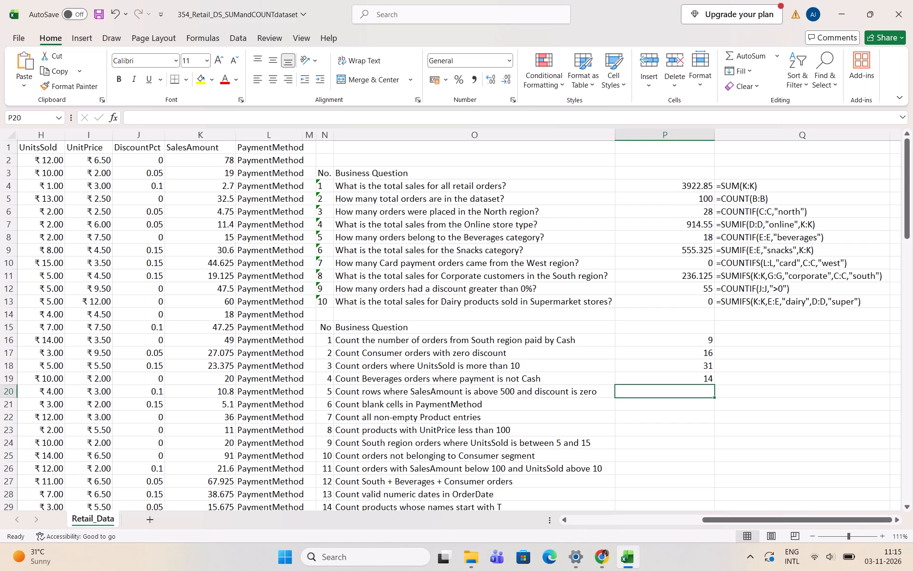
key(0)
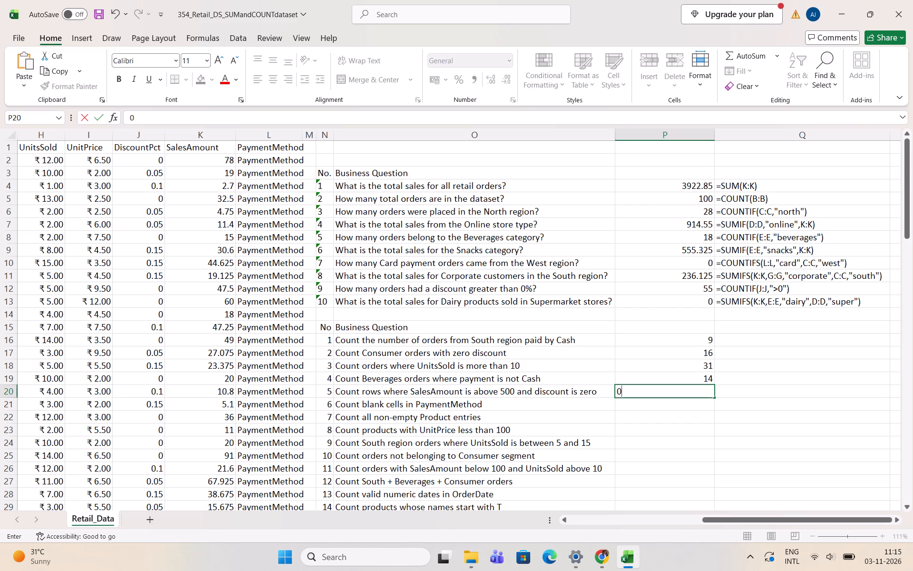
click(634, 403)
key(0)
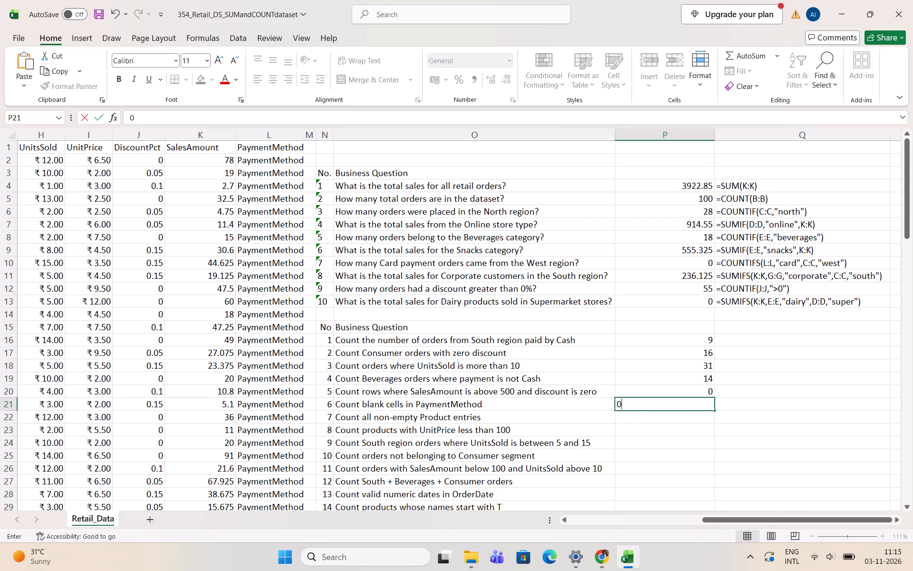
click(621, 421)
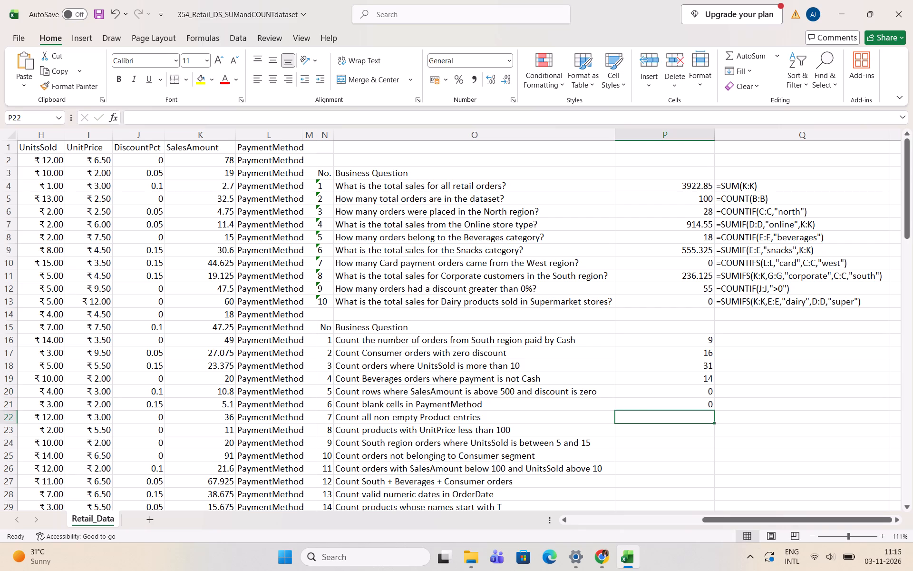
Enter the answers 100, 100, 20, 59 and 27 in P22 to P26 beside questions 7 to 11 of the second list.
text(10)
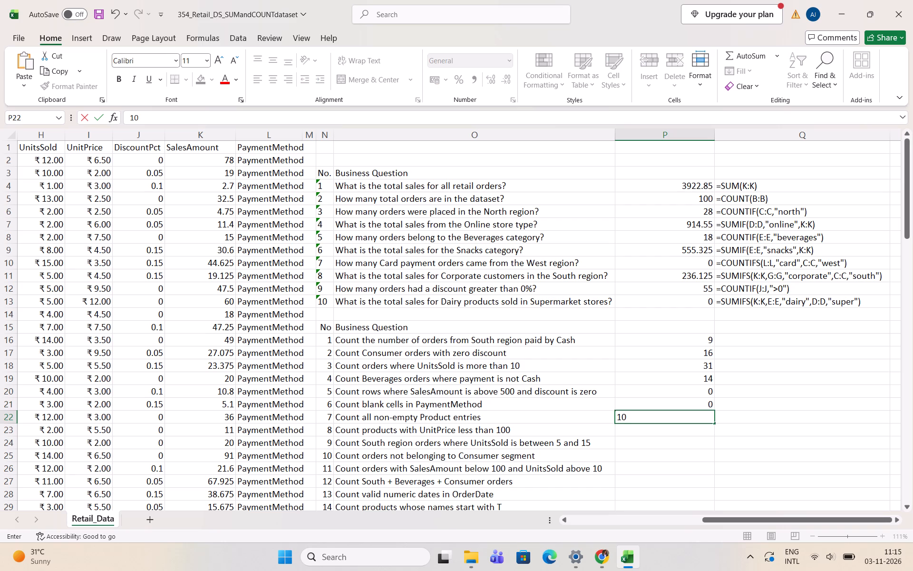
key(0)
click(627, 433)
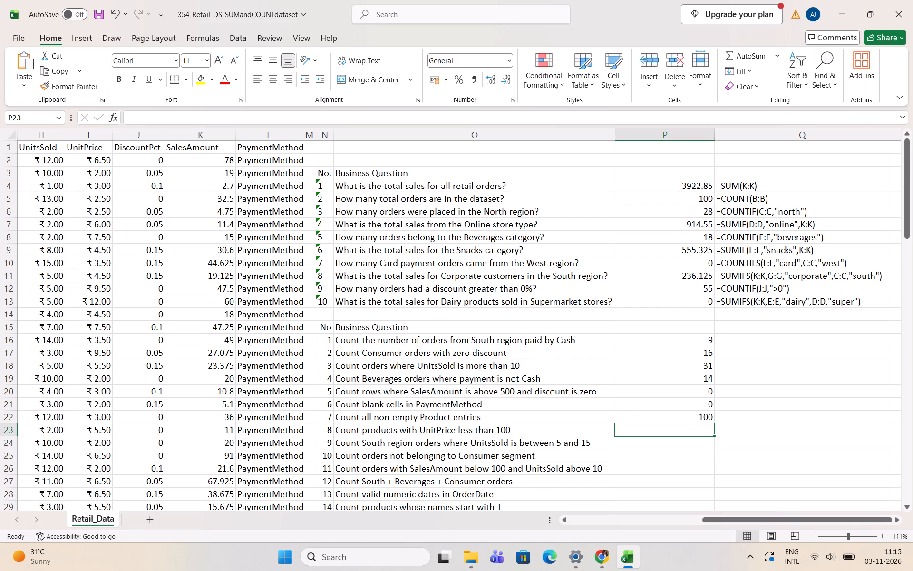
text(100)
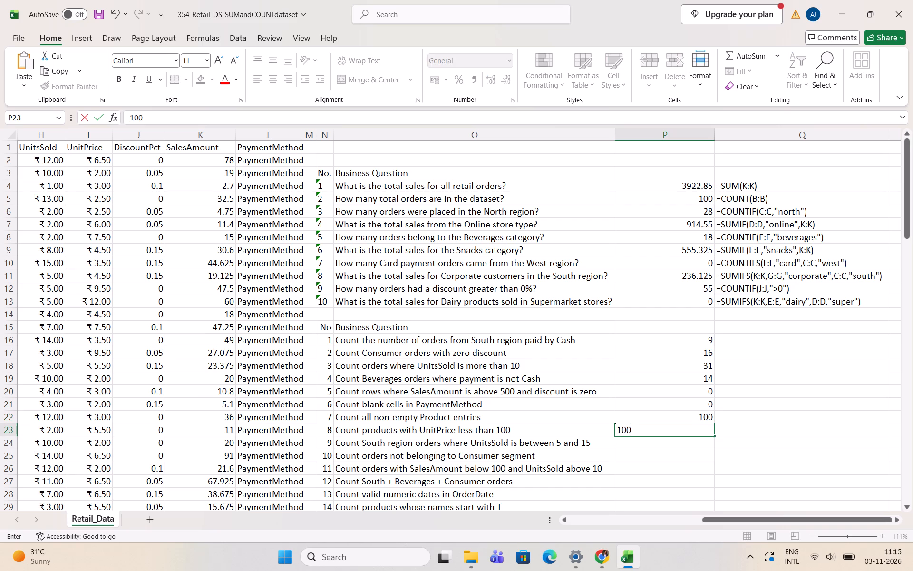
click(649, 449)
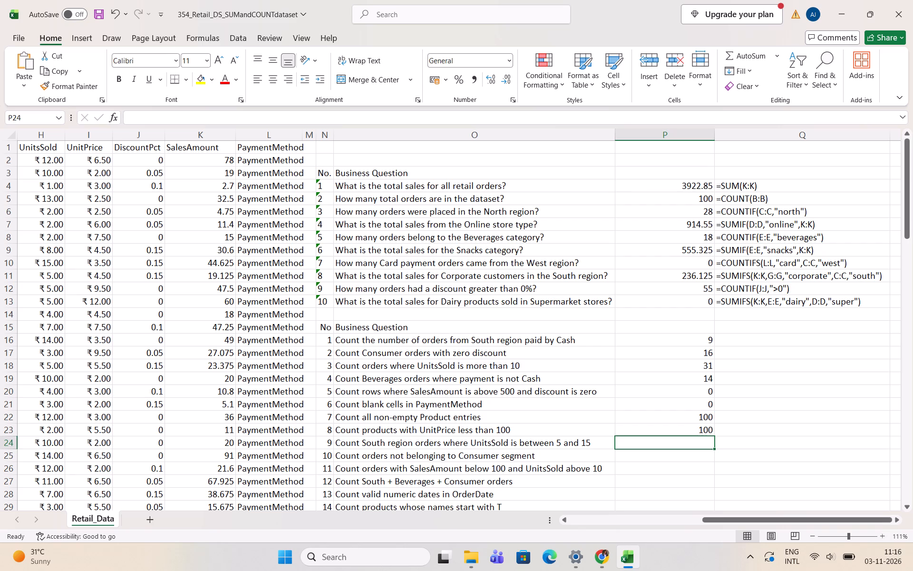
text(20)
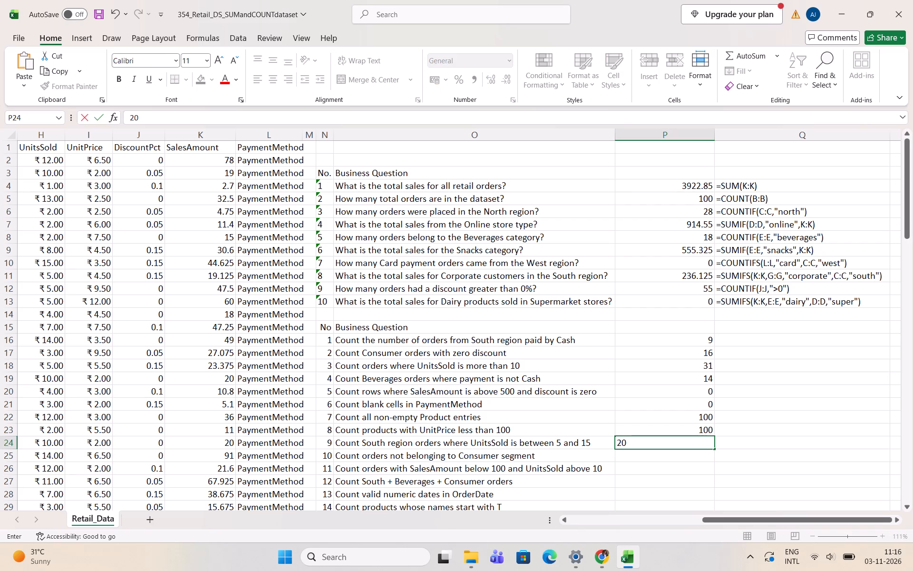
click(652, 452)
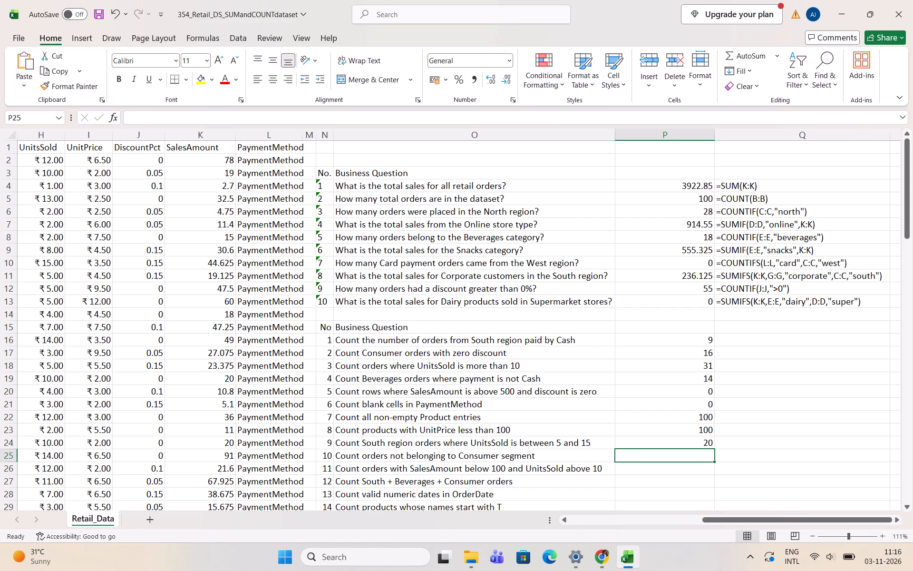
text(59)
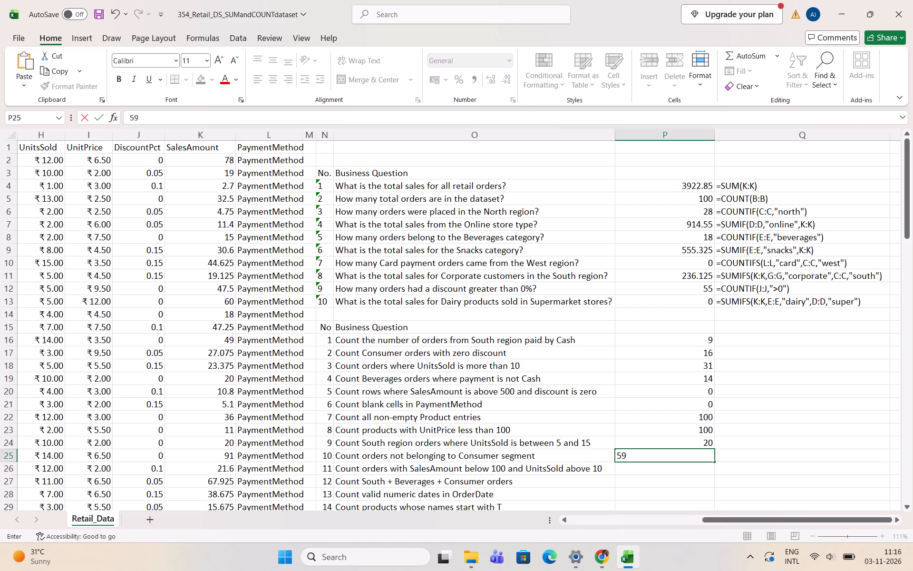
click(638, 469)
text(27)
click(633, 483)
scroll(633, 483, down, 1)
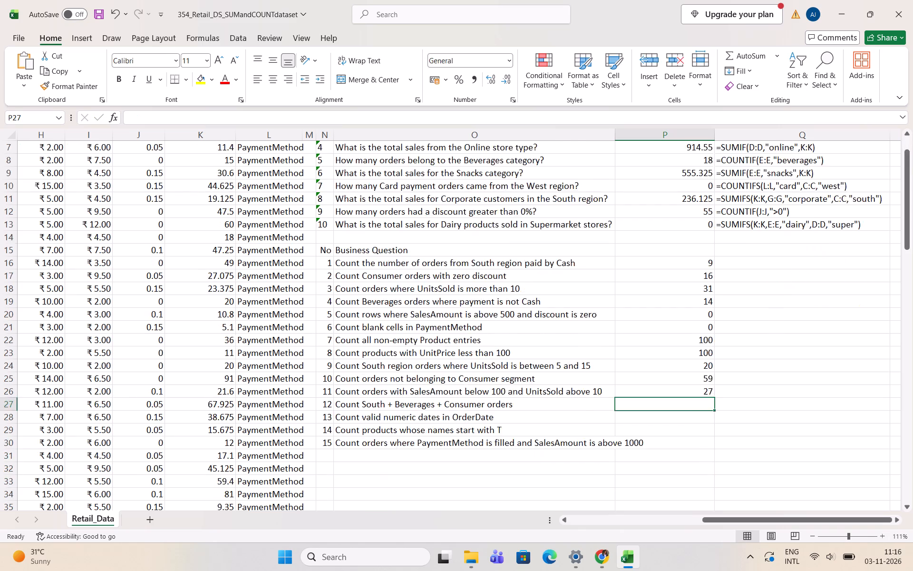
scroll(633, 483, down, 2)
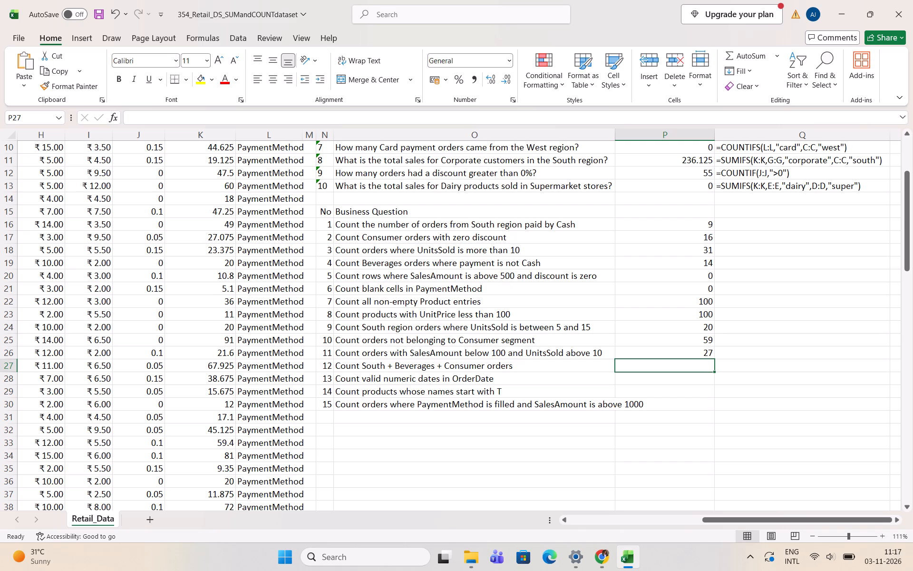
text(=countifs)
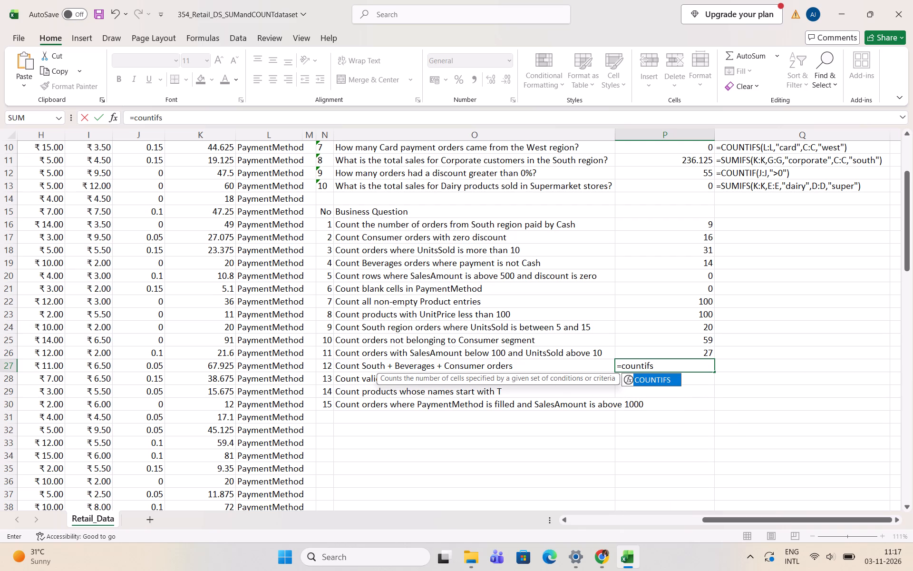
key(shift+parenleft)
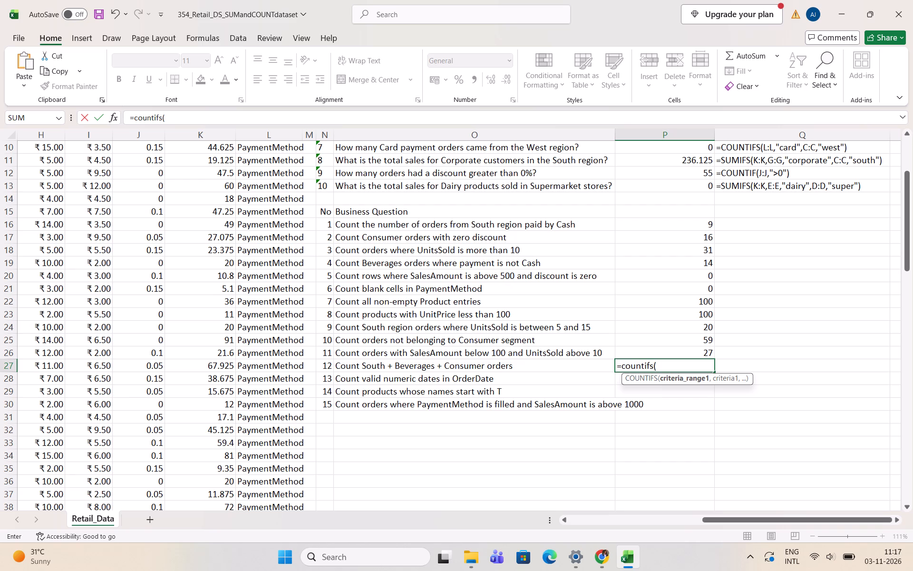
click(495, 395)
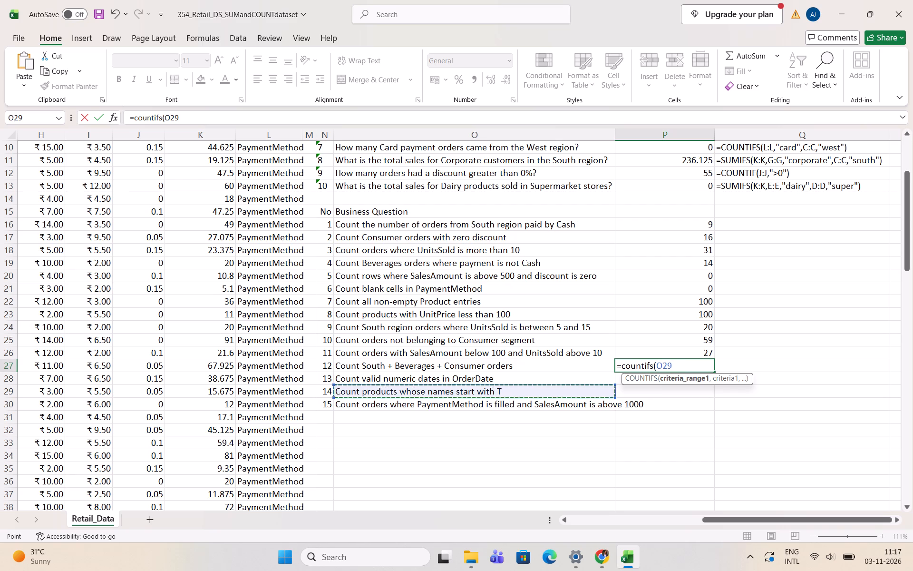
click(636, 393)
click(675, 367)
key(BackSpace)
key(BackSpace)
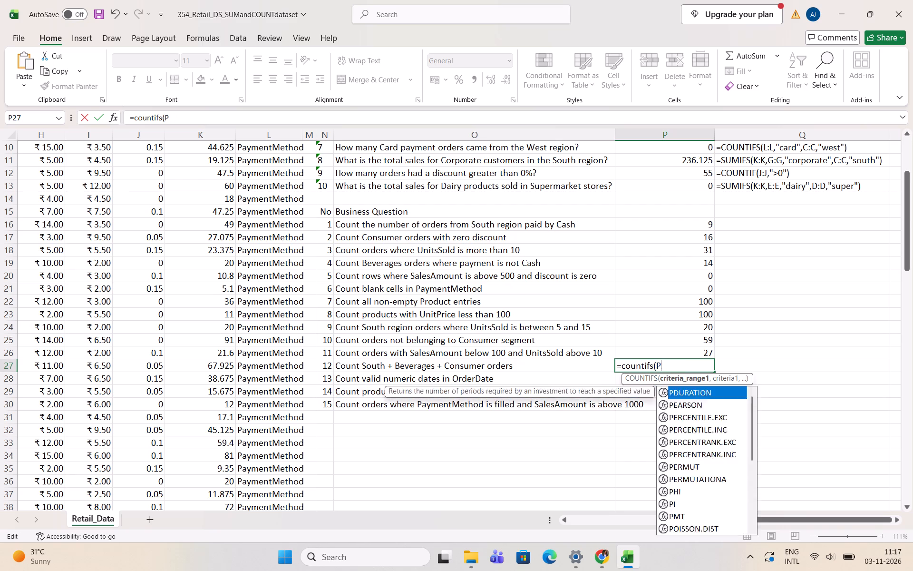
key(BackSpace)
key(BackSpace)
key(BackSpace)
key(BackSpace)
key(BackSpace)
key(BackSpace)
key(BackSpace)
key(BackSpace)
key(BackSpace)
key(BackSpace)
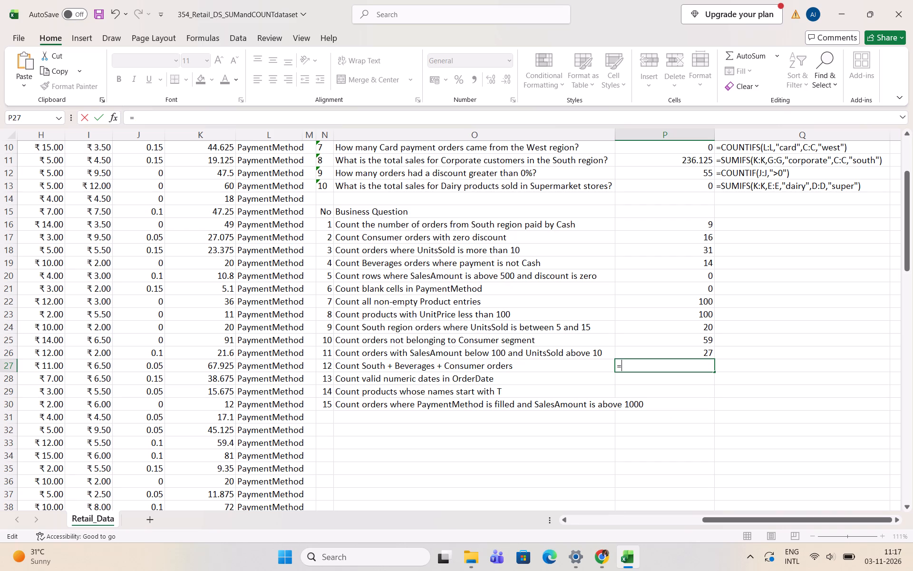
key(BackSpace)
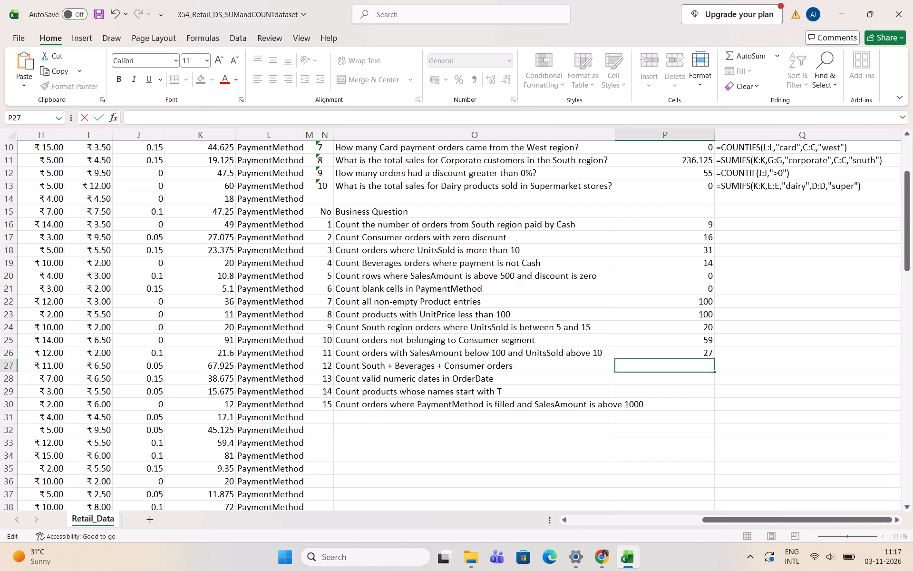
Enter the answer 23 in P29 beside question 14 about products whose names start with T.
click(633, 391)
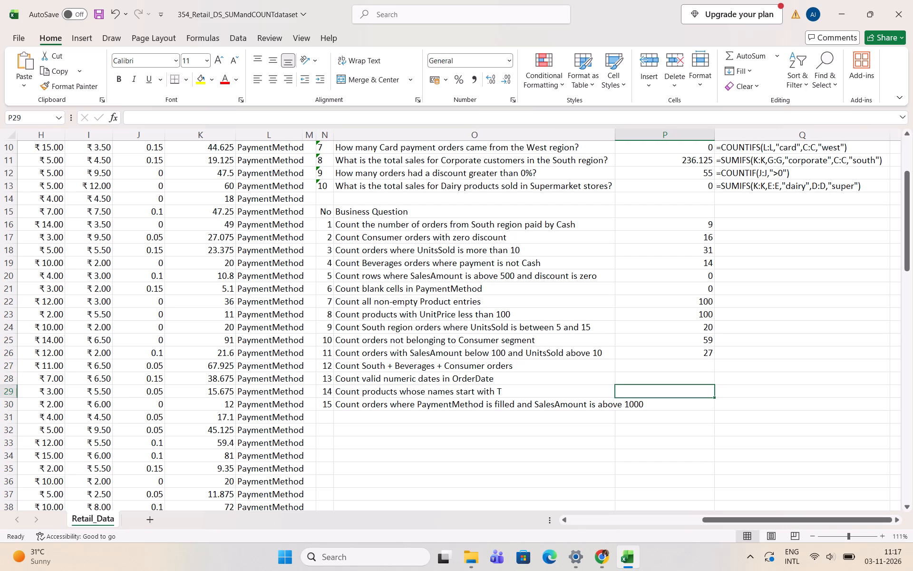
key(2)
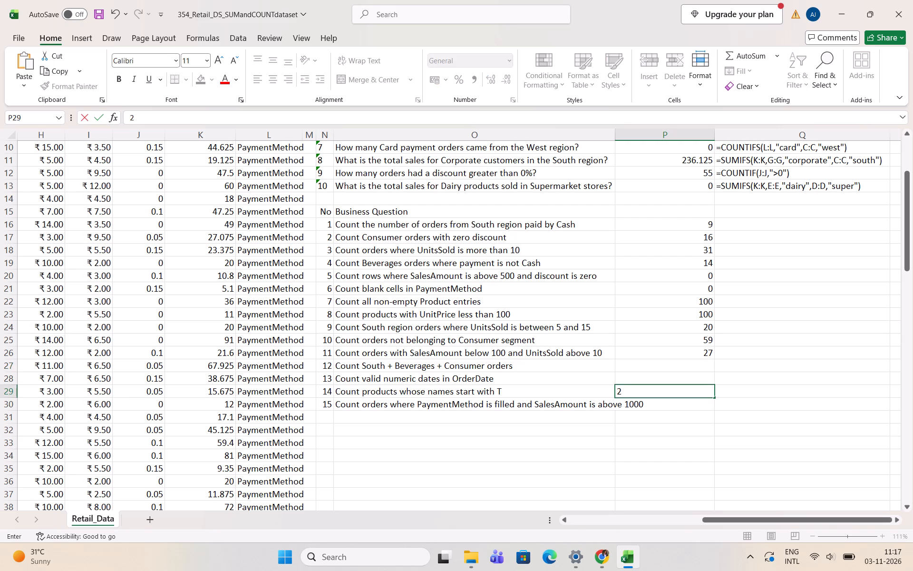
key(3)
click(660, 403)
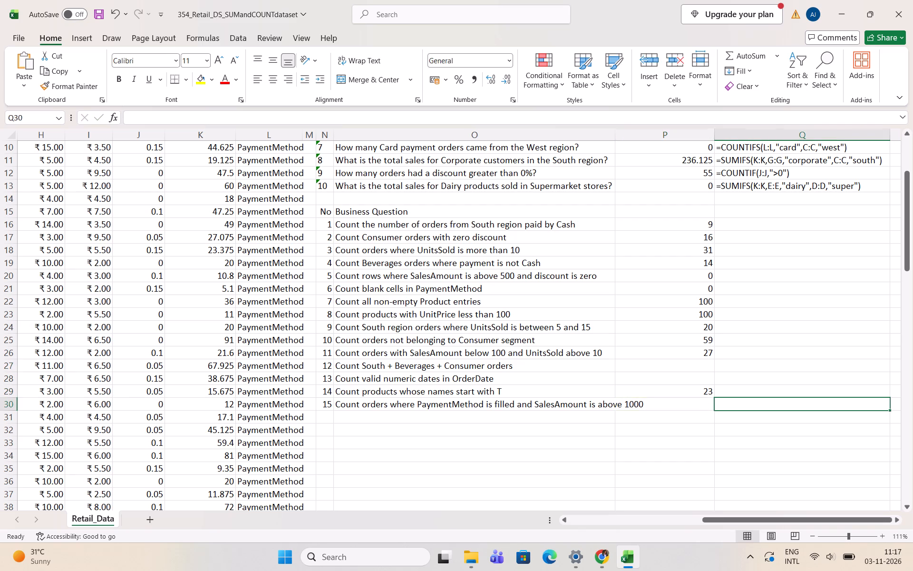
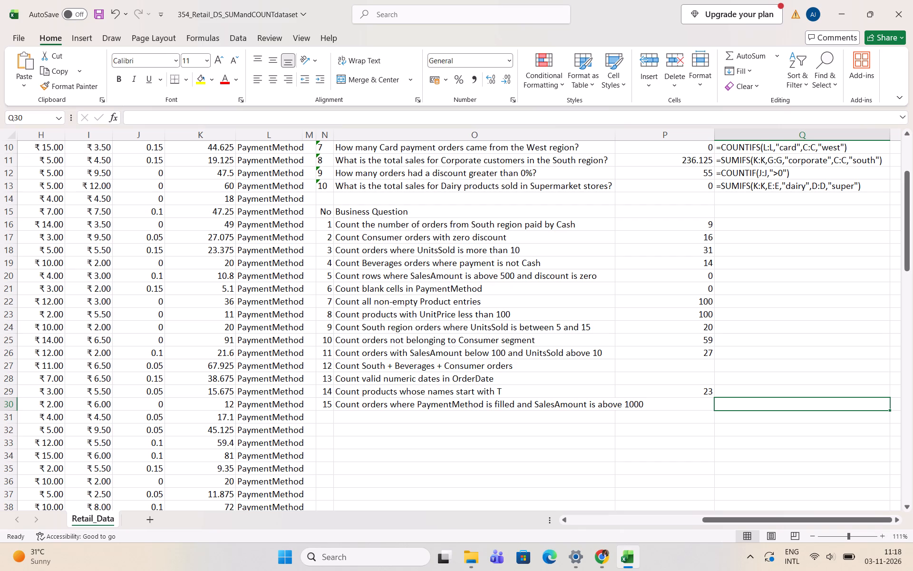
Enter the answer 0 in Q30 beside question 15 about filled PaymentMethod and SalesAmount above 1000.
click(698, 409)
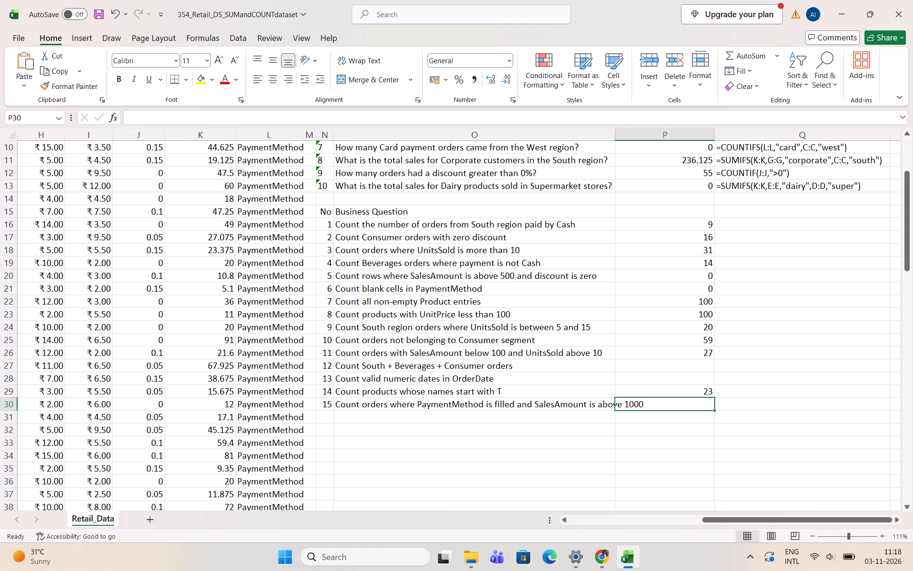
click(727, 411)
click(734, 404)
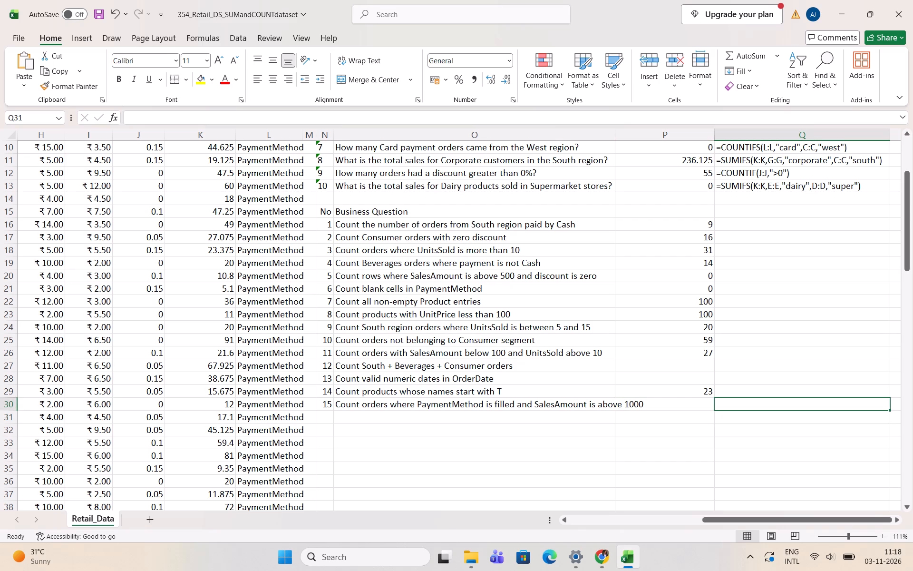
key(0)
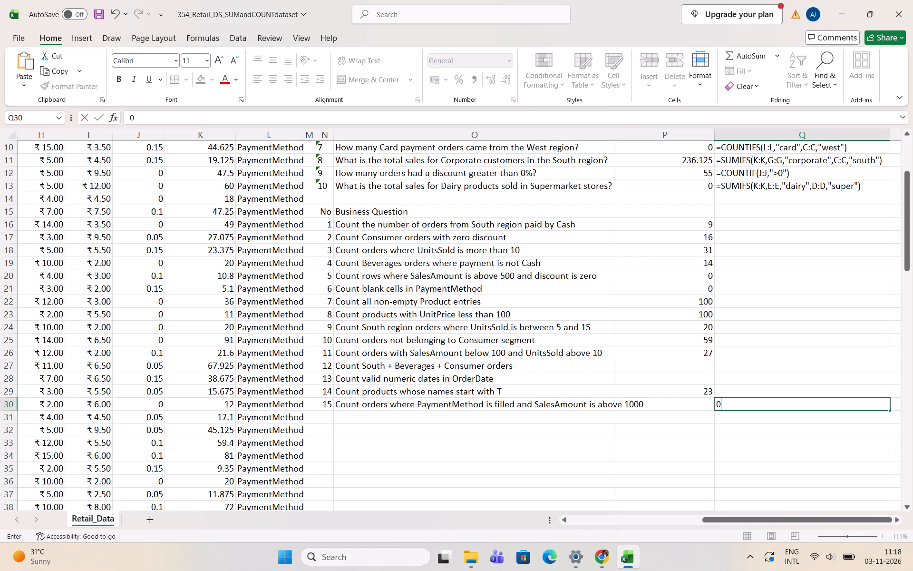
click(695, 397)
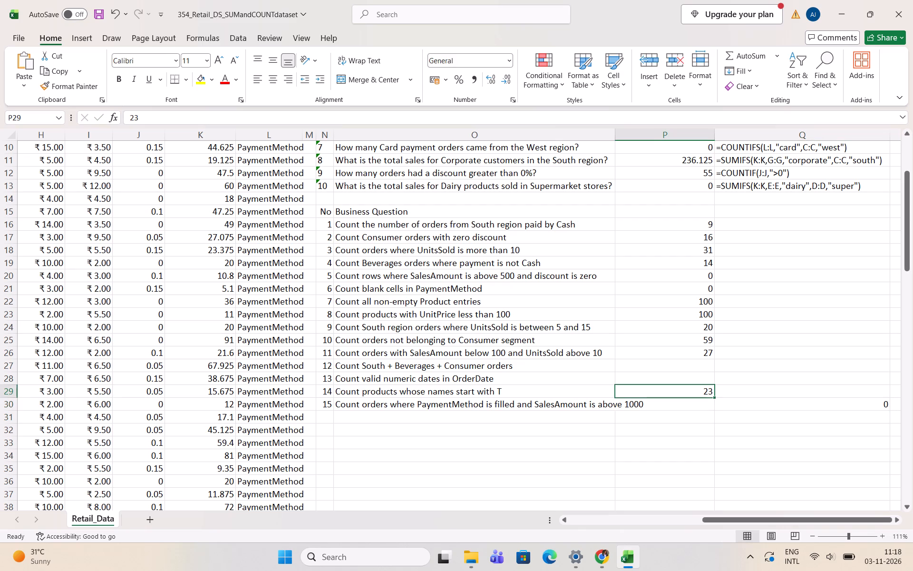
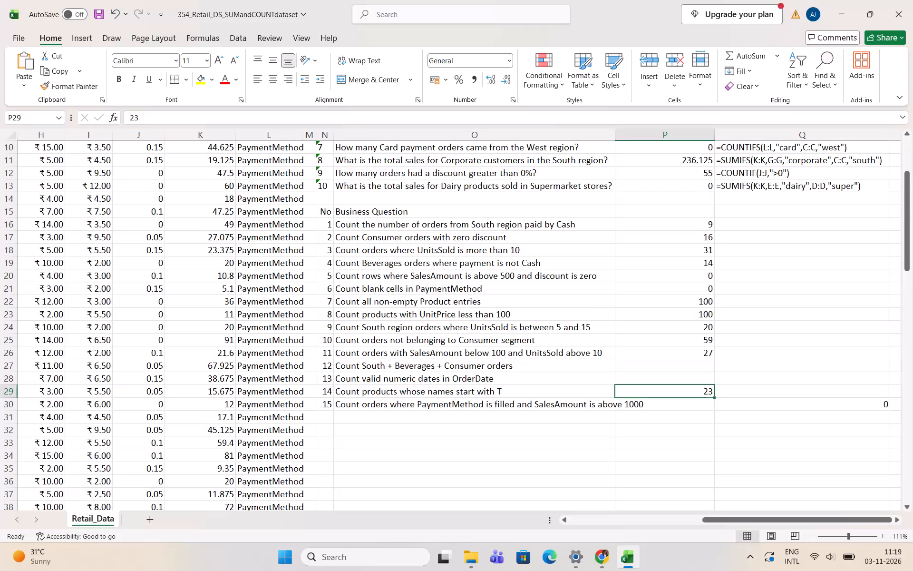
Start a COUNTIFS formula in P27 beside question 12, with column C (Region) matching "south" as the first condition.
click(655, 370)
key(c)
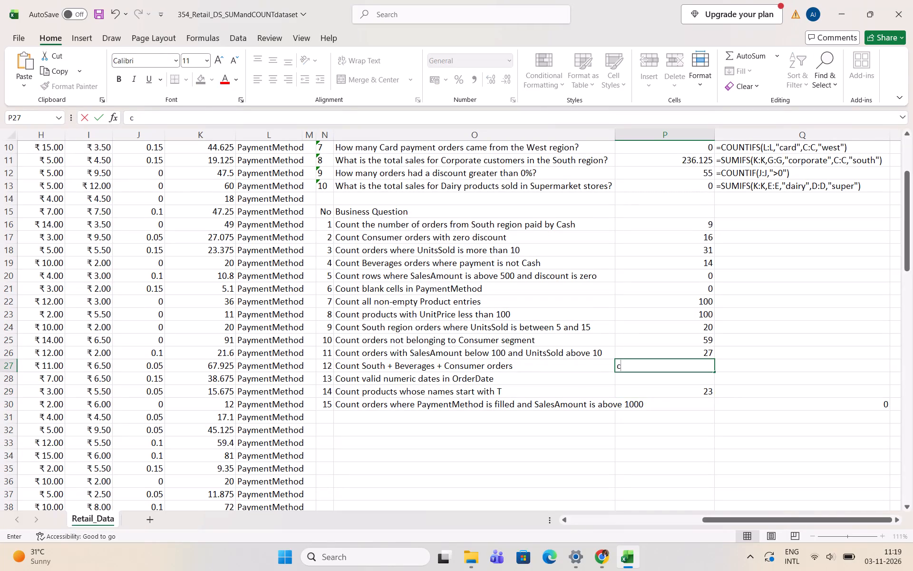
key(BackSpace)
text(=countifs)
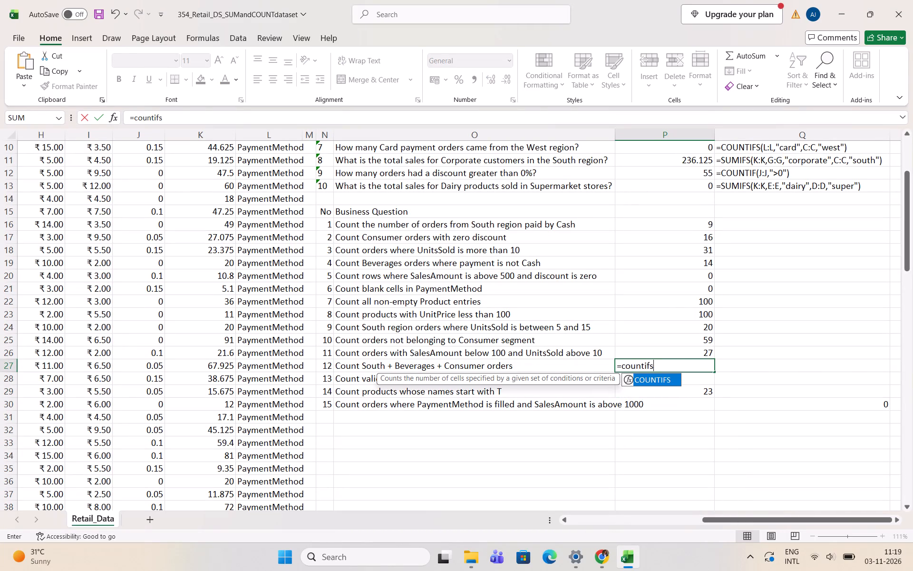
key(shift+parenleft)
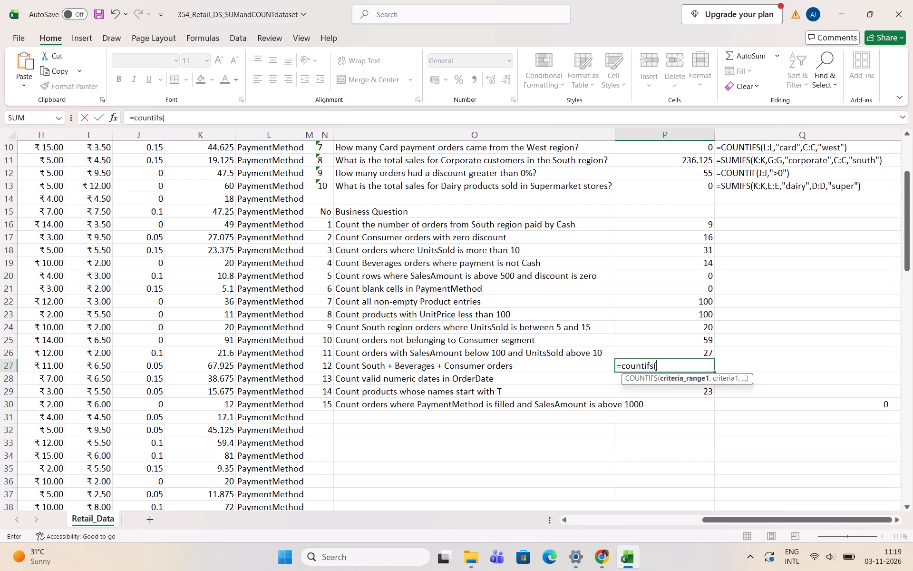
drag(726, 518, 585, 517)
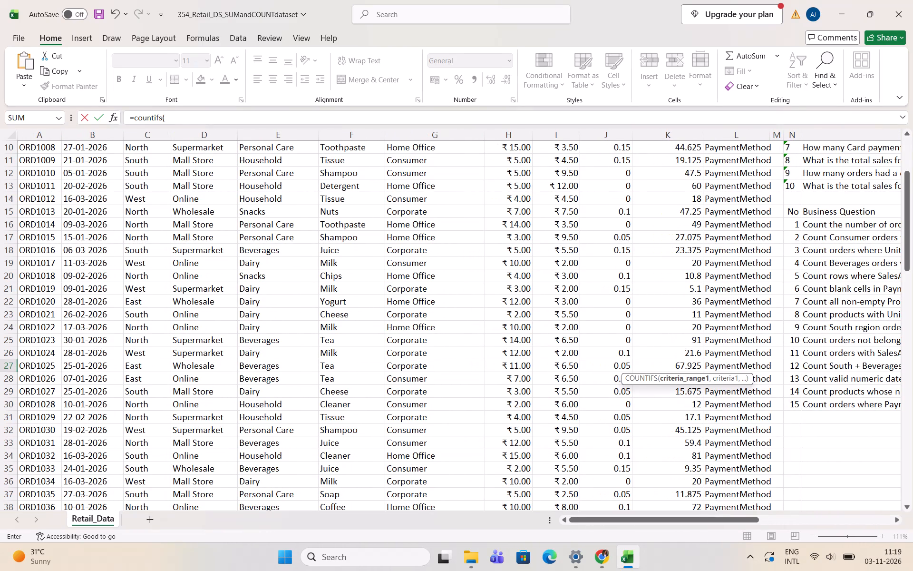
click(150, 135)
drag(618, 519, 711, 519)
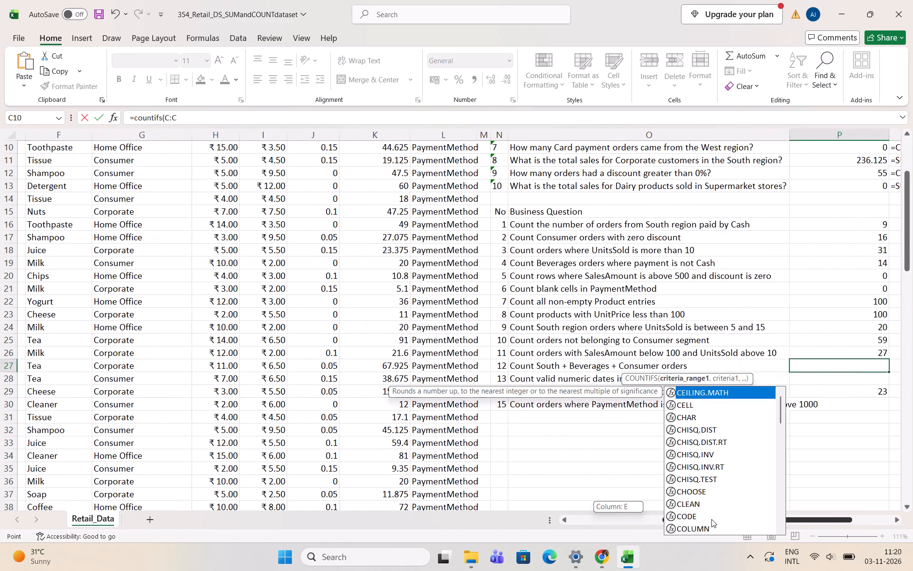
drag(711, 519, 743, 519)
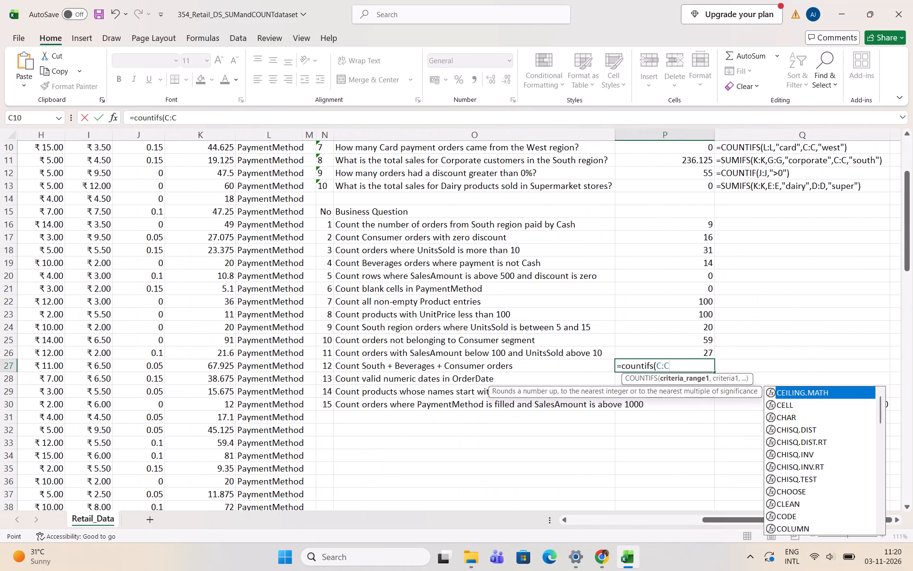
text(,"')
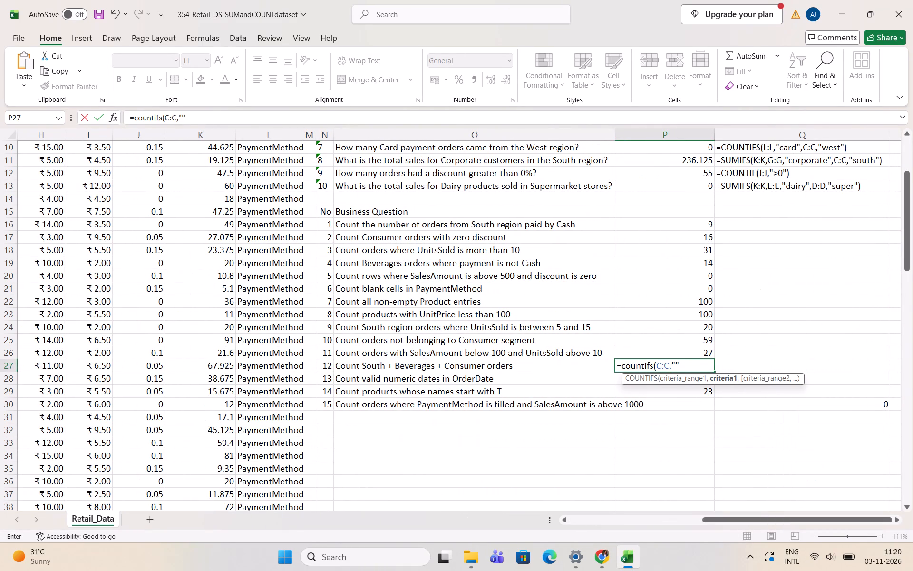
click(676, 365)
text(south)
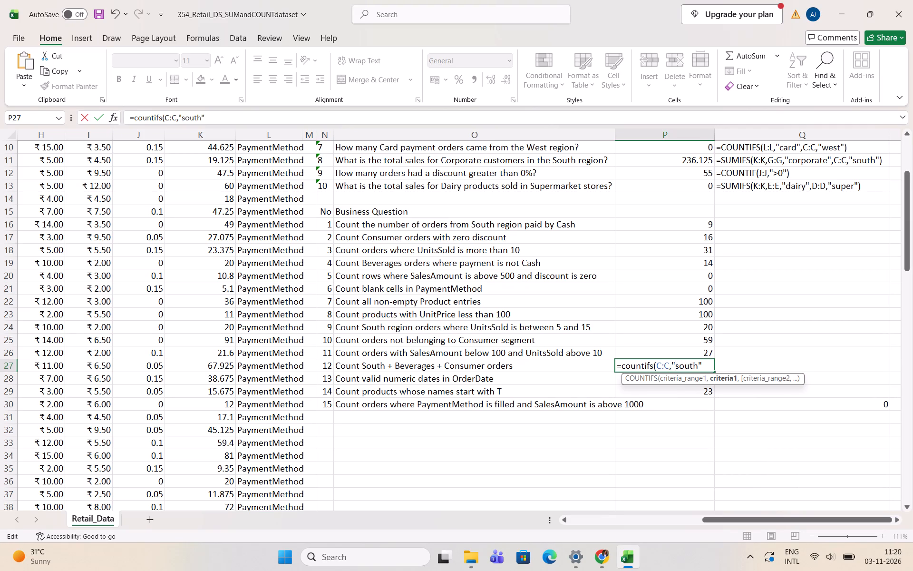
Add a second condition to the P27 COUNTIFS formula, with column E (ProductCategory) matching "beverages".
click(708, 363)
key(comma)
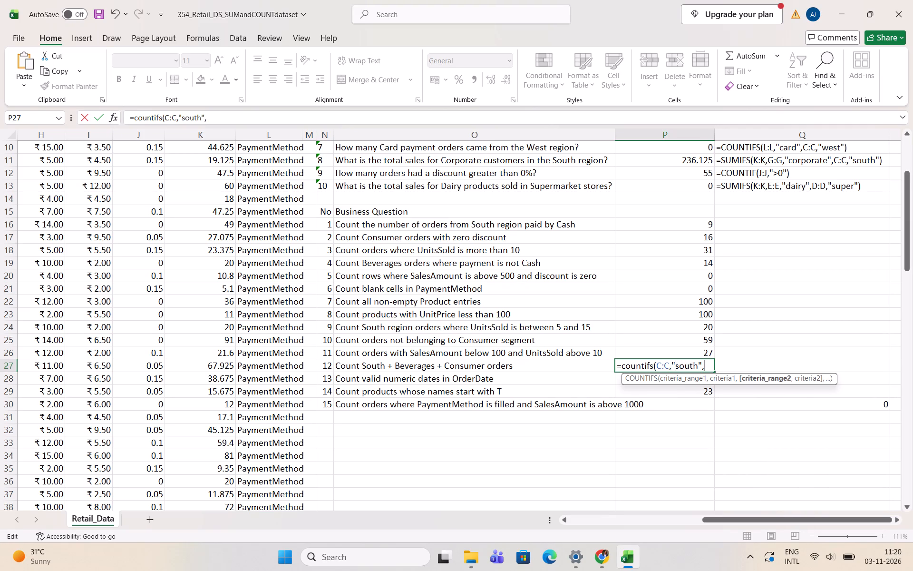
drag(704, 519, 673, 517)
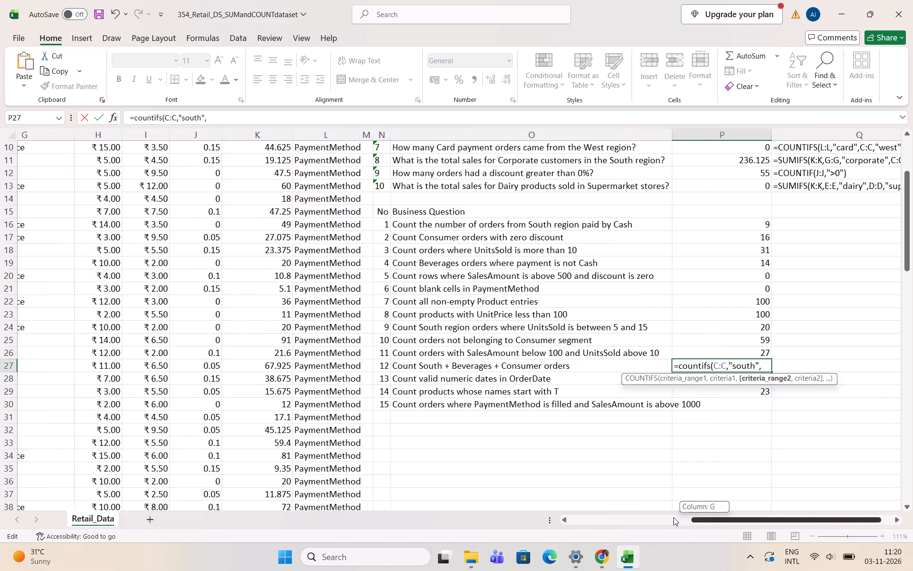
drag(673, 517, 572, 511)
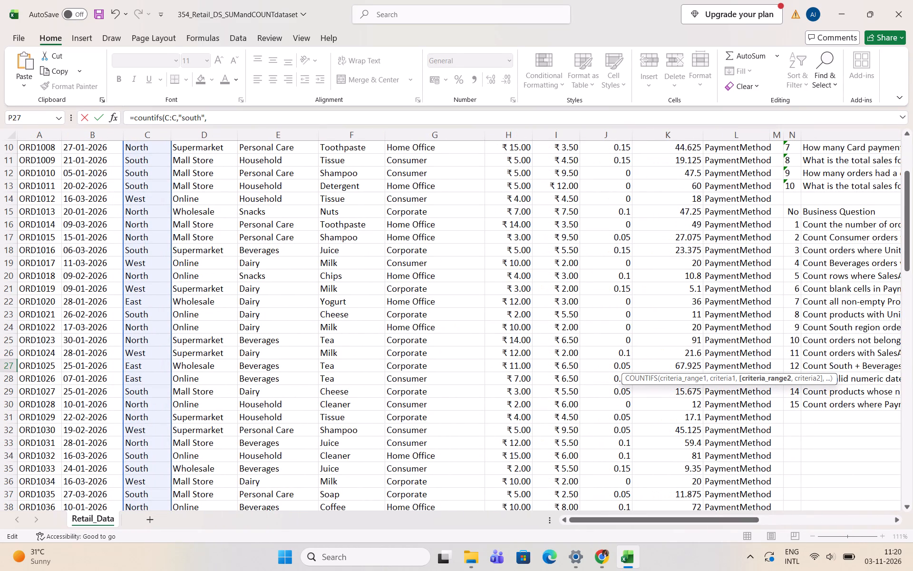
click(272, 137)
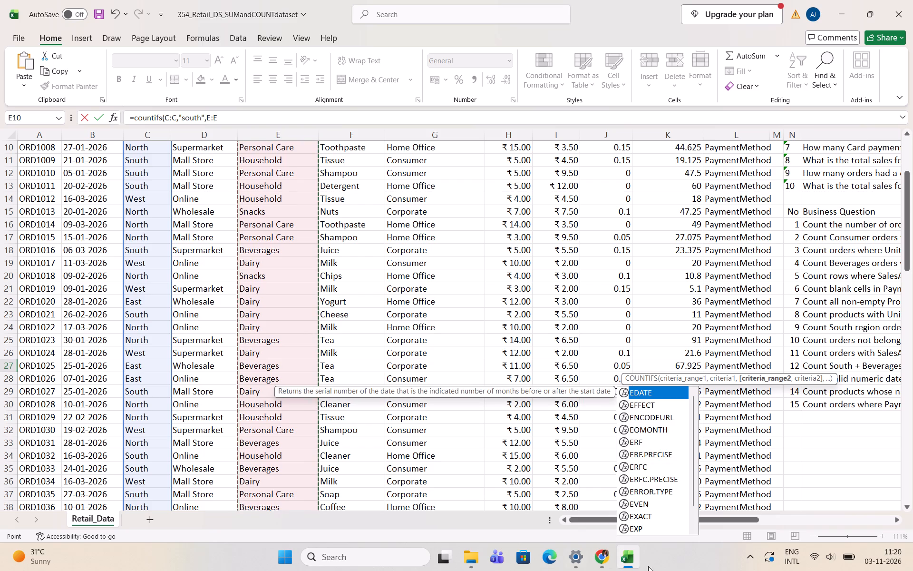
drag(729, 520, 835, 517)
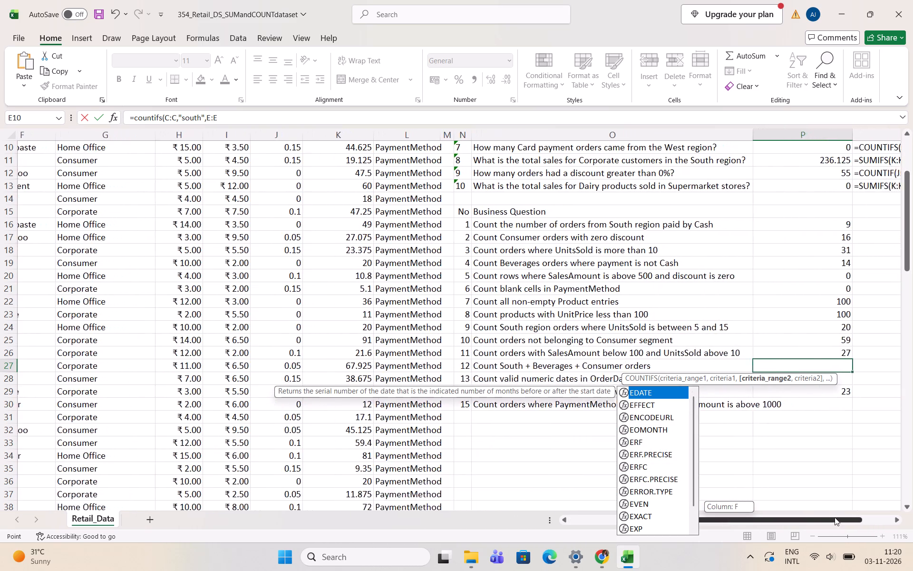
drag(835, 517, 850, 516)
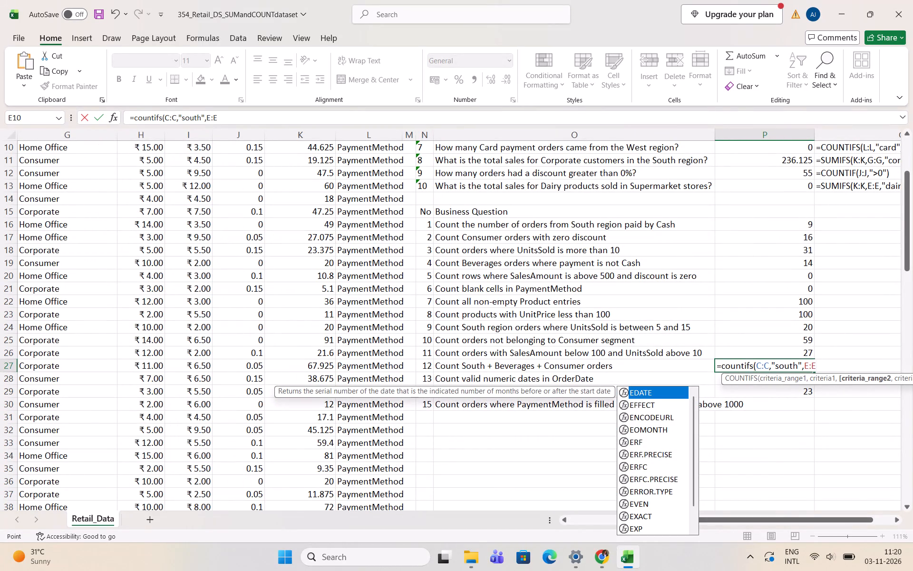
key(comma)
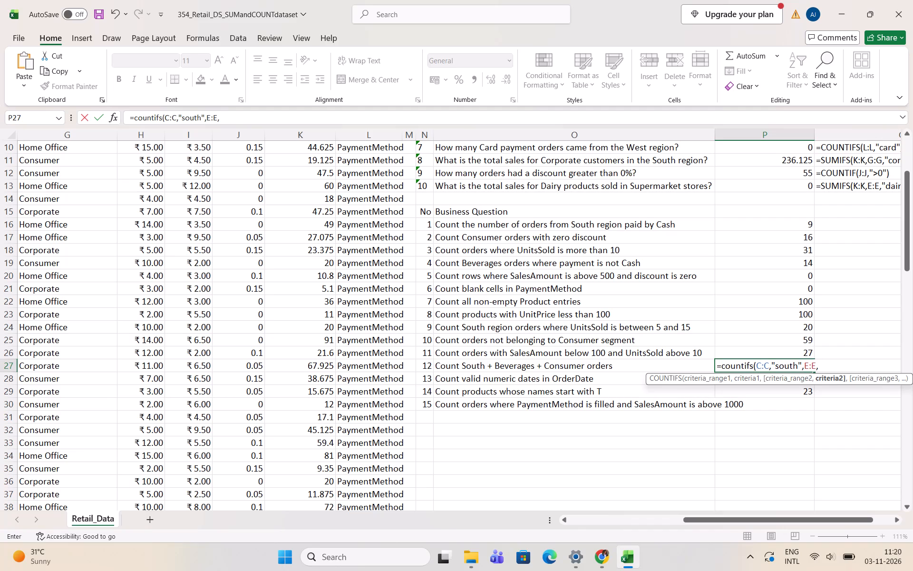
key(shift+quotedbl)
key(shift+apostrophe)
click(822, 362)
text(be)
text(verages)
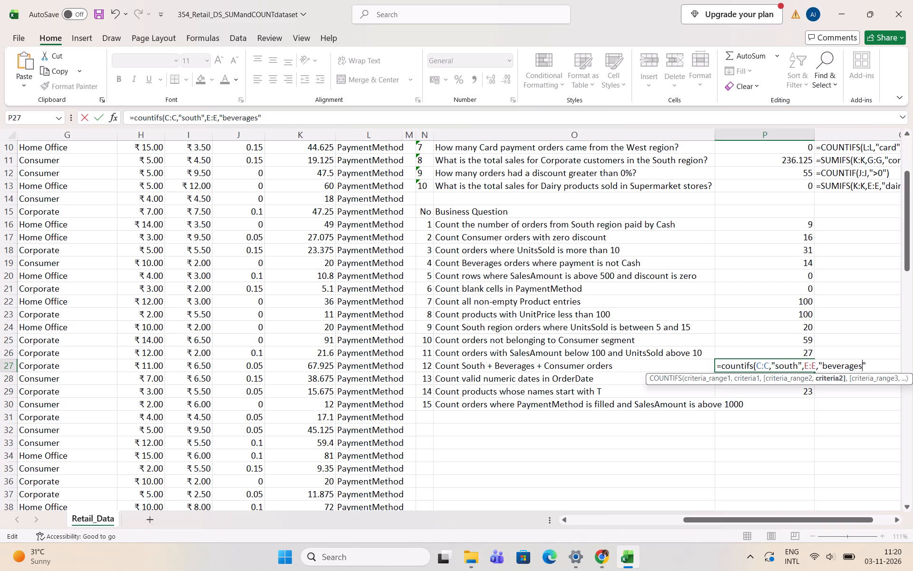
Extend the P27 COUNTIFS formula with a third condition, locating the CustomerSegment column for its criteria range.
click(870, 368)
key(comma)
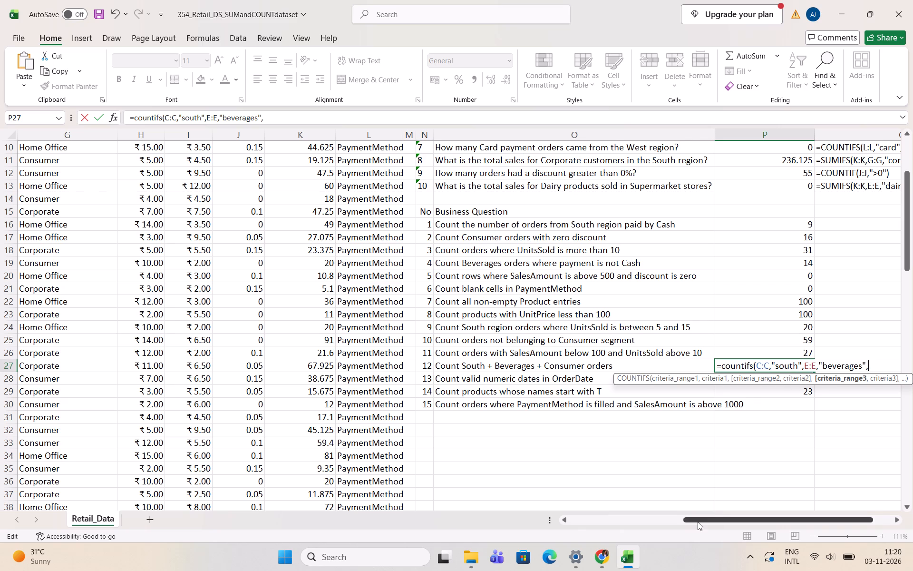
drag(698, 522, 618, 515)
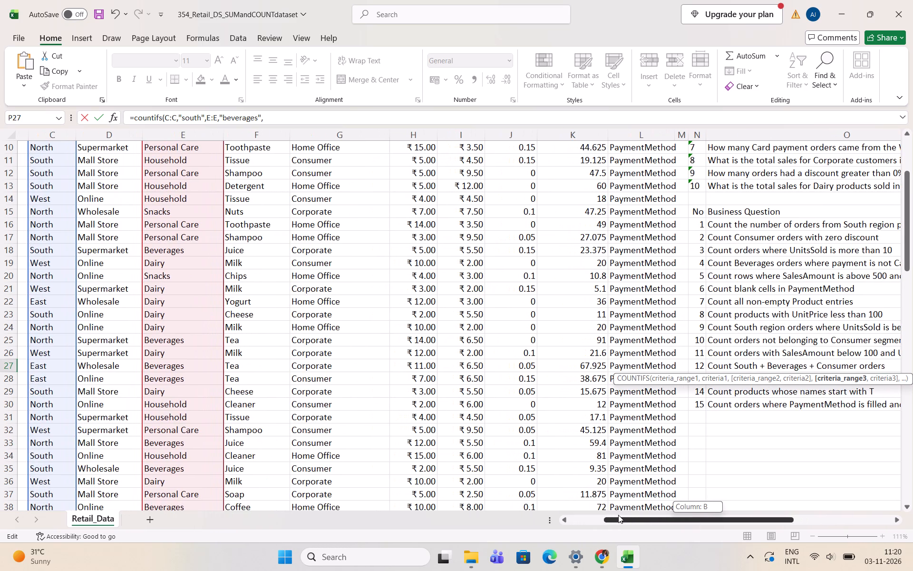
drag(618, 515, 594, 518)
scroll(585, 429, up, 2)
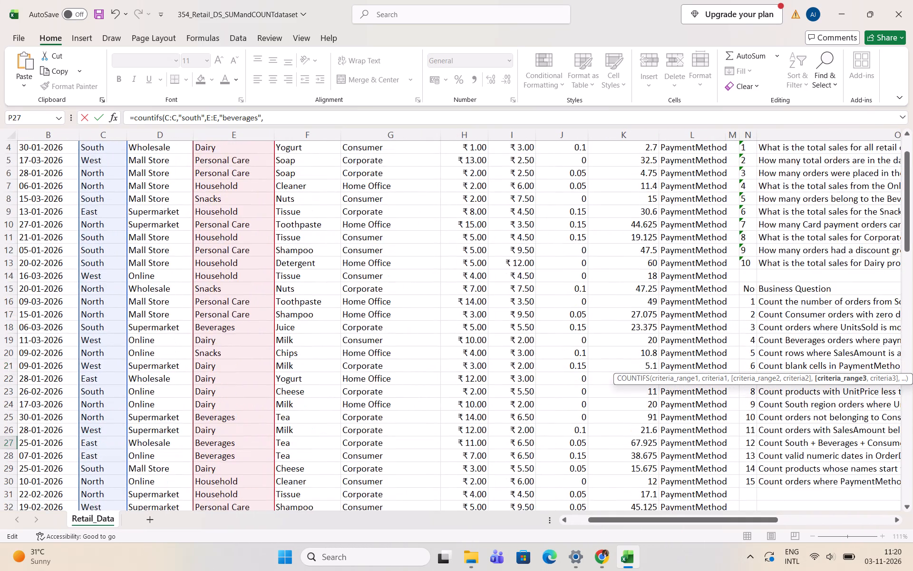
scroll(585, 429, up, 3)
scroll(587, 428, down, 1)
scroll(587, 428, up, 5)
scroll(588, 428, down, 1)
scroll(589, 428, up, 3)
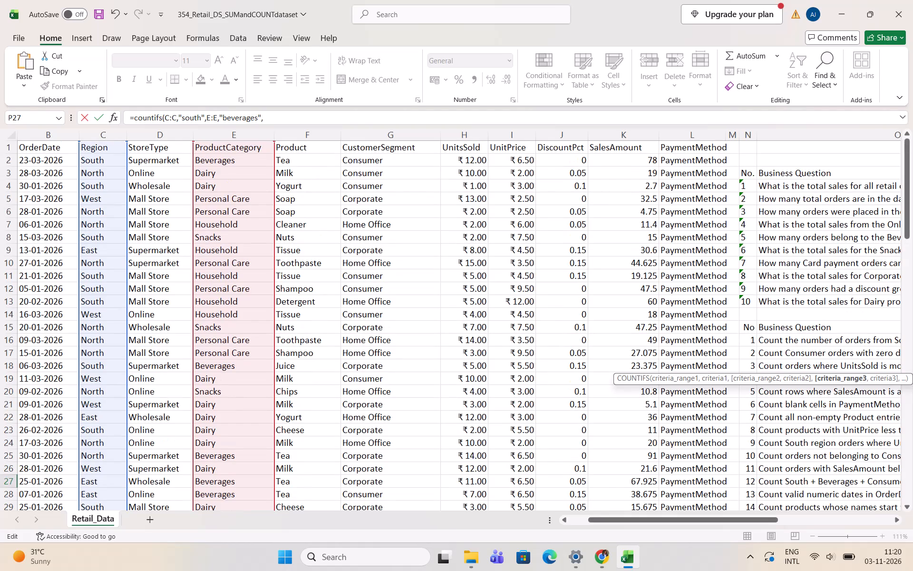
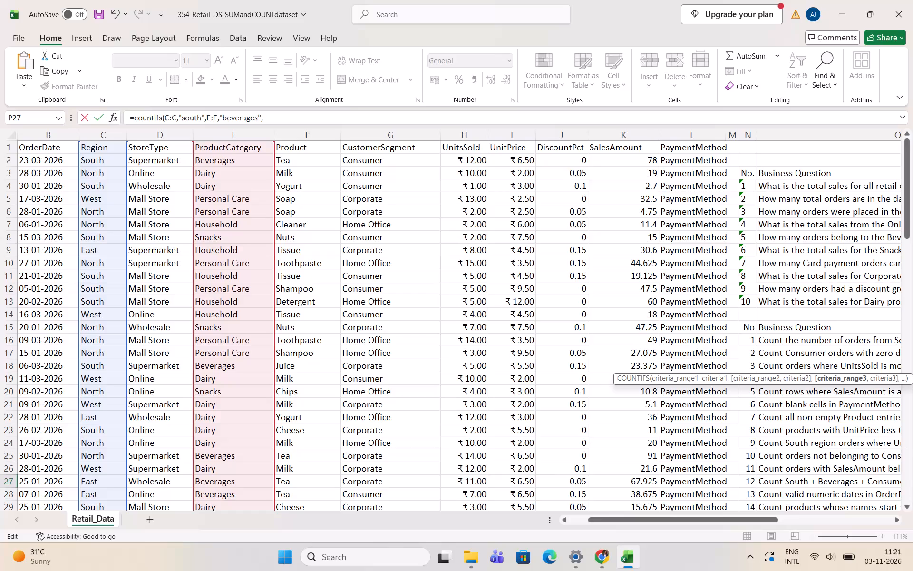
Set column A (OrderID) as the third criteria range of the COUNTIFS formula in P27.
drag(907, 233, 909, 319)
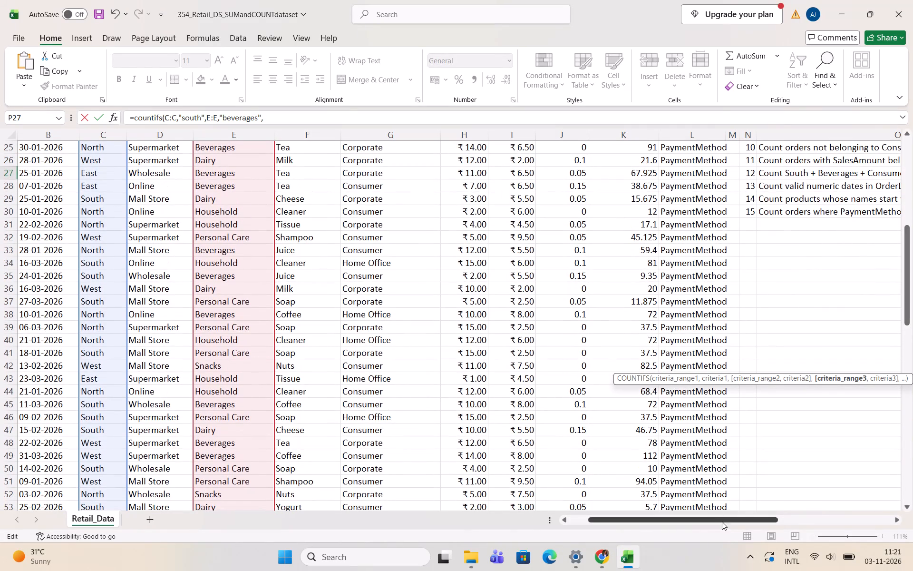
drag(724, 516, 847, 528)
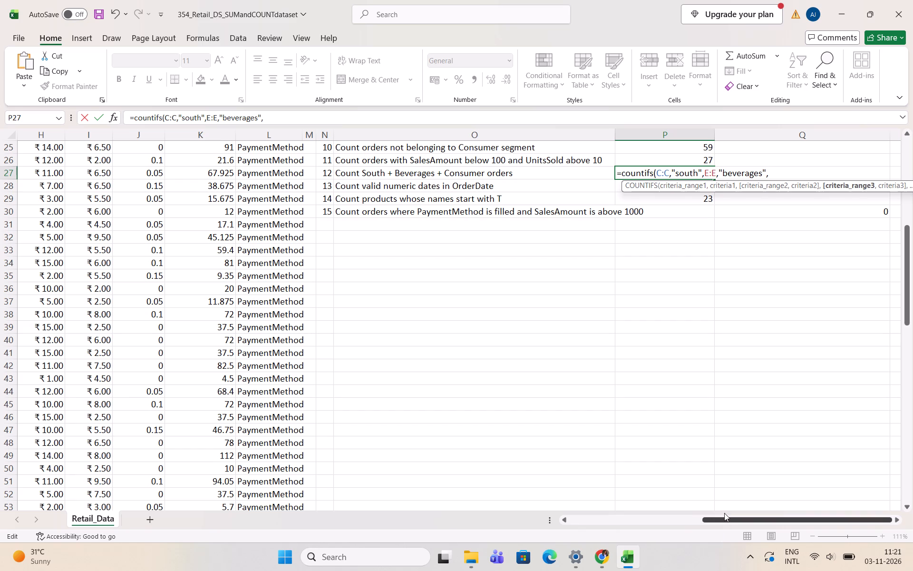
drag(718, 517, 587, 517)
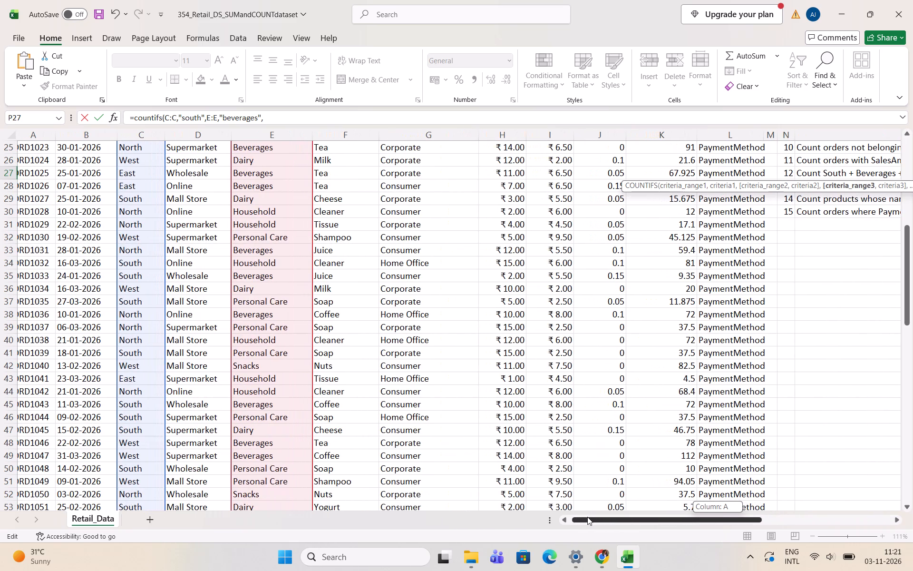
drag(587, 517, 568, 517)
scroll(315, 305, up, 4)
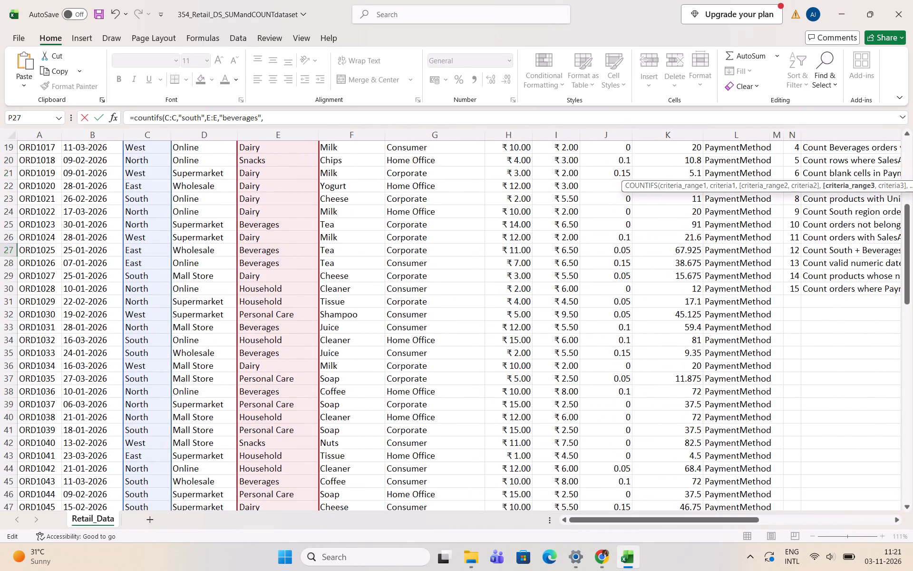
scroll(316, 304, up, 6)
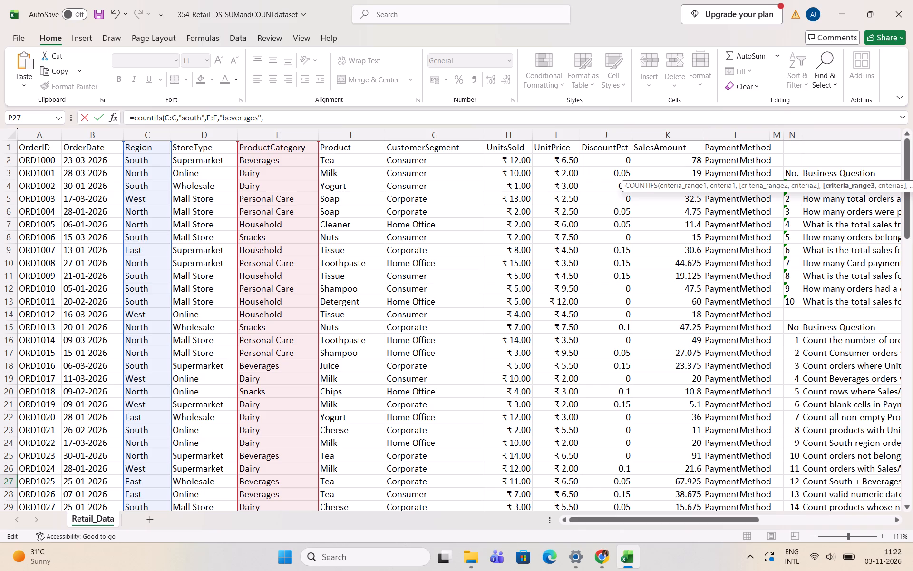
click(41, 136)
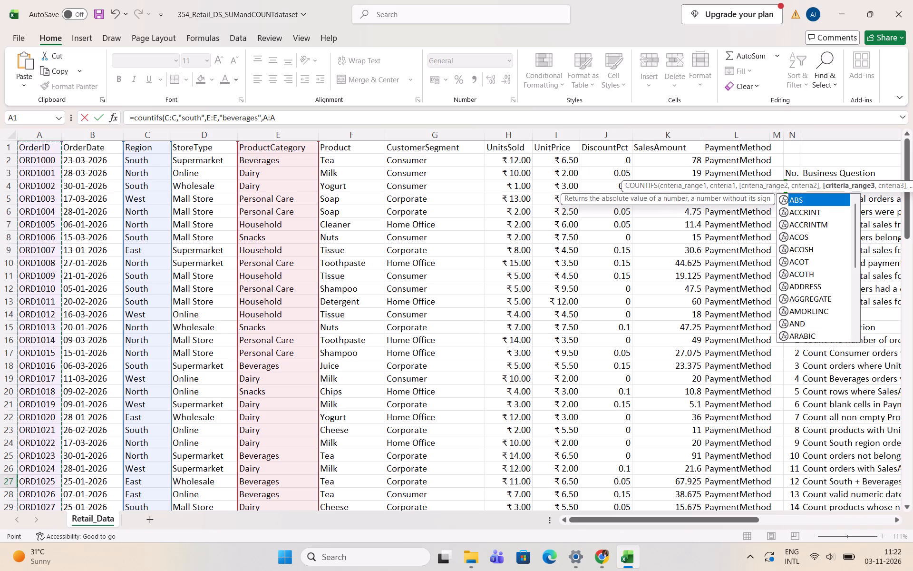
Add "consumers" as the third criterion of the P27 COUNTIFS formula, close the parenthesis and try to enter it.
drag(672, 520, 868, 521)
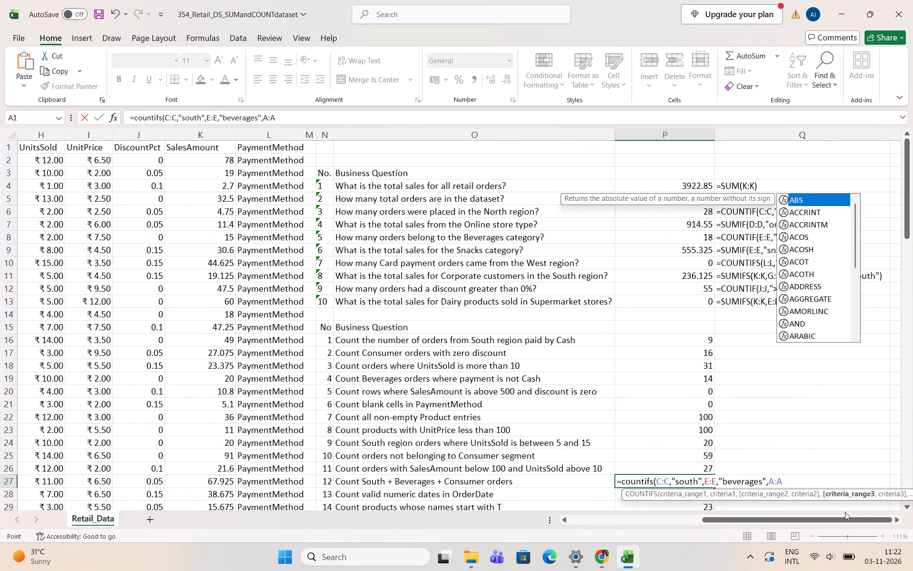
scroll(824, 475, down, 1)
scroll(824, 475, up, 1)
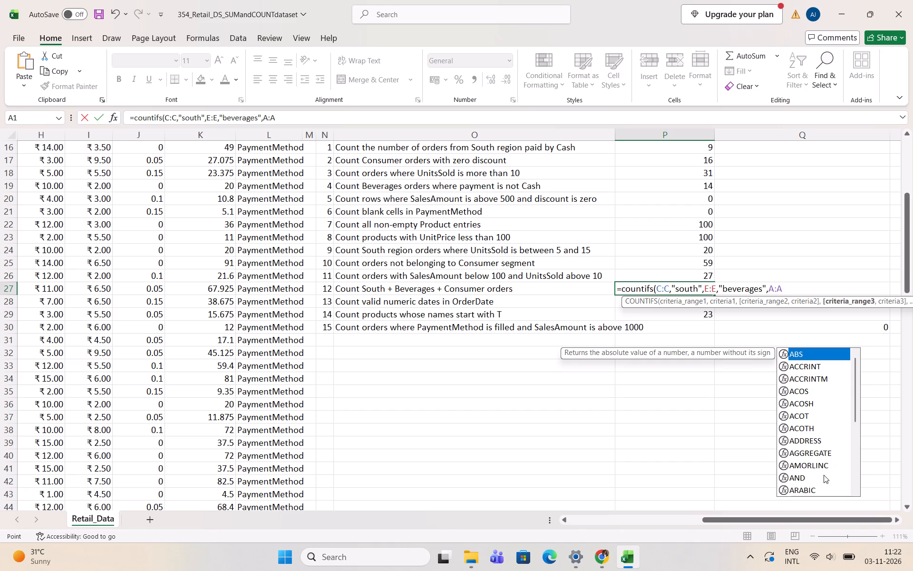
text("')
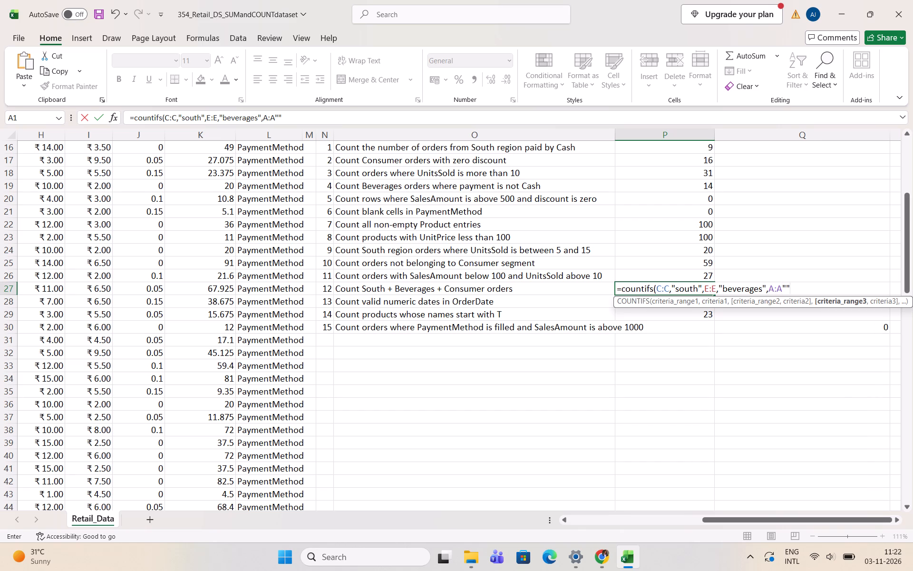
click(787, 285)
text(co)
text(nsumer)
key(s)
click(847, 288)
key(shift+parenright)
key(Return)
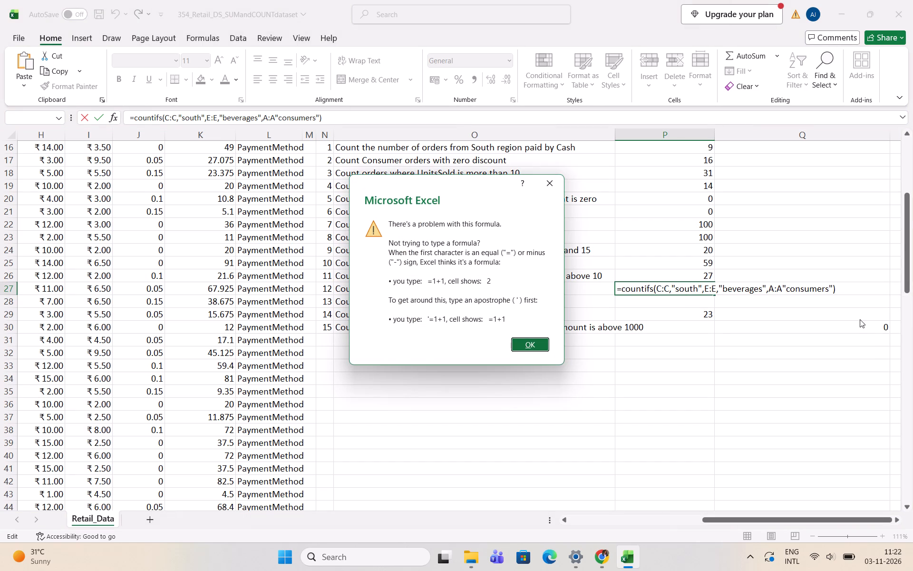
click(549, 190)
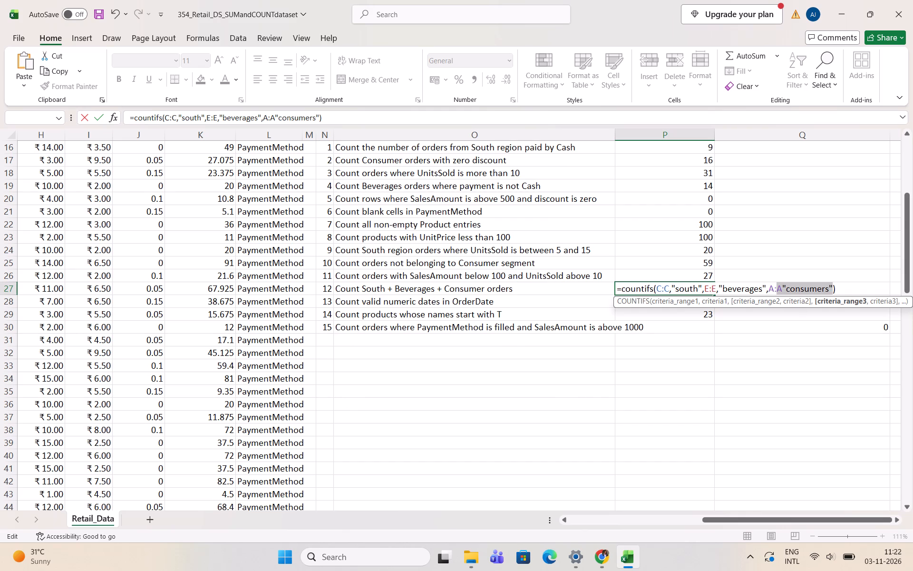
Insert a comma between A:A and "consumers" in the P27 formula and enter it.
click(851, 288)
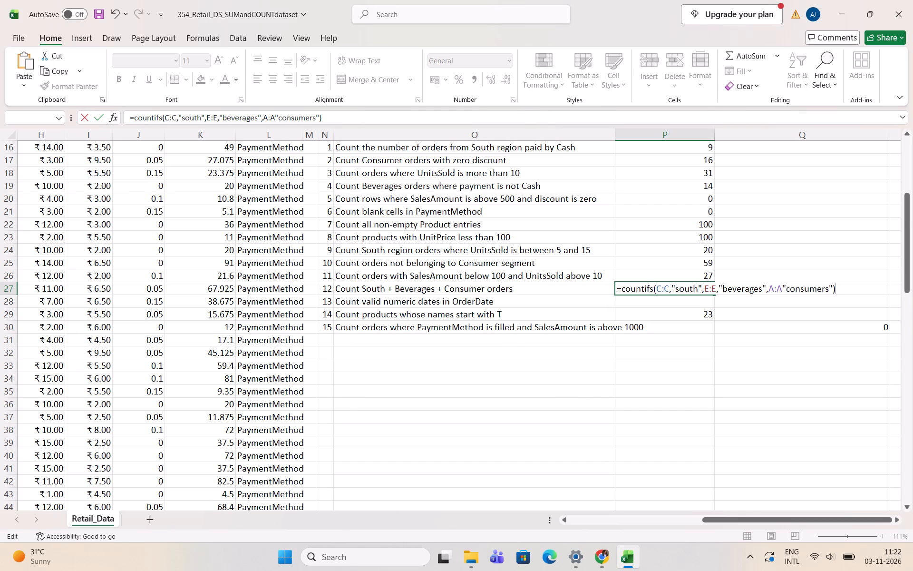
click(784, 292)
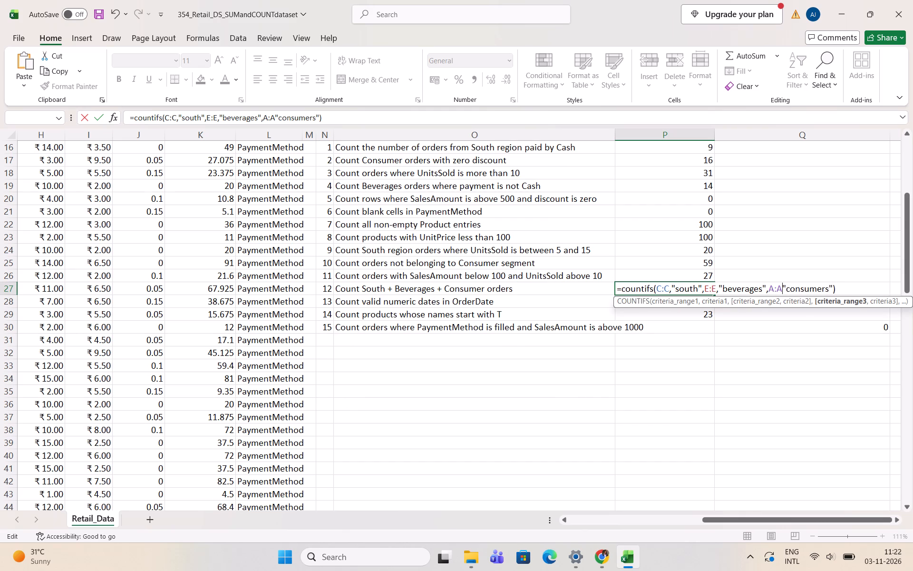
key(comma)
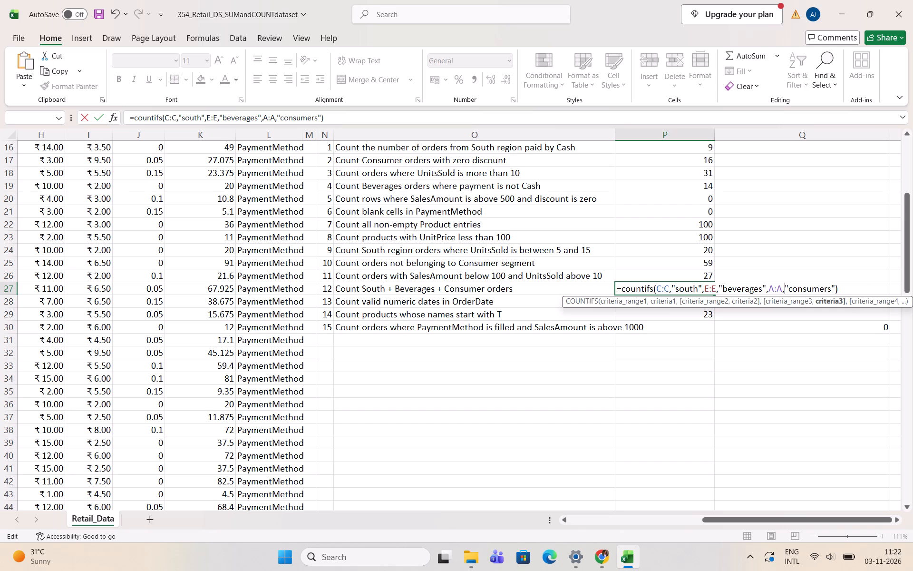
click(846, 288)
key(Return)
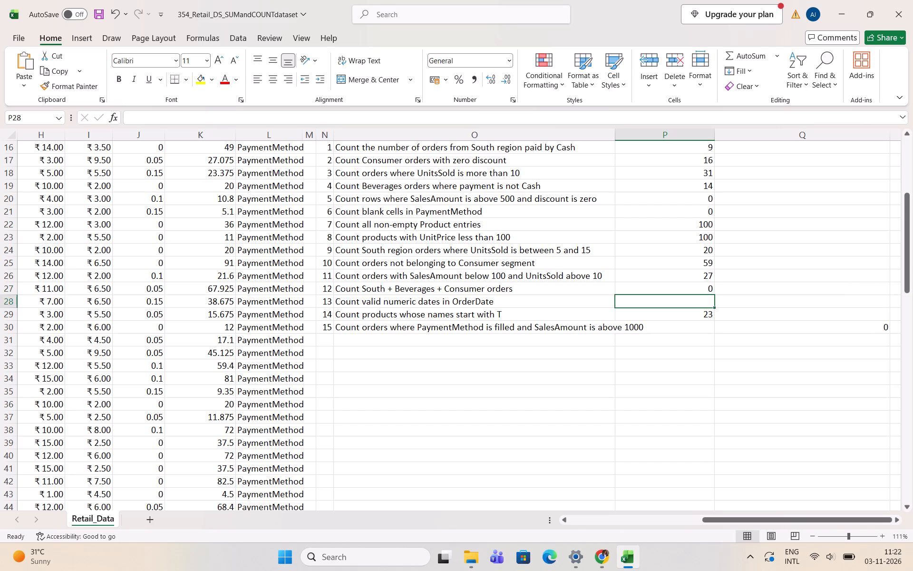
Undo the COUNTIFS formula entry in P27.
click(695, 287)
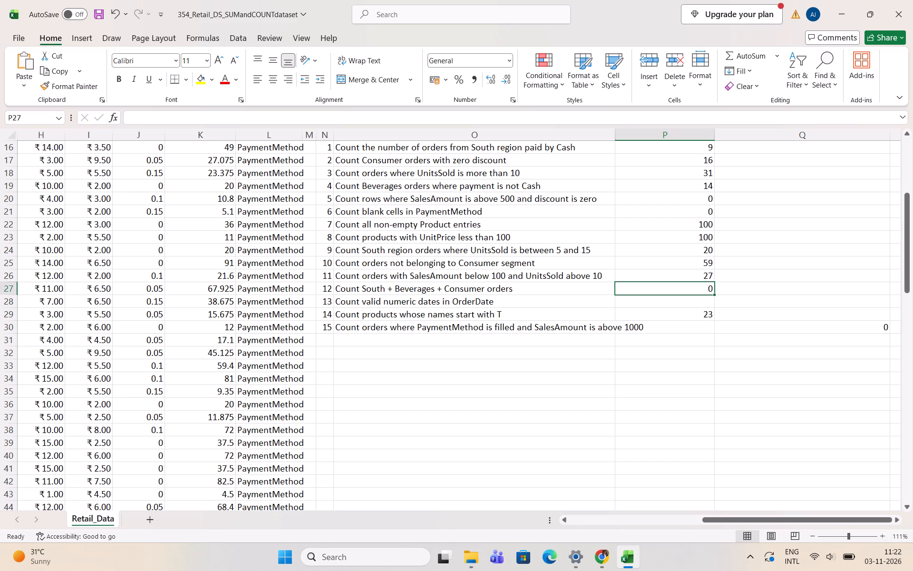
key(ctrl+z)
Undo the earlier entries in Q30 beside question 15 and P29 beside question 14.
key(ctrl+z)
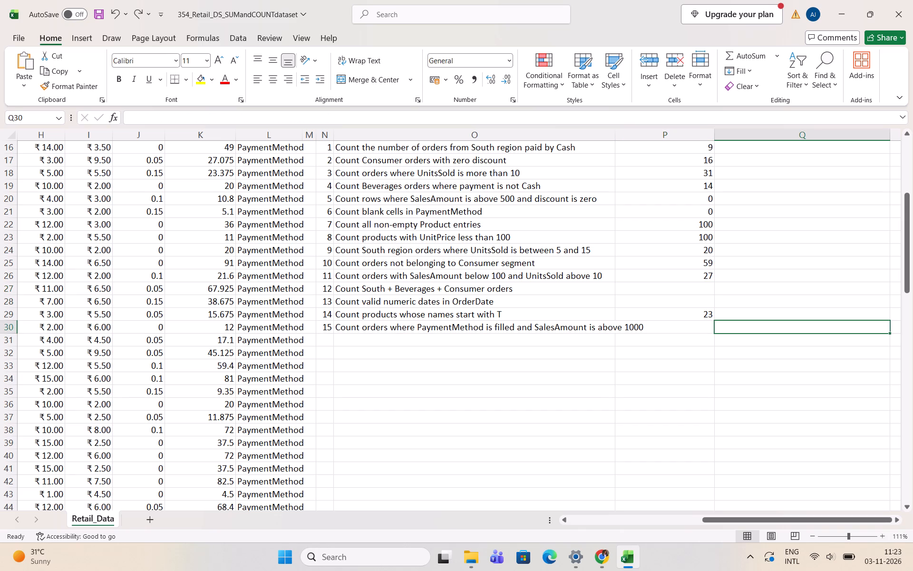
click(699, 289)
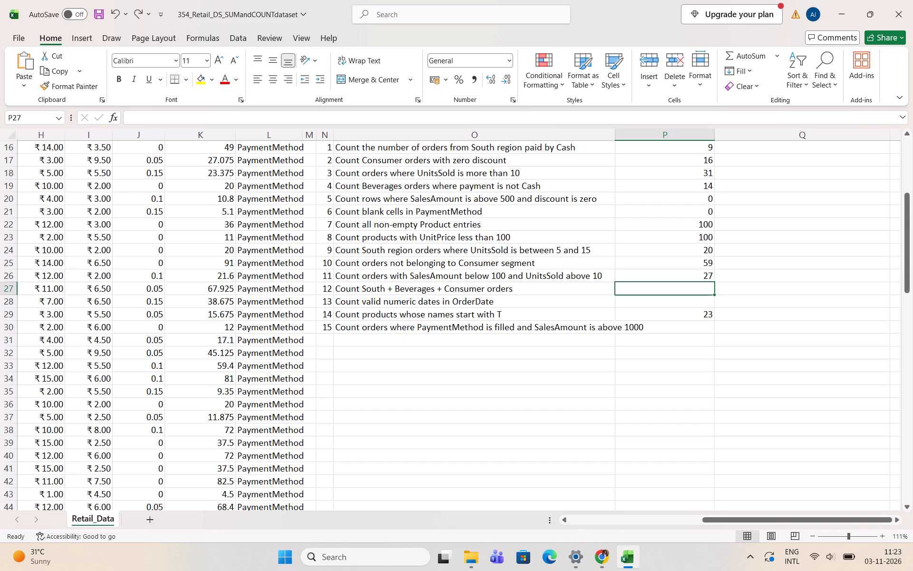
key(ctrl+z)
key(ctrl+z)
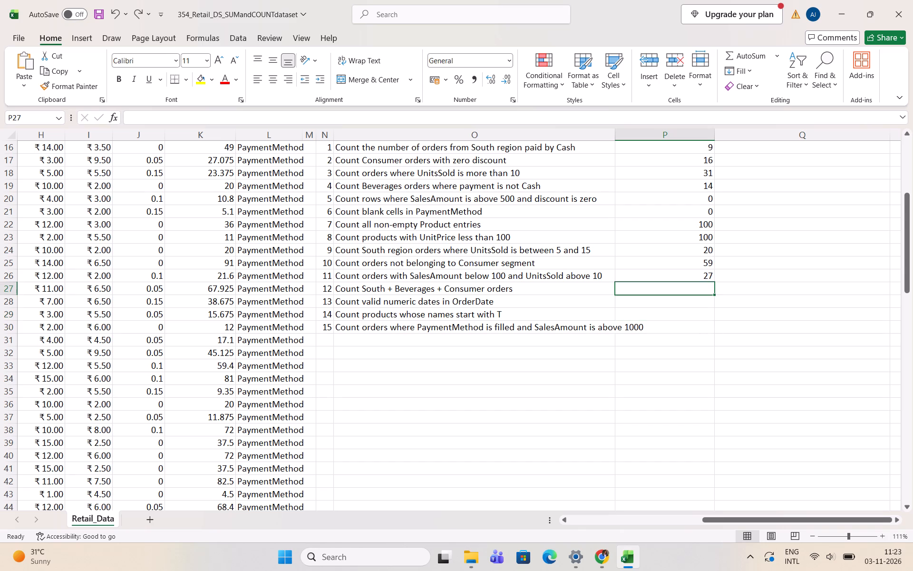
Start a new COUNTIFS formula in P27 beside question 12, with column C (Region) as the first criteria range.
click(699, 289)
click(677, 293)
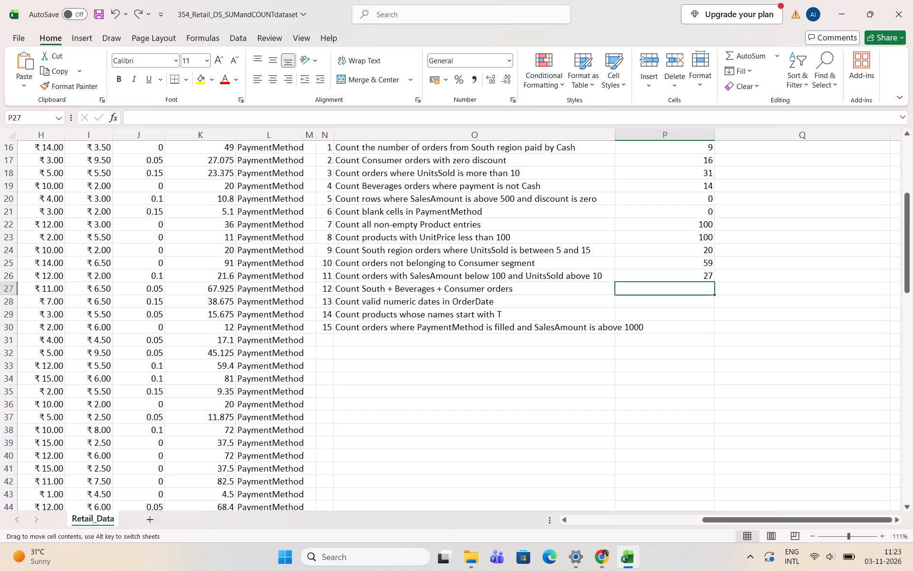
key(equal)
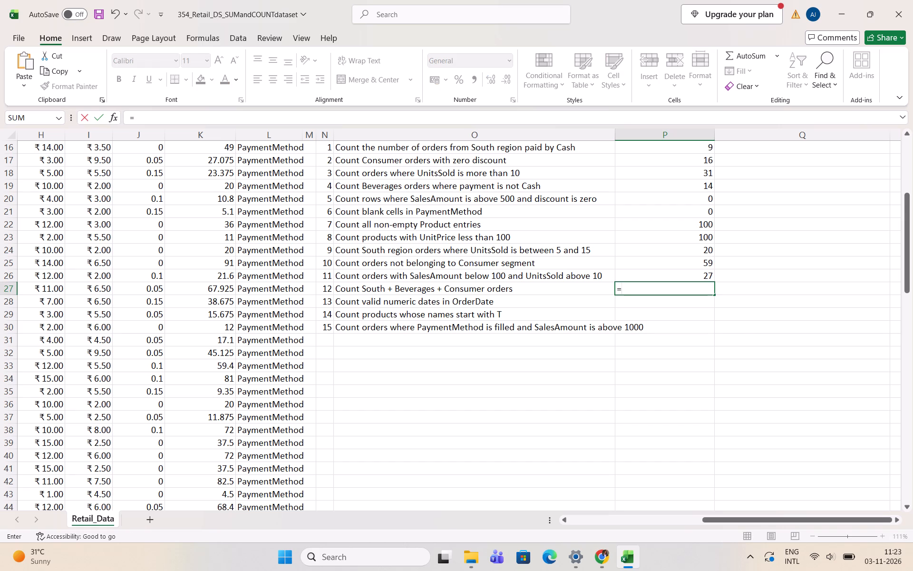
text(countifs)
key(shift+parenleft)
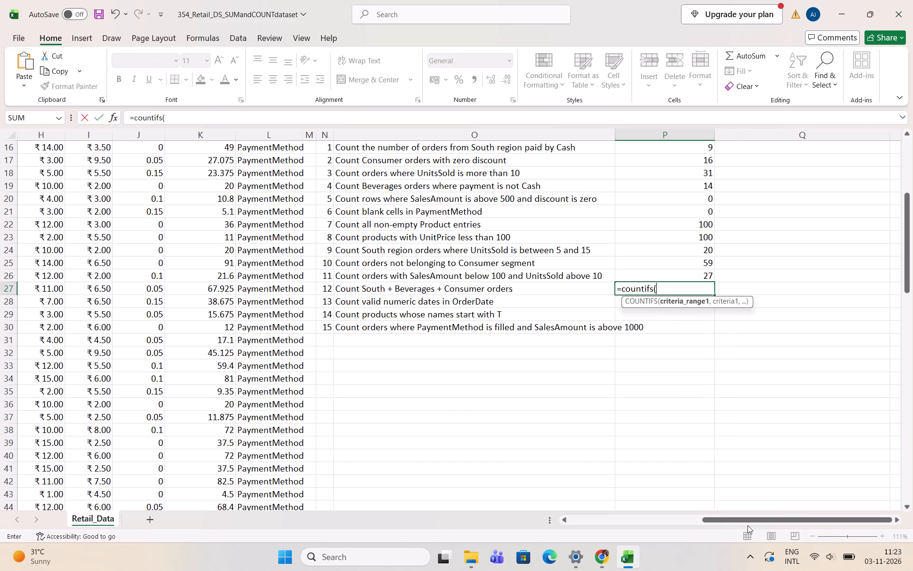
drag(743, 521, 602, 510)
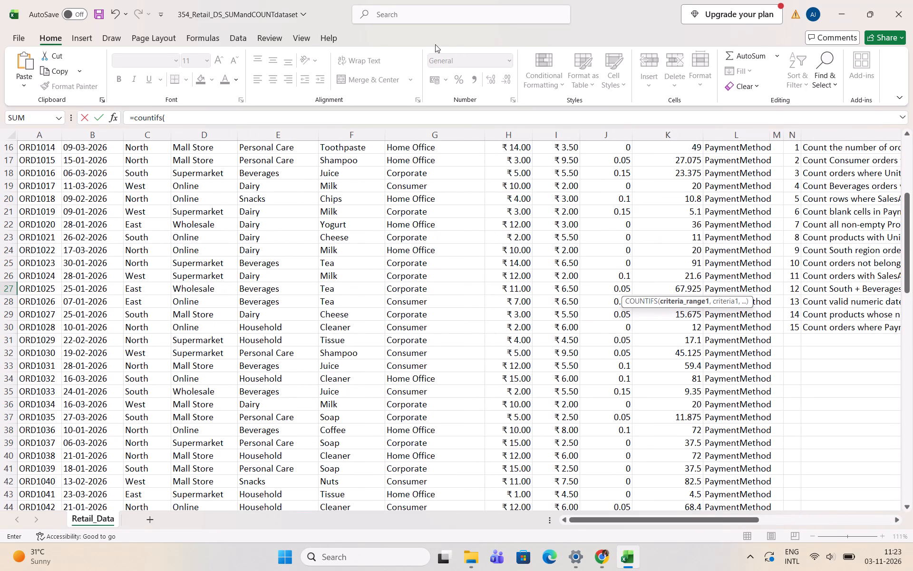
click(136, 136)
drag(586, 521, 709, 524)
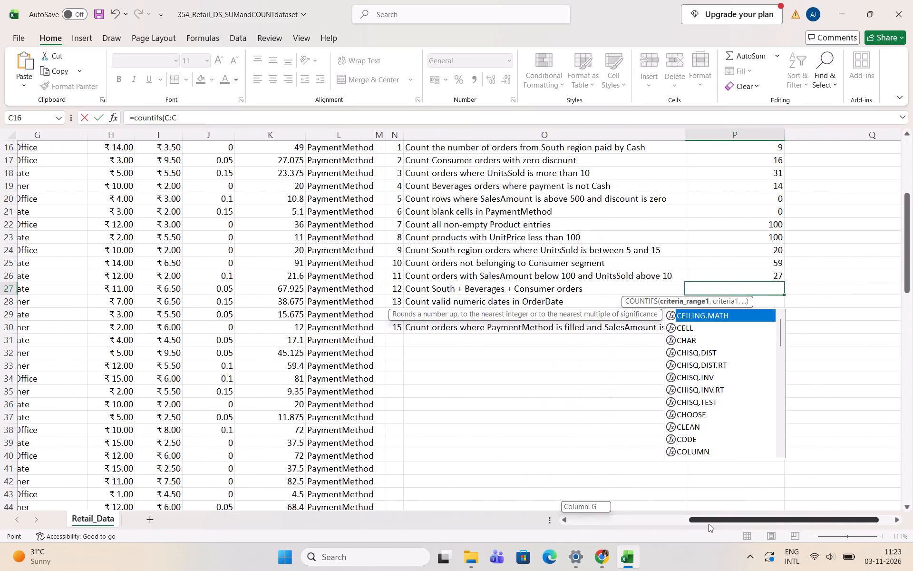
drag(709, 524, 722, 524)
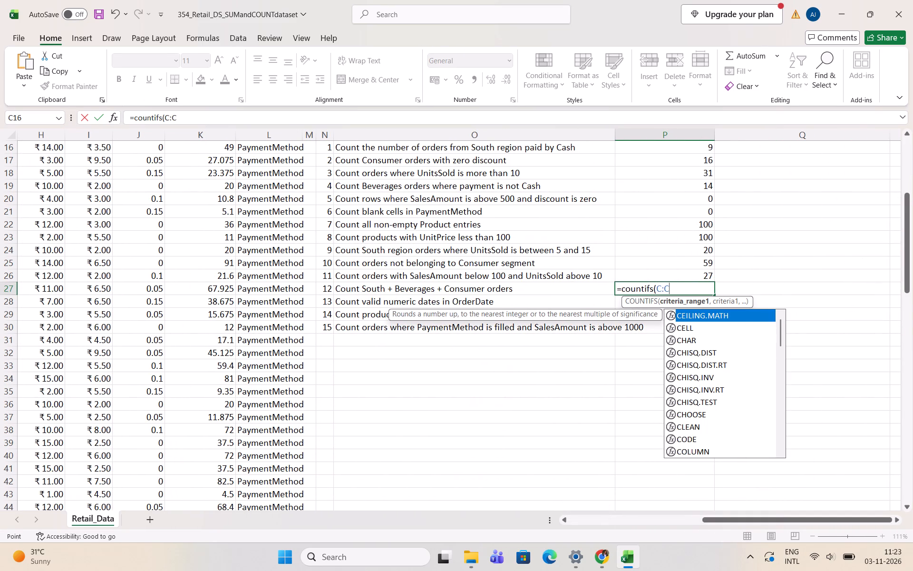
Add "south" as the first criterion after C:C in the P27 COUNTIFS formula, separated by commas.
key(shift+quotedbl)
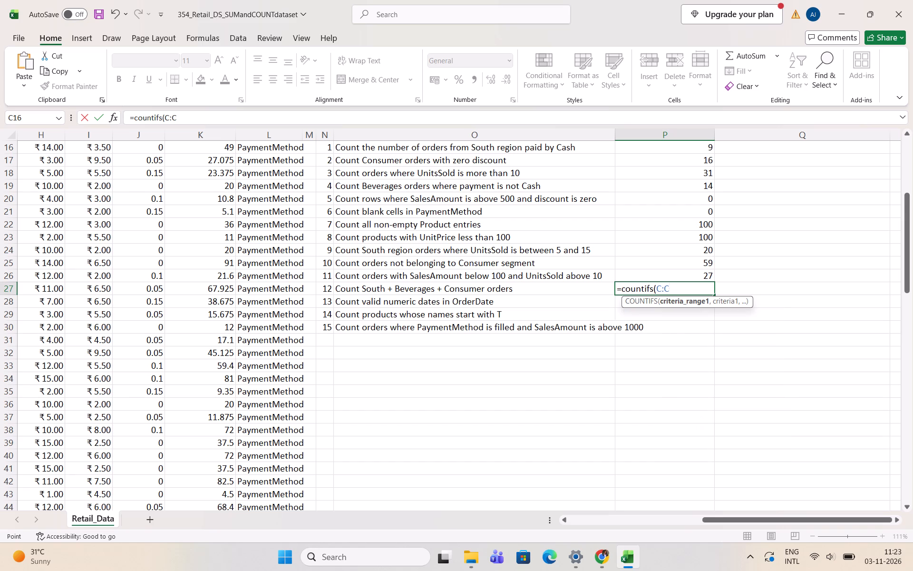
key(shift+apostrophe)
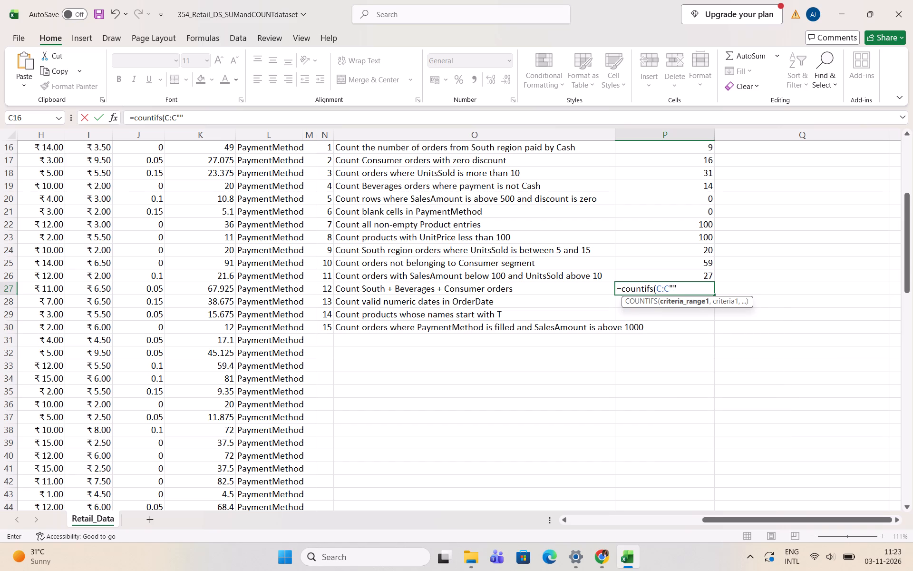
click(672, 285)
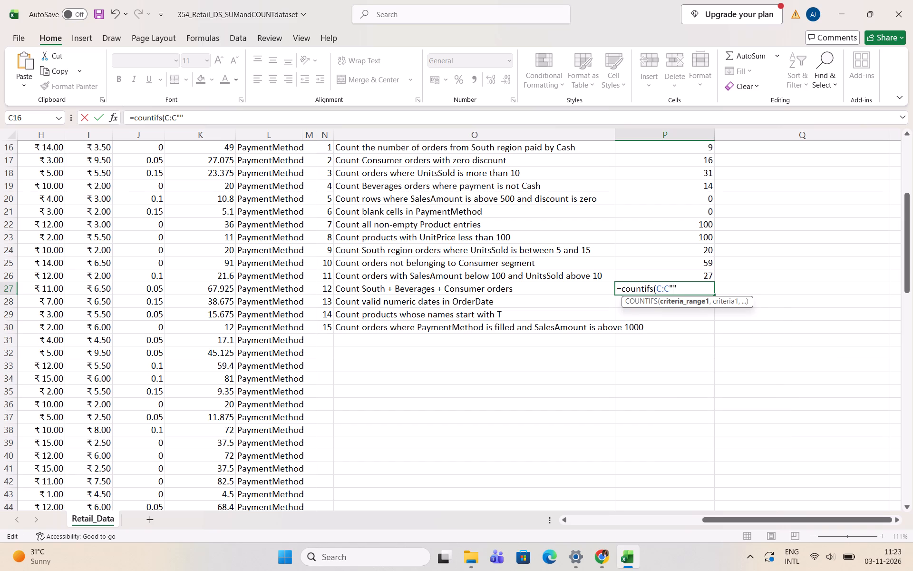
click(665, 290)
key(Right)
key(Right)
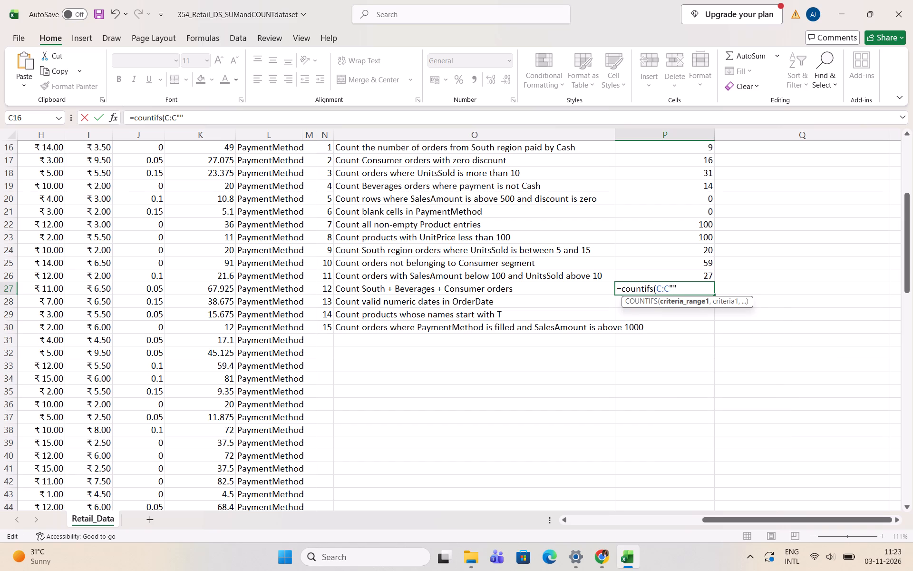
click(667, 290)
key(Right)
key(comma)
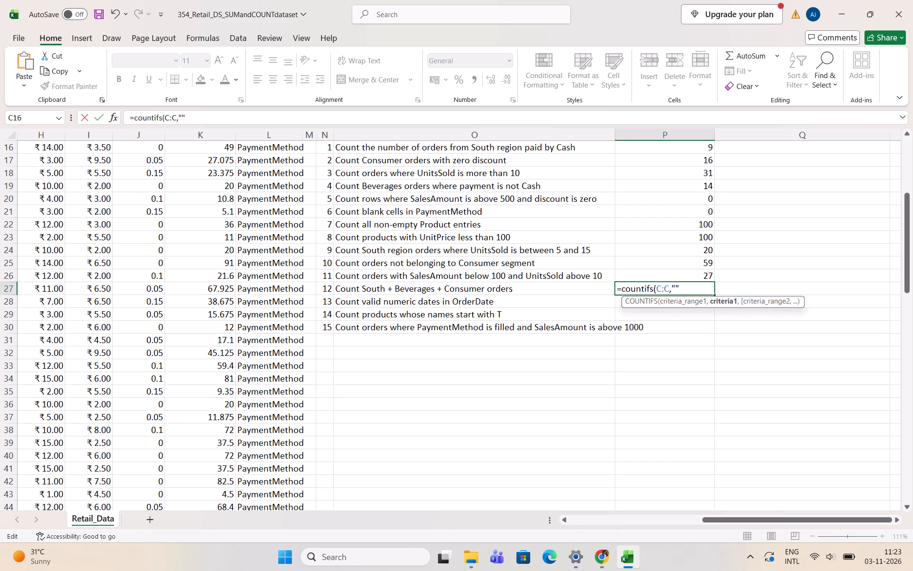
click(675, 287)
text(soutn)
key(BackSpace)
key(h)
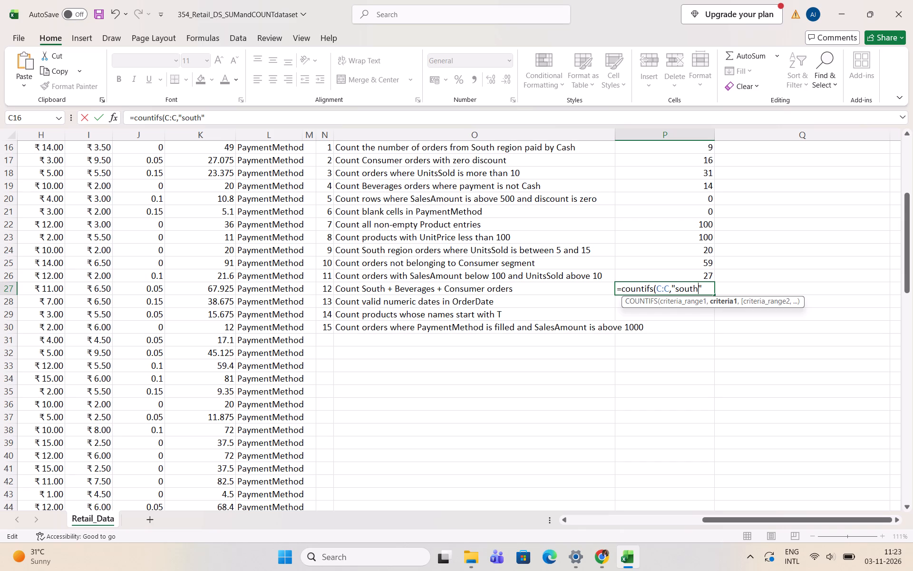
click(701, 288)
key(comma)
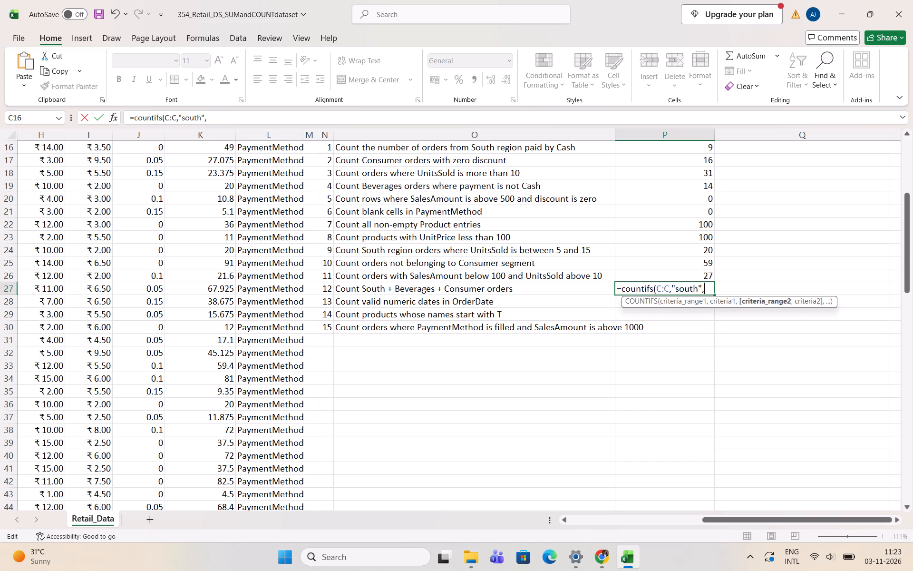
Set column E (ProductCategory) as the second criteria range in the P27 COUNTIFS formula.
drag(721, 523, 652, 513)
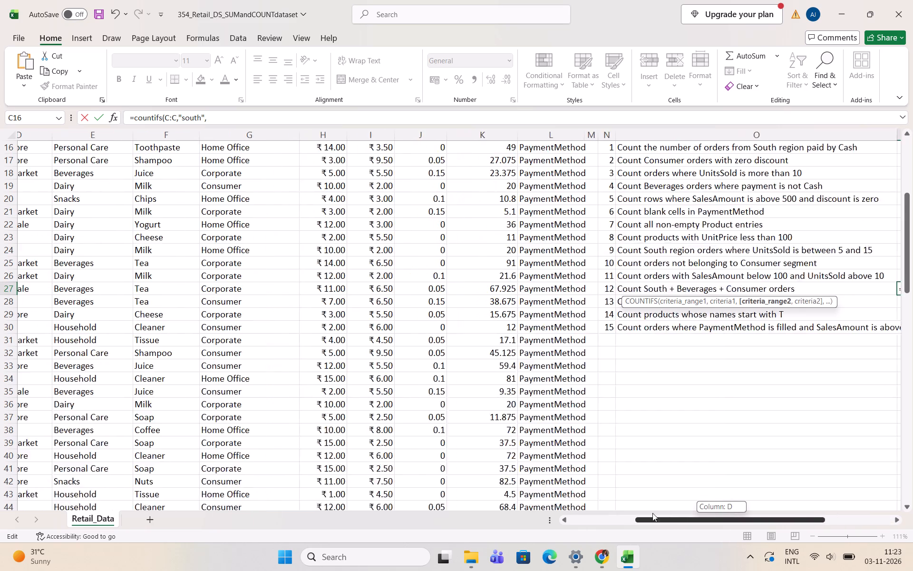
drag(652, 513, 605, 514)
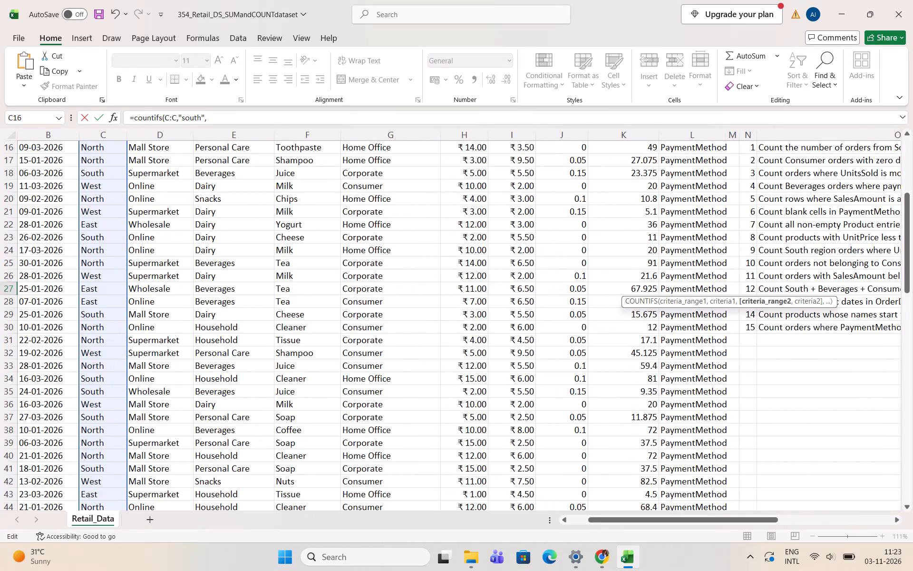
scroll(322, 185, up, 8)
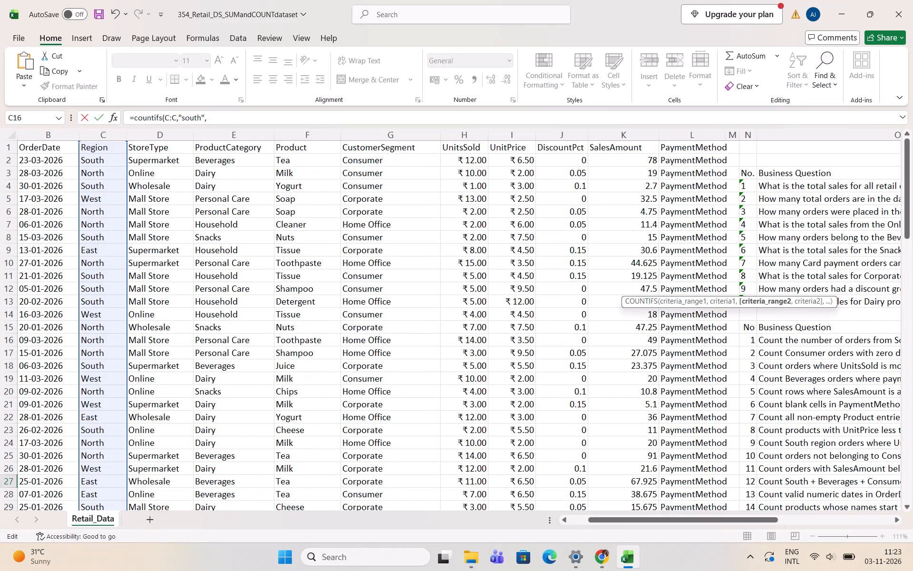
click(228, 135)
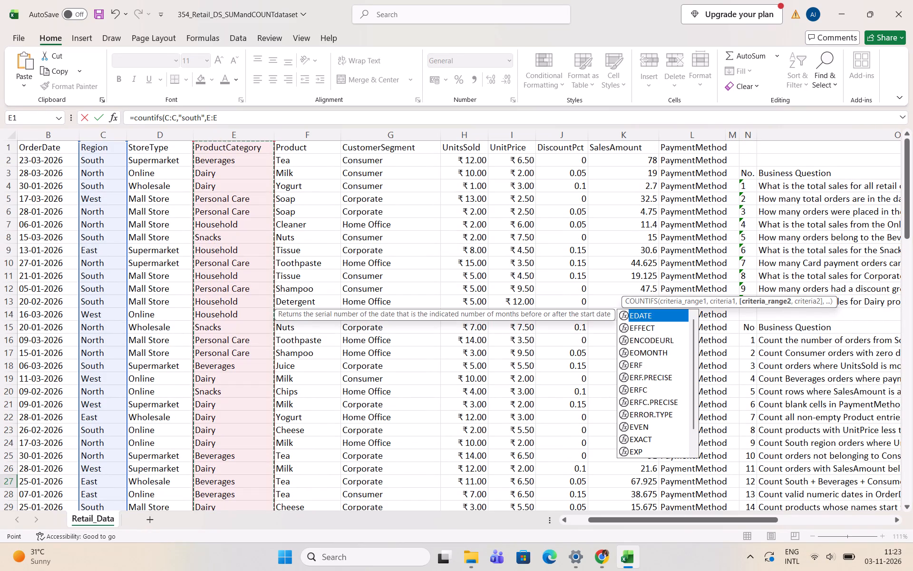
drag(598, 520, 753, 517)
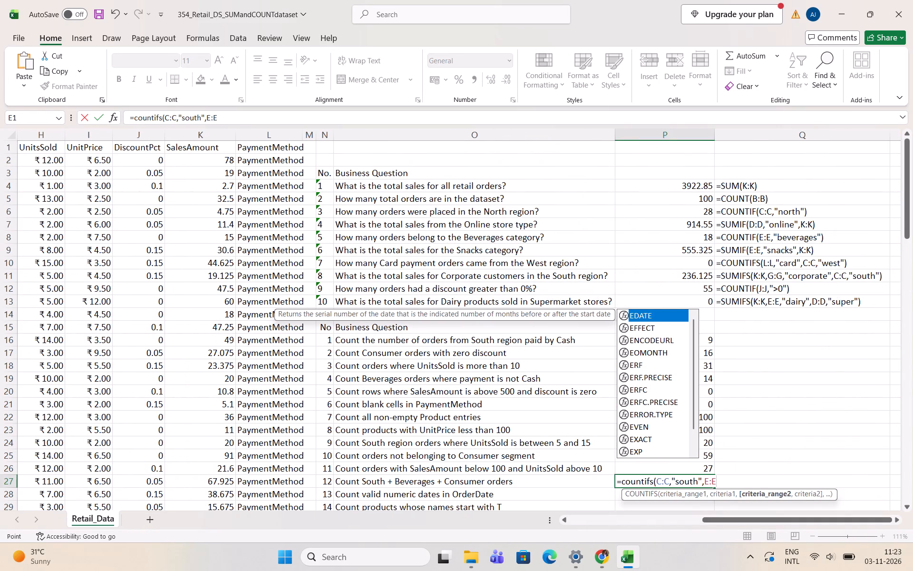
Replace the second criteria range in the P27 formula with a cell reference reduced to O17.
click(769, 371)
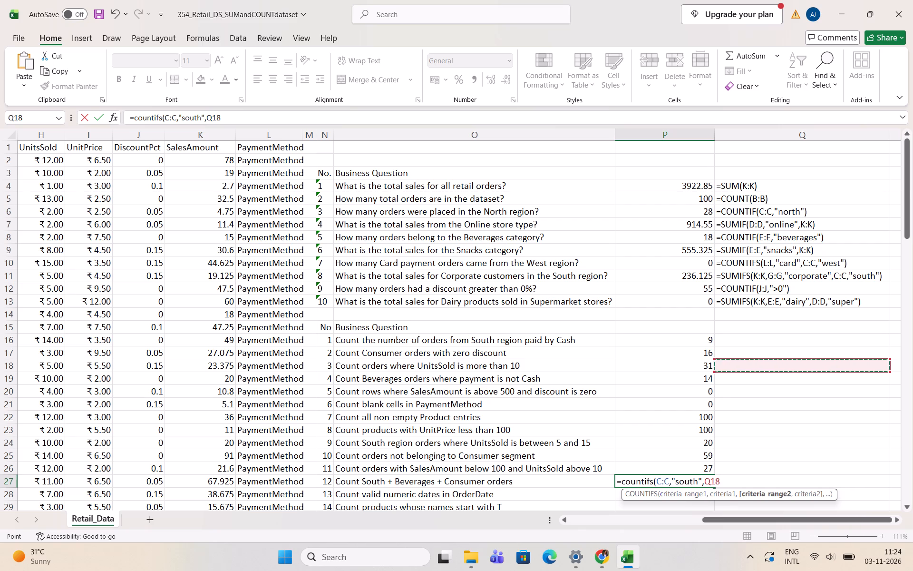
drag(669, 377, 586, 348)
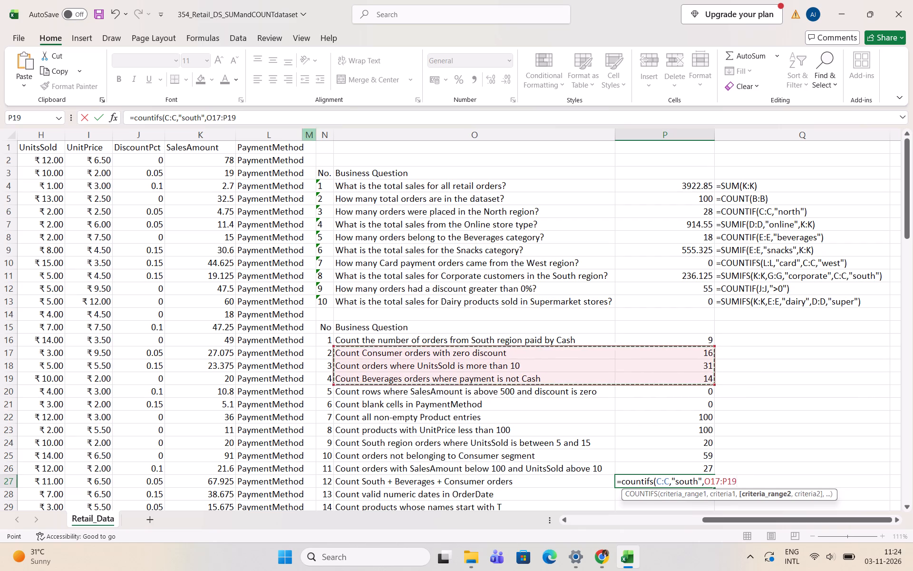
click(268, 123)
key(BackSpace)
key(BackSpace)
key(BackSpace)
key(BackSpace)
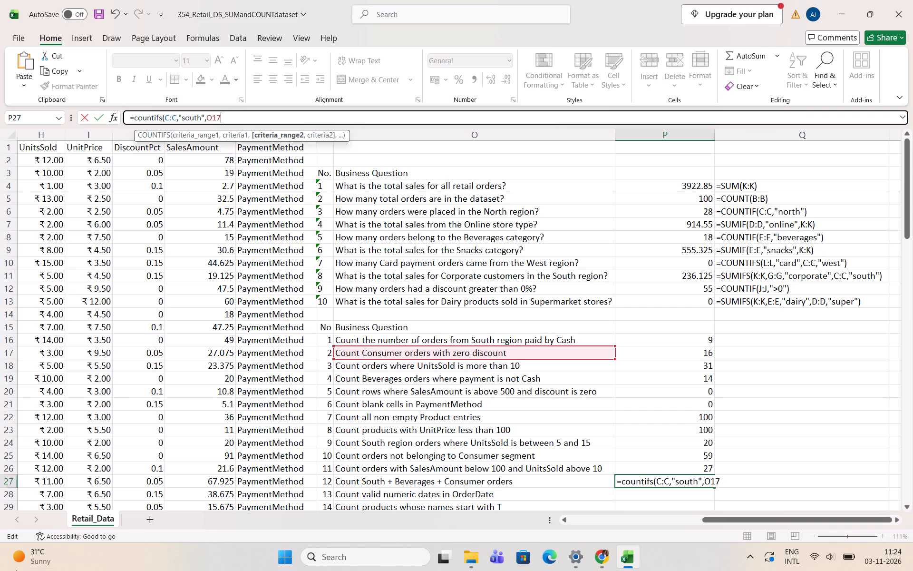
scroll(895, 459, down, 2)
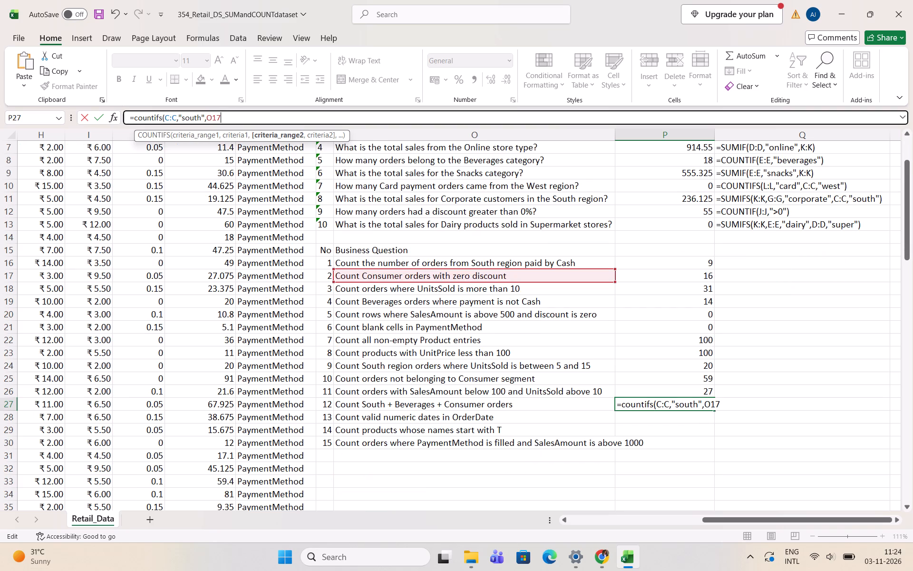
click(722, 406)
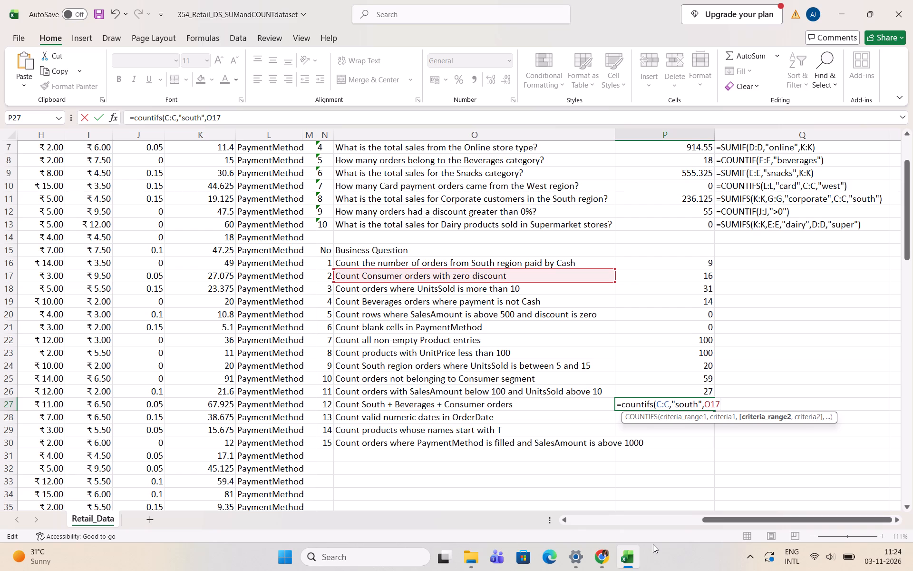
Add "beverages" as the second criterion after O17 in the P27 formula, with separating commas.
text("')
key(comma)
key(BackSpace)
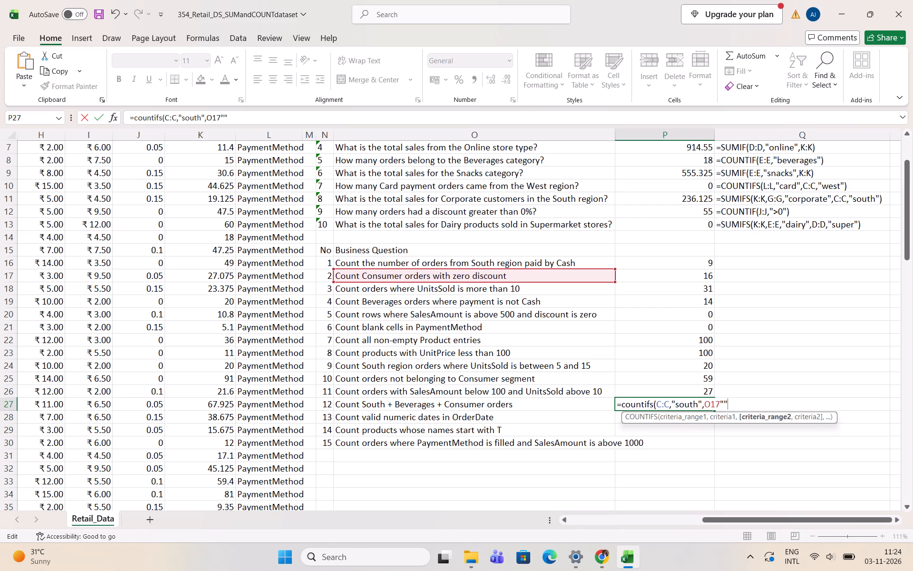
click(720, 404)
key(comma)
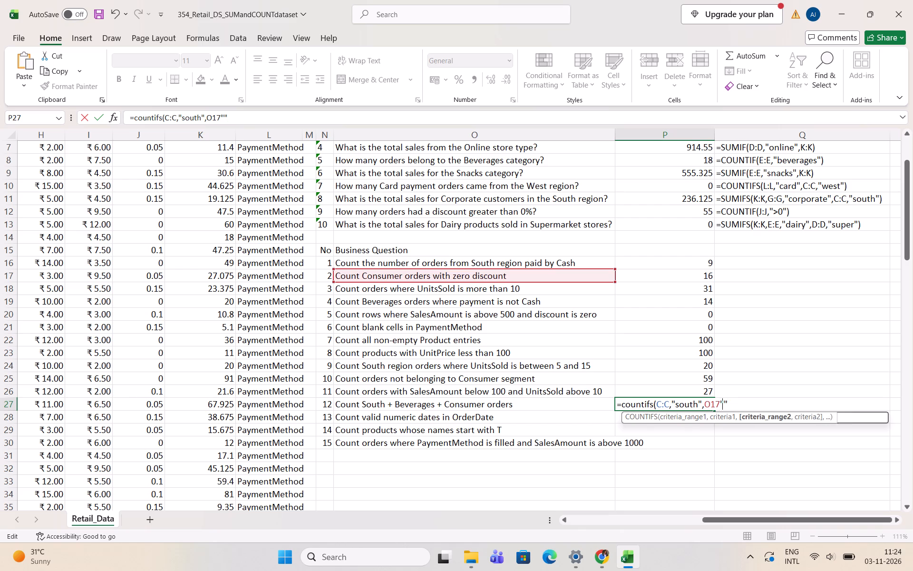
click(725, 402)
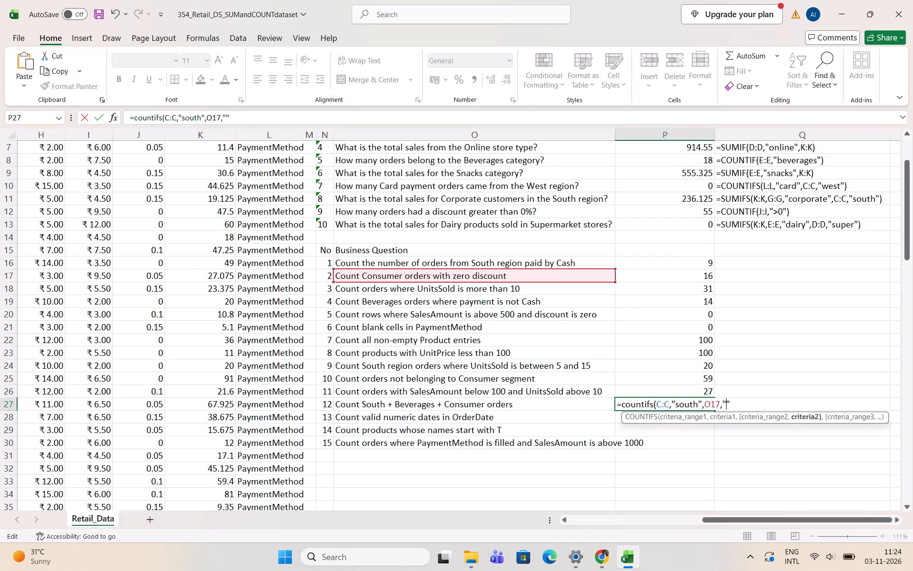
text(be)
text(ve)
text(rages)
click(772, 405)
key(comma)
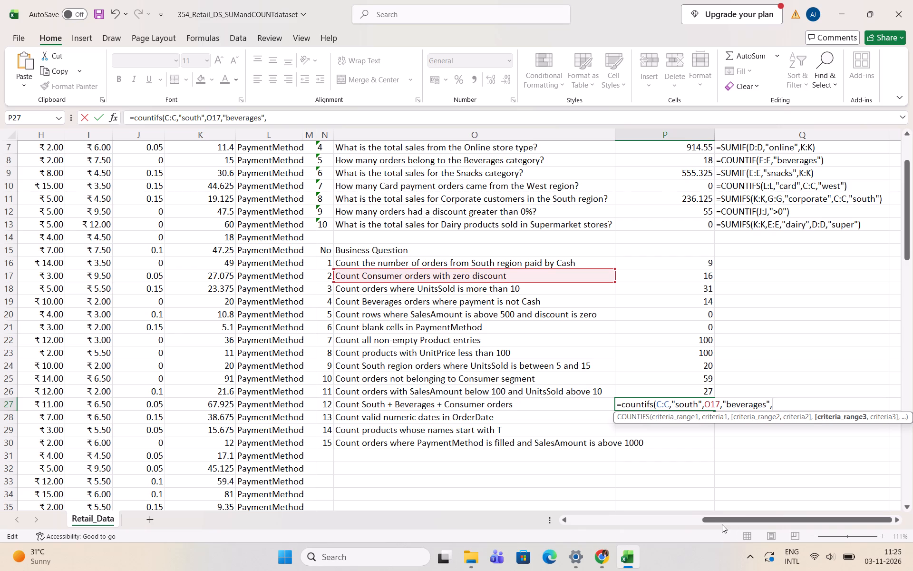
Set column G (CustomerSegment) as the third criteria range in the P27 COUNTIFS formula.
drag(721, 522, 571, 515)
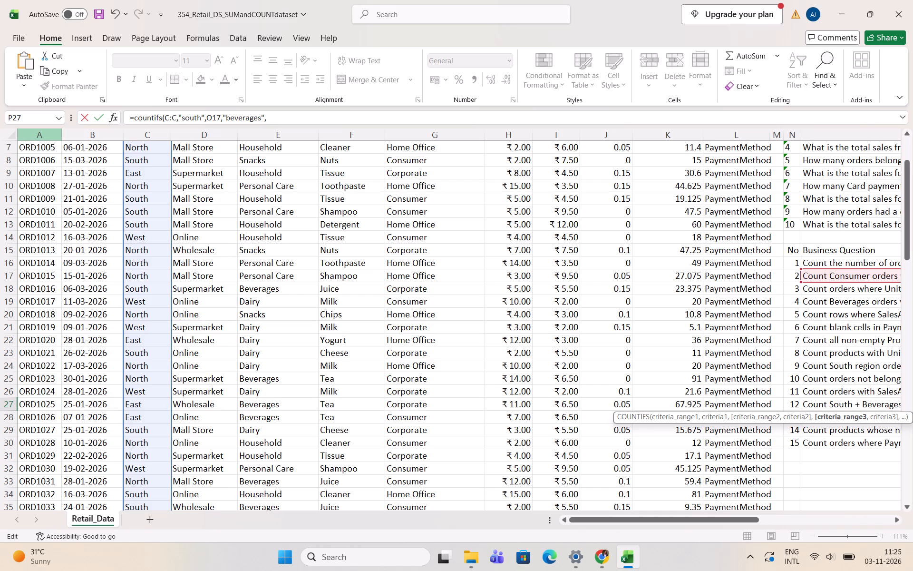
click(42, 133)
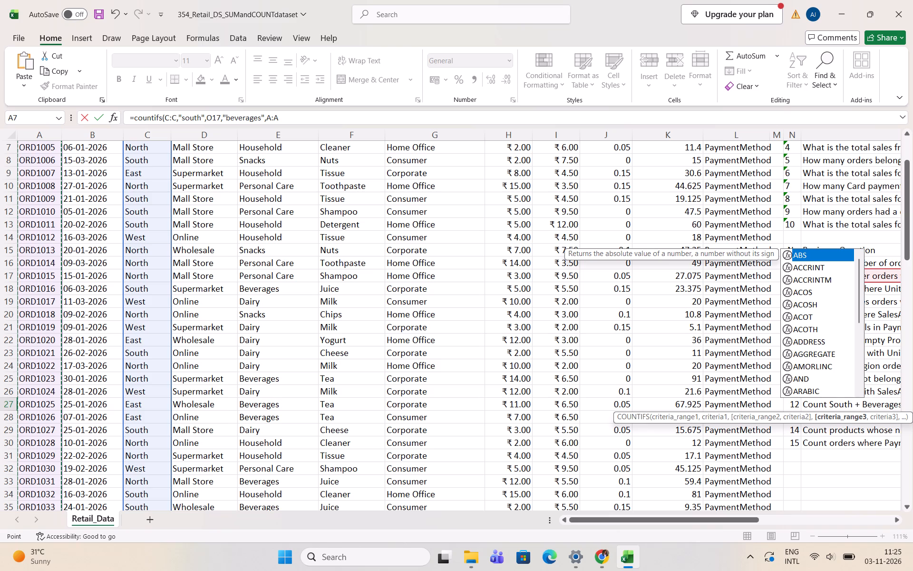
click(426, 138)
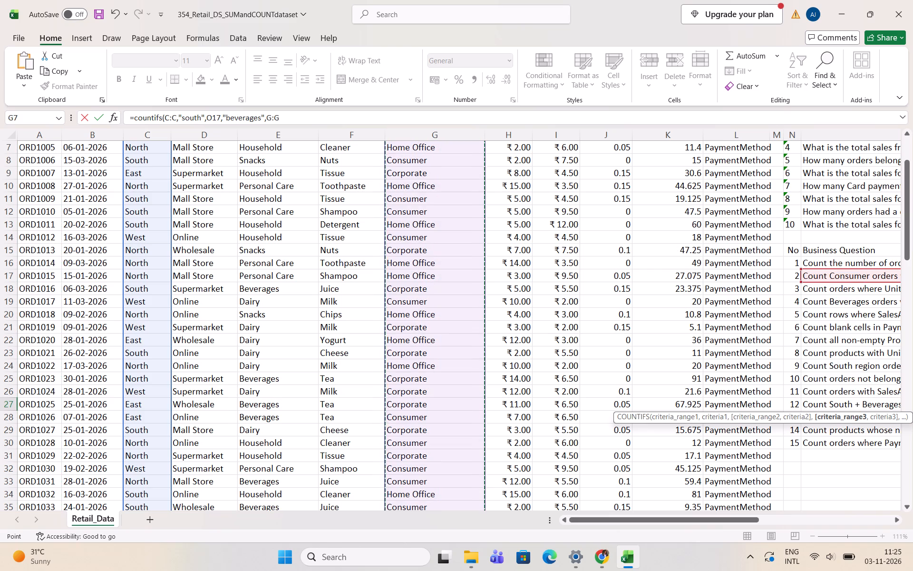
drag(665, 516, 734, 517)
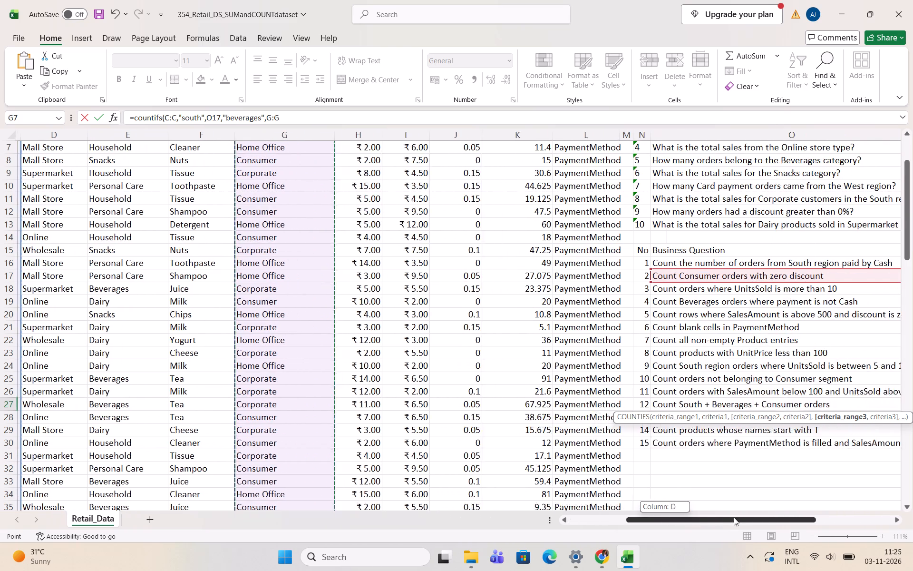
drag(734, 517, 800, 519)
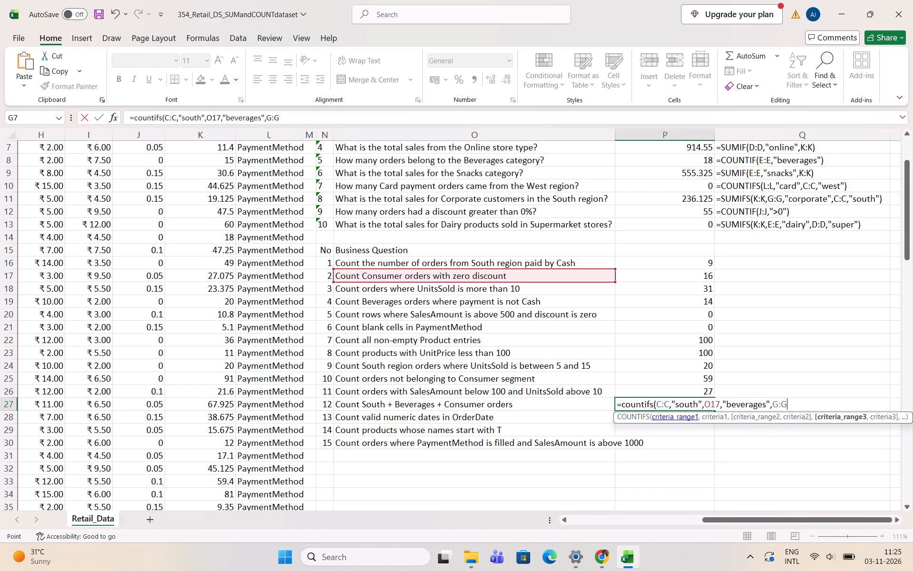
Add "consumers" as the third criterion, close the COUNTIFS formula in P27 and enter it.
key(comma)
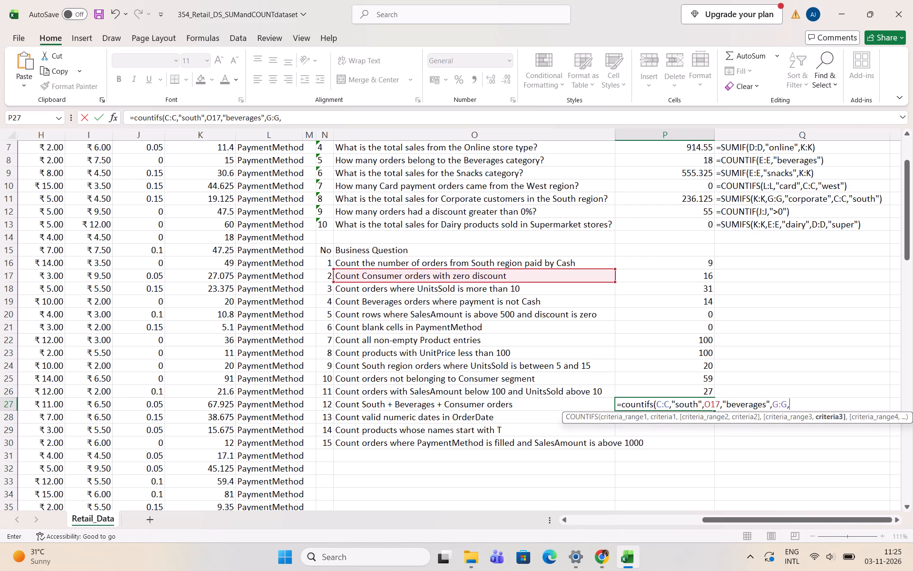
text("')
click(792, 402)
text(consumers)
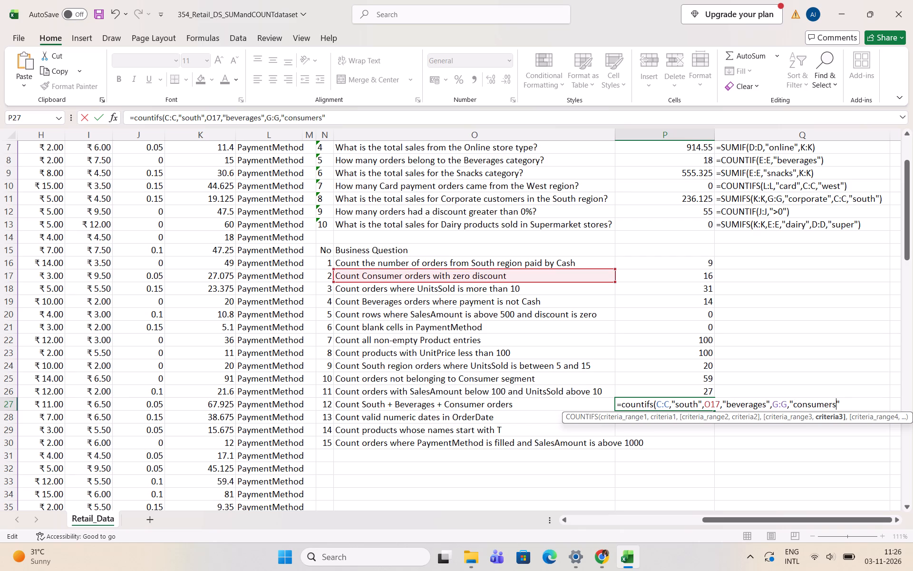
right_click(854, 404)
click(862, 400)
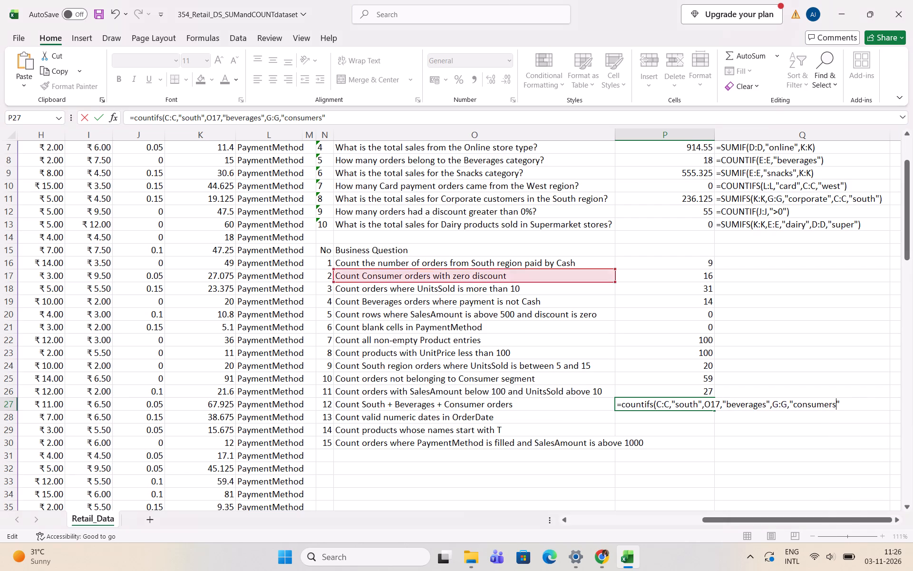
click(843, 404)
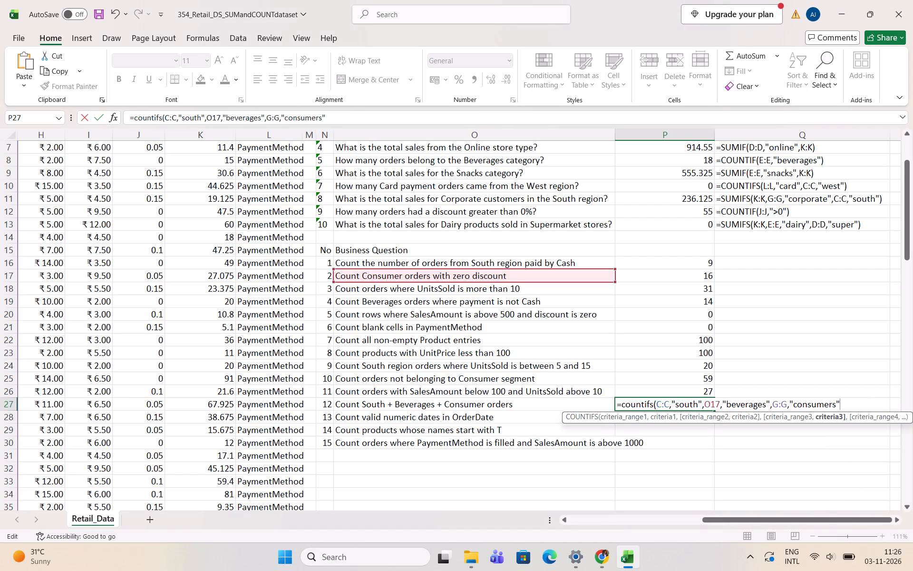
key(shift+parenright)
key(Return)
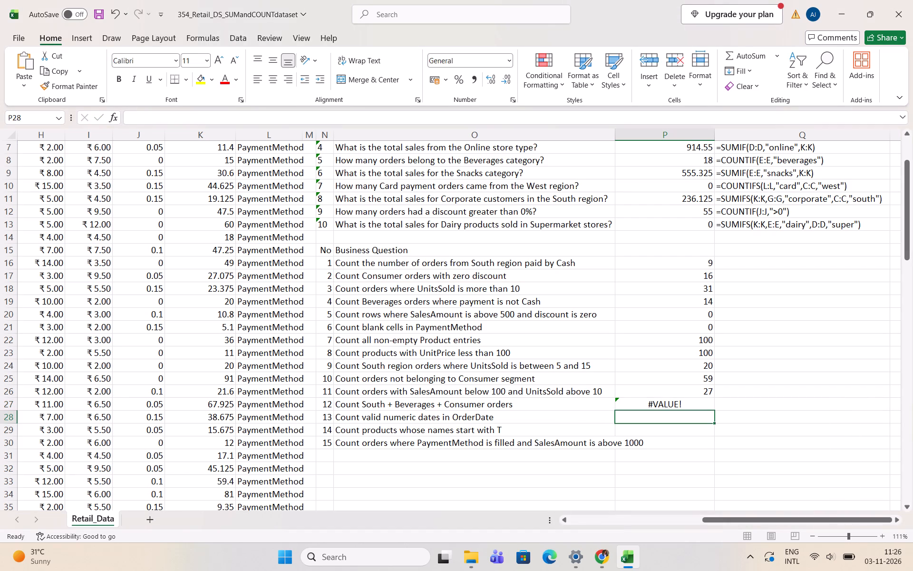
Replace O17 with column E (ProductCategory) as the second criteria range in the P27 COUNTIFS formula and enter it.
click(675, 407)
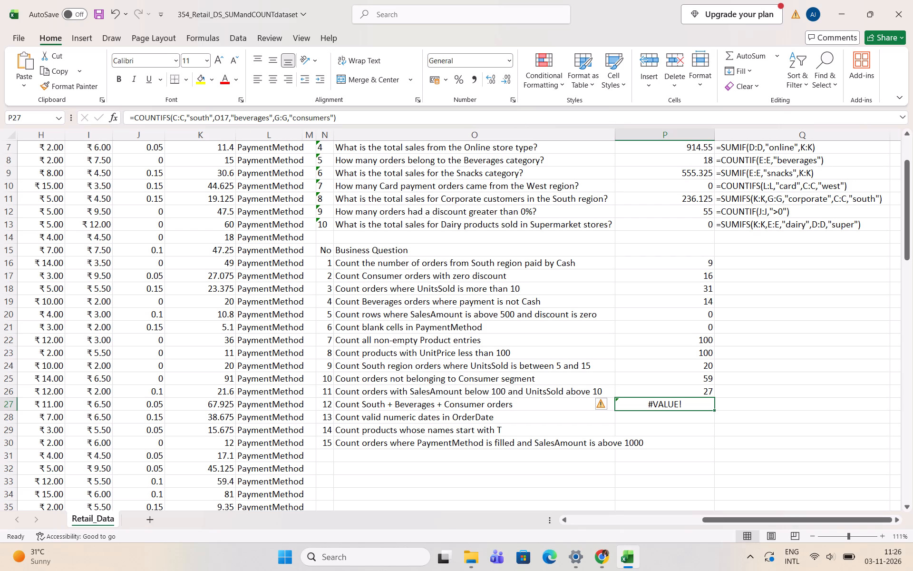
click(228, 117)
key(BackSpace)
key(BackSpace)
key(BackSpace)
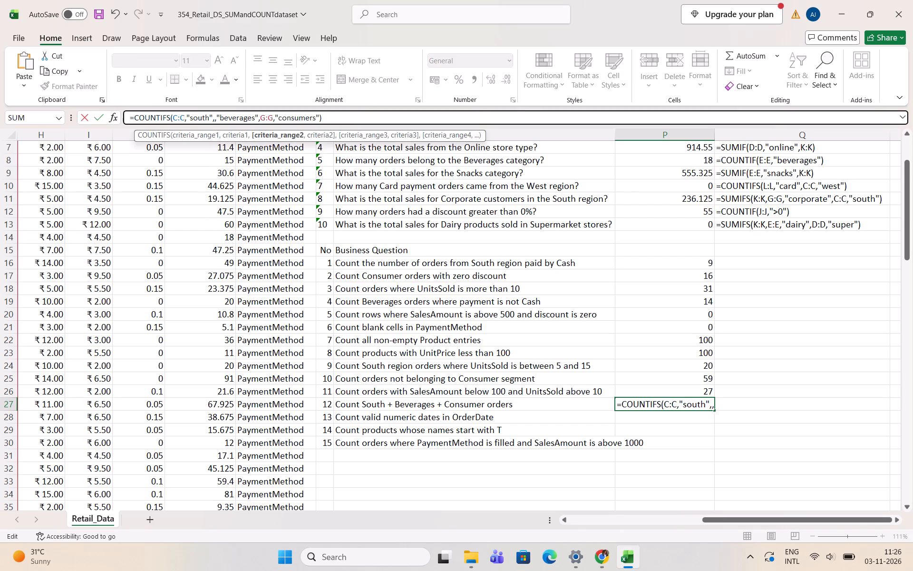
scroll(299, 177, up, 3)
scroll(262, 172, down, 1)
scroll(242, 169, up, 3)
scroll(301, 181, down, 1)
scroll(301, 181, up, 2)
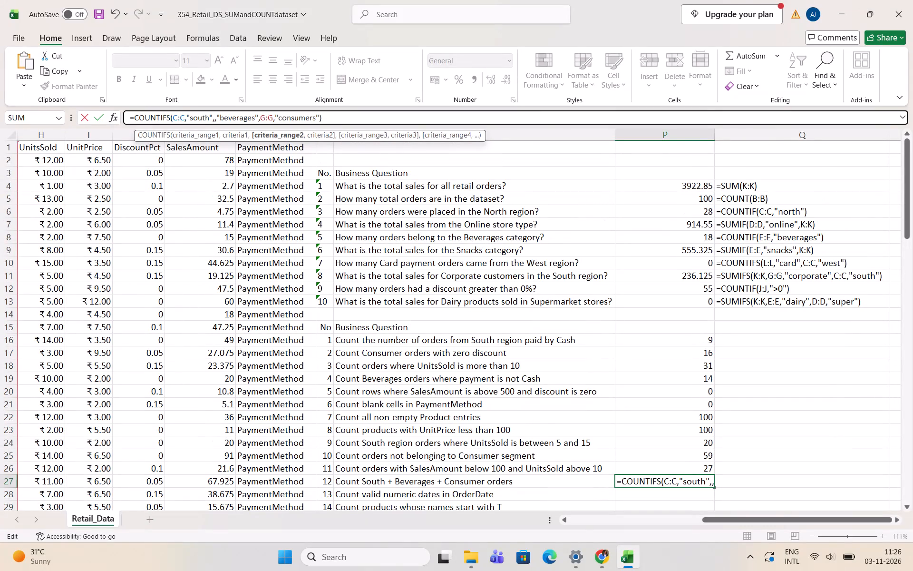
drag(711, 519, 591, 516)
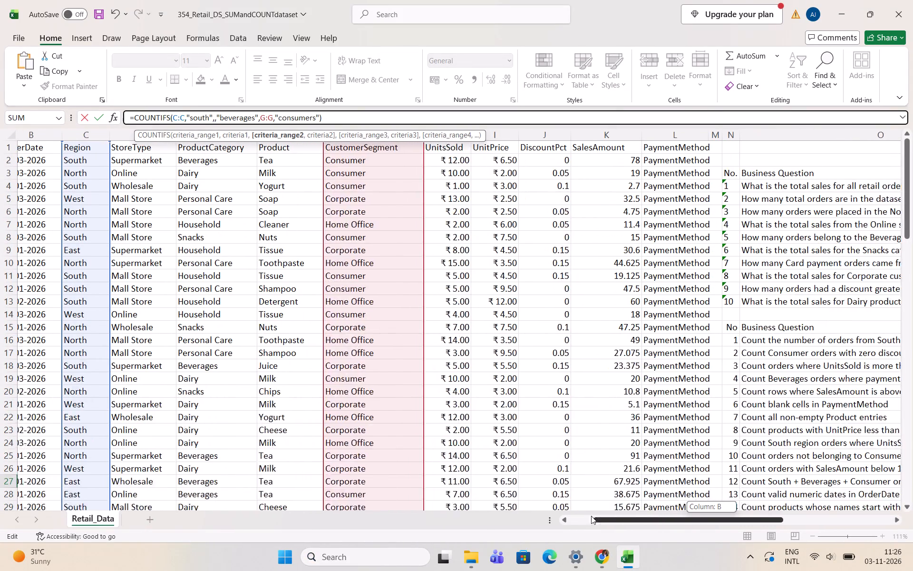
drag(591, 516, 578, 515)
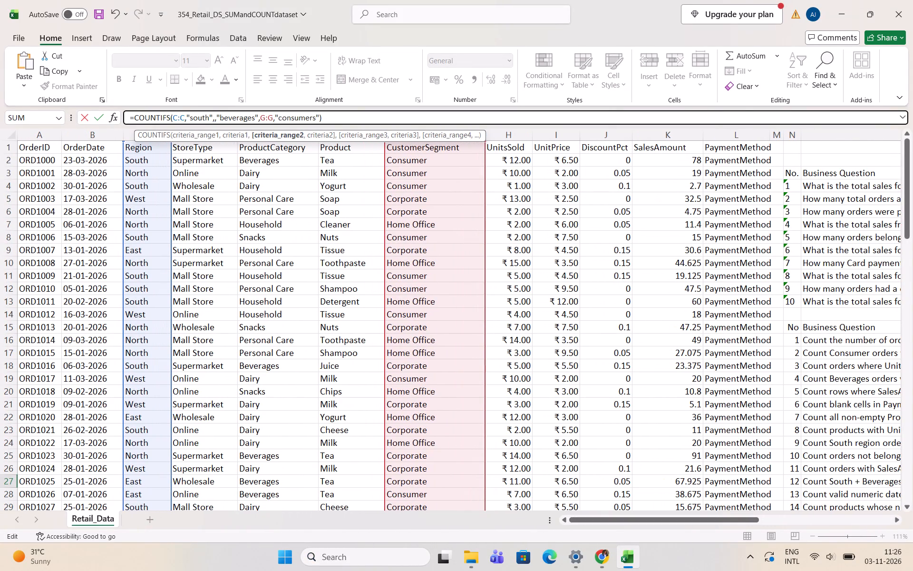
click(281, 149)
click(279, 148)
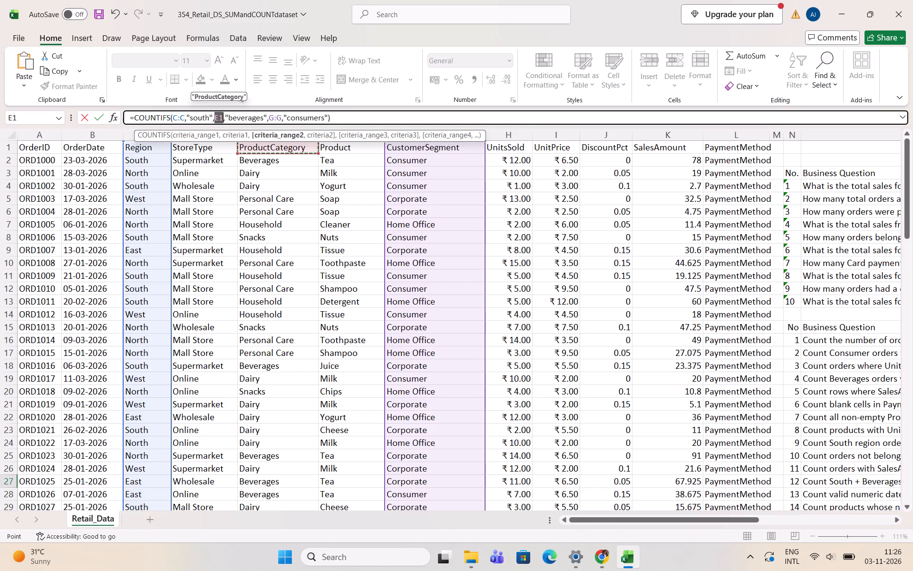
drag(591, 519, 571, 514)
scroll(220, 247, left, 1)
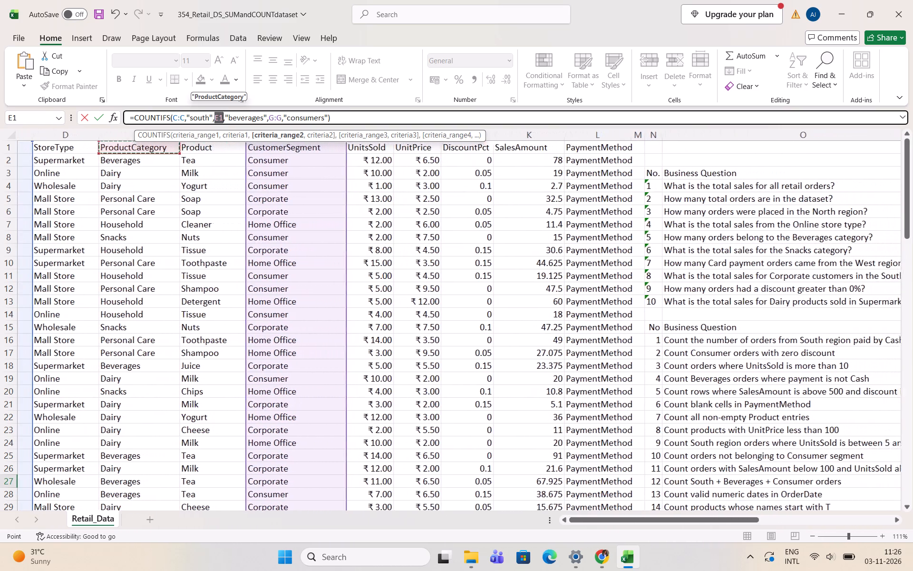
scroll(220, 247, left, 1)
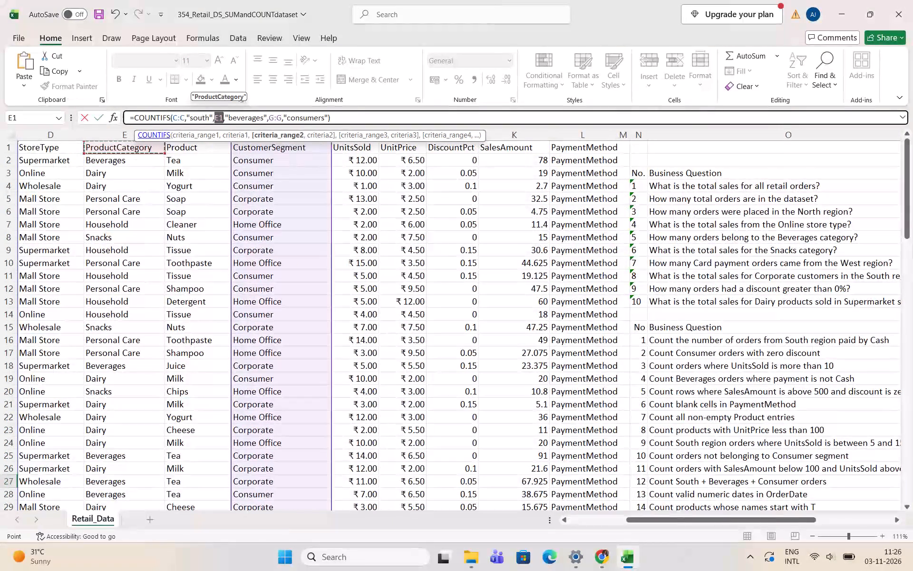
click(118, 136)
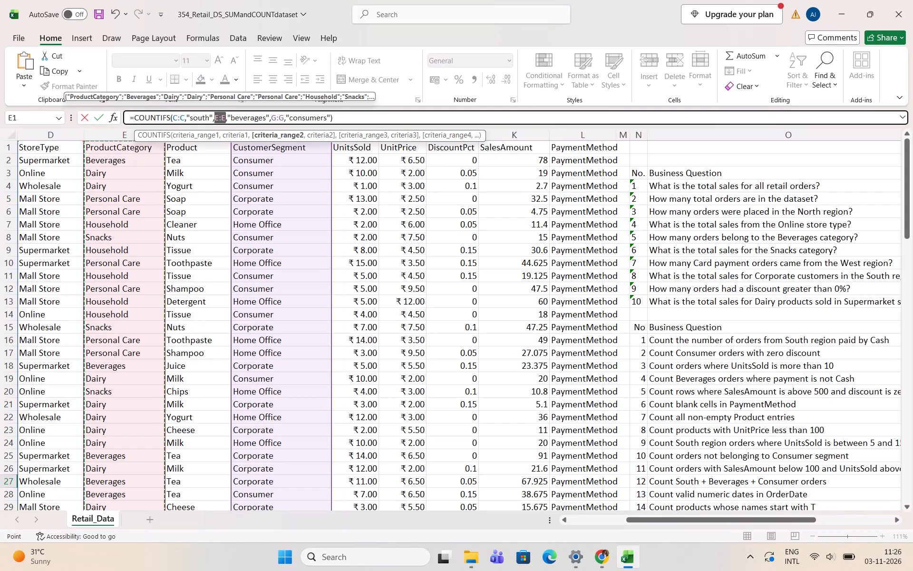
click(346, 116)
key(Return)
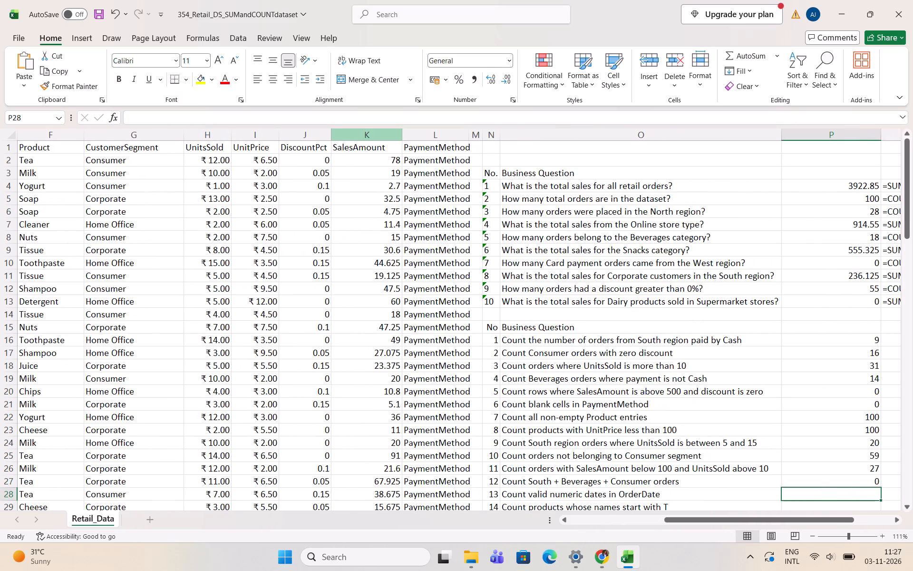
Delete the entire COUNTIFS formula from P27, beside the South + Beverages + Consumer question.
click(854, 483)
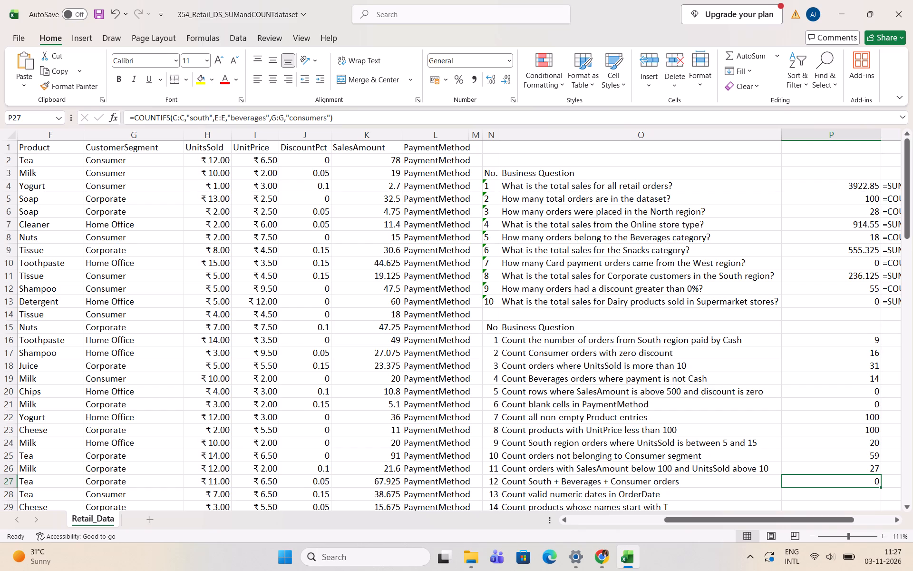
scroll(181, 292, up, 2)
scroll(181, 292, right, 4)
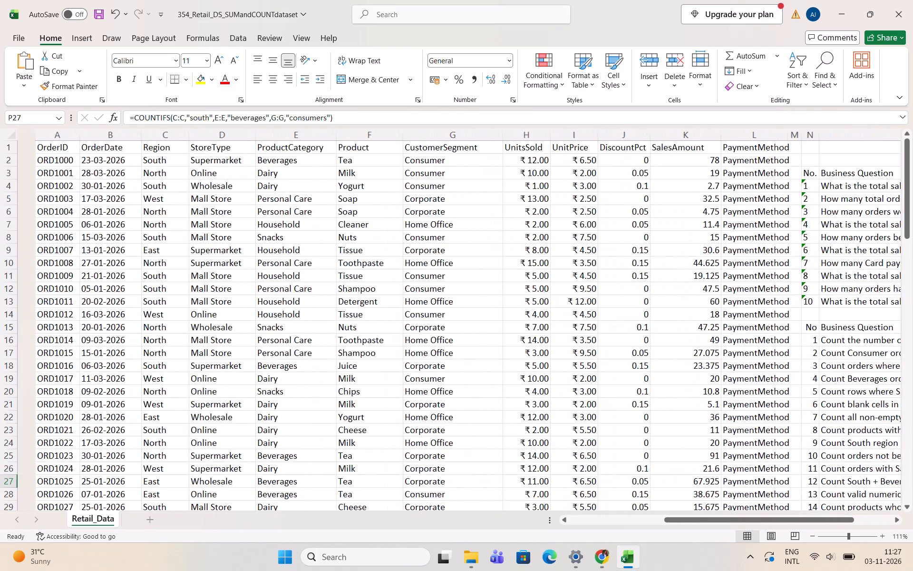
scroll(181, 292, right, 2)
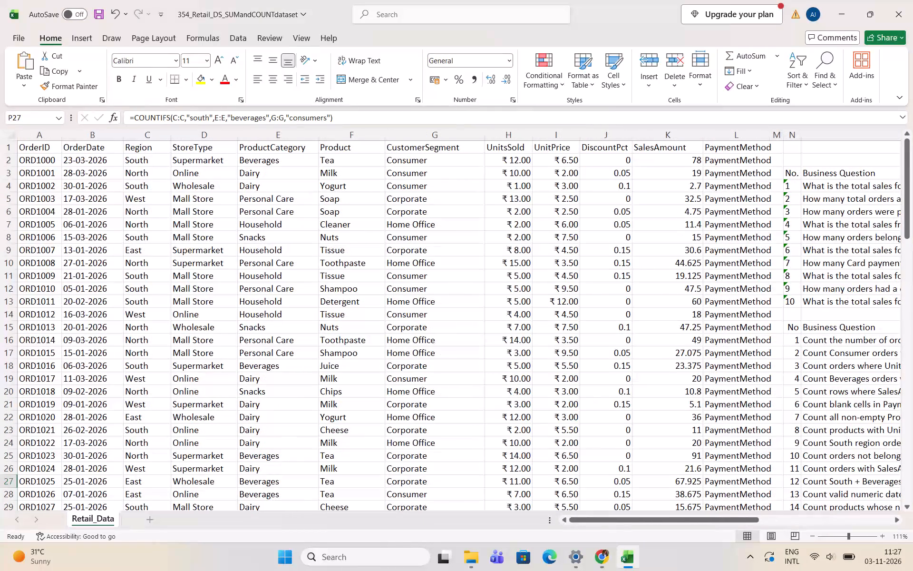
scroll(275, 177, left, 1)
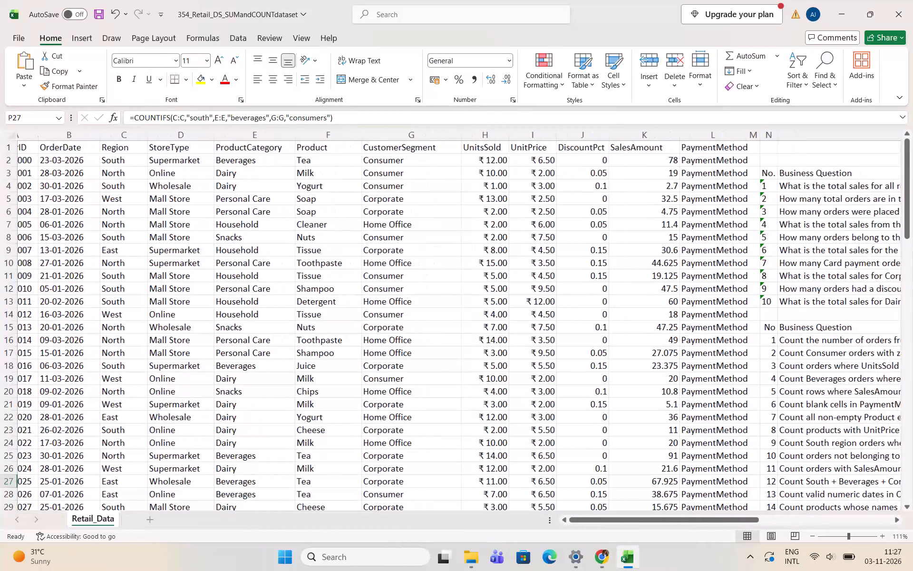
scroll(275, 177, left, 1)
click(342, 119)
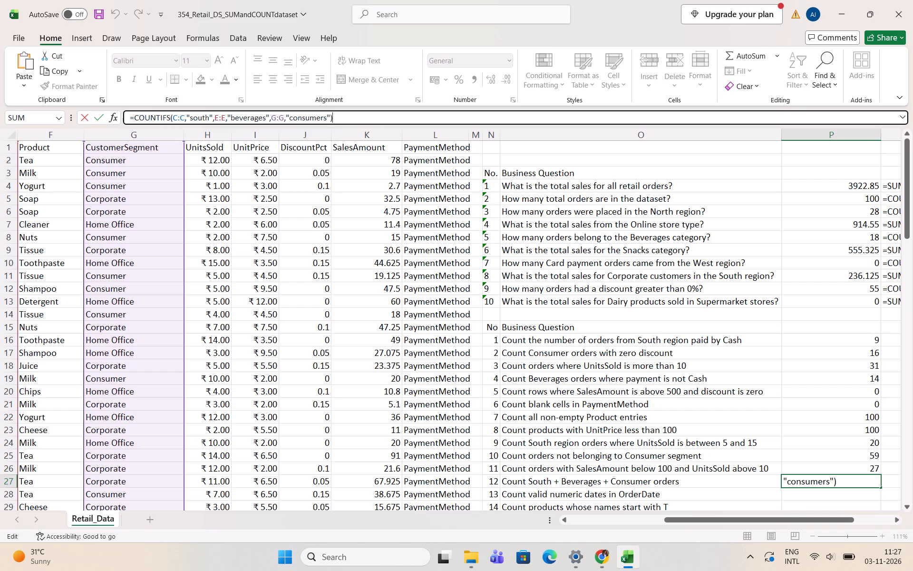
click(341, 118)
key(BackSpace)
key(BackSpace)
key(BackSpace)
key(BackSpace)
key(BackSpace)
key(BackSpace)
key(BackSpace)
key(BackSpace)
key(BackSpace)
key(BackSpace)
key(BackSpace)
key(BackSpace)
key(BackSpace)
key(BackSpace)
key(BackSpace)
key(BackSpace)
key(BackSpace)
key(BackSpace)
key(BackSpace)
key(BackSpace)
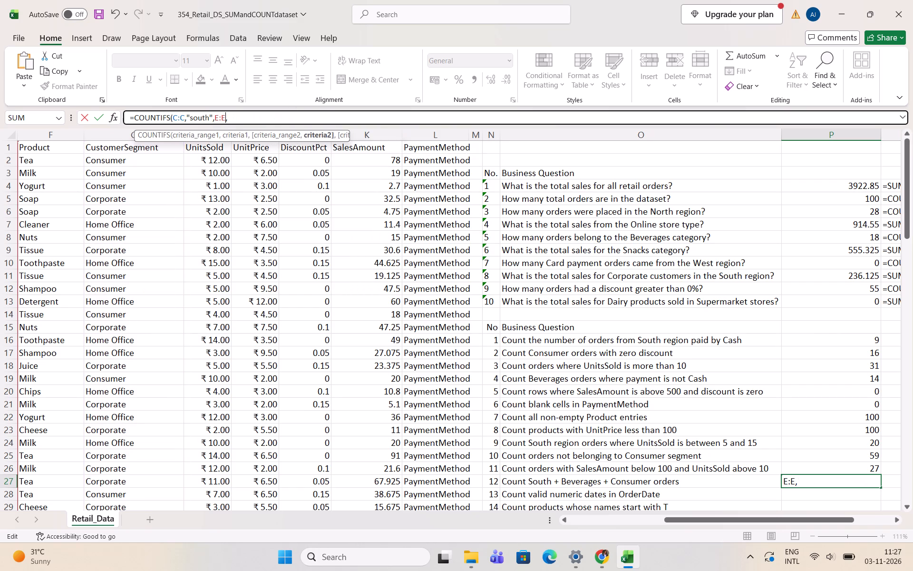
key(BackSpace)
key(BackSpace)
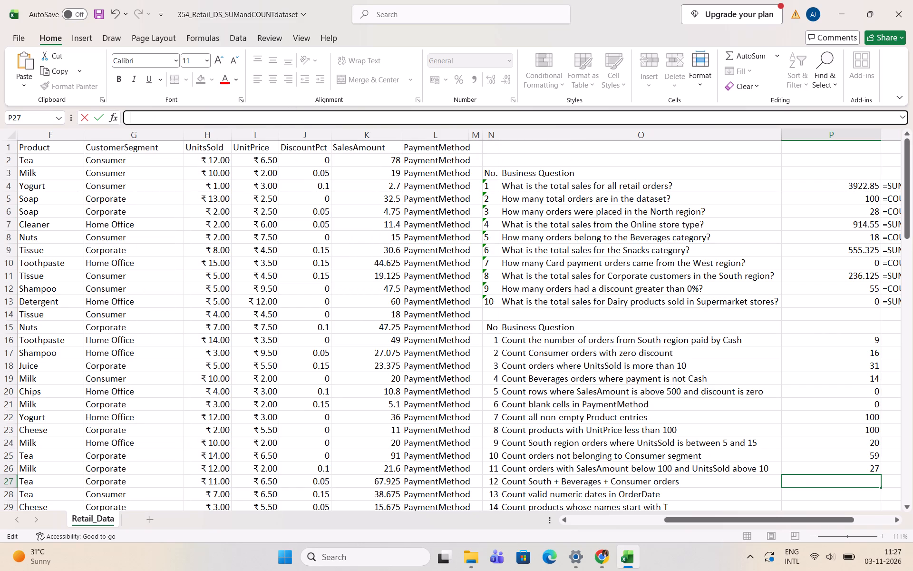
Start a new COUNTIFS formula in P27 with column C (Region) as the first criteria range and "south" as its criterion.
text(=ci)
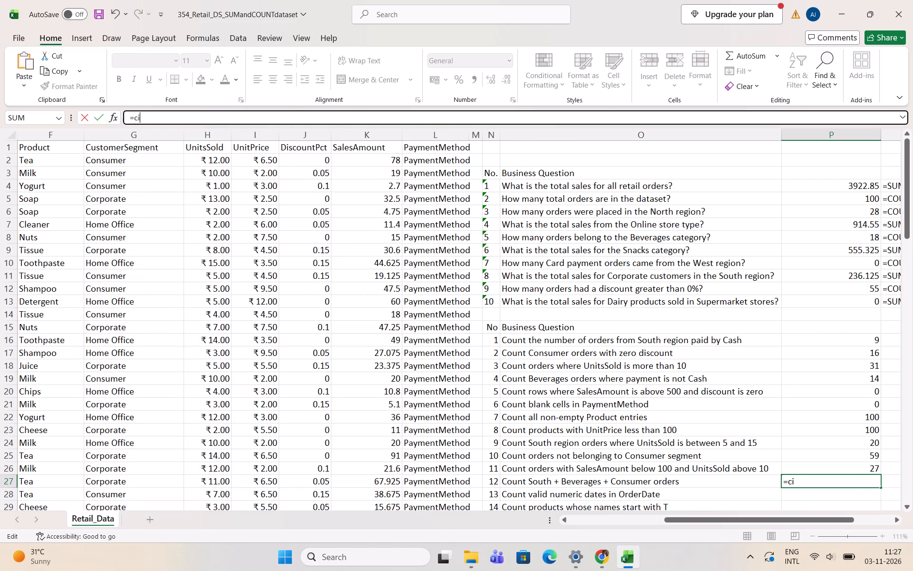
key(BackSpace)
text(ountifs)
key(shift+parenleft)
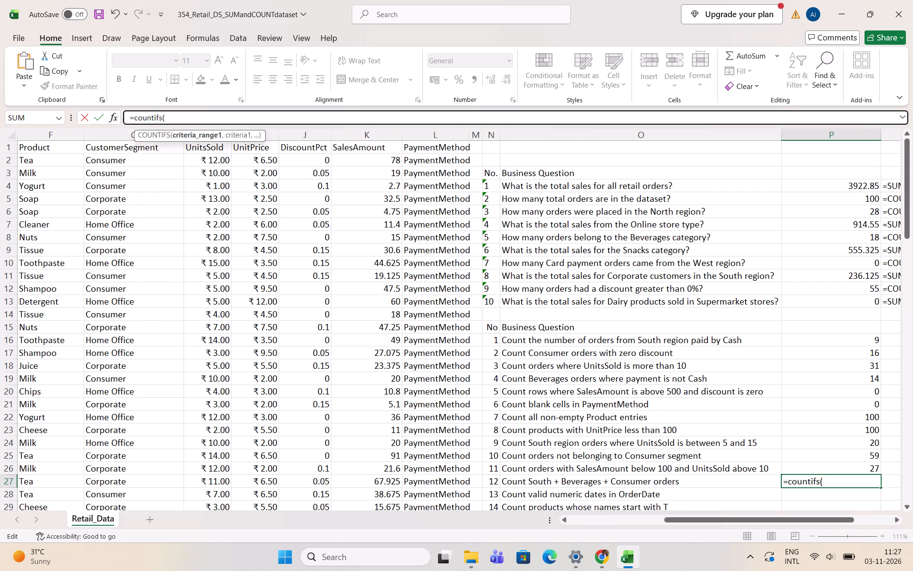
scroll(276, 230, right, 3)
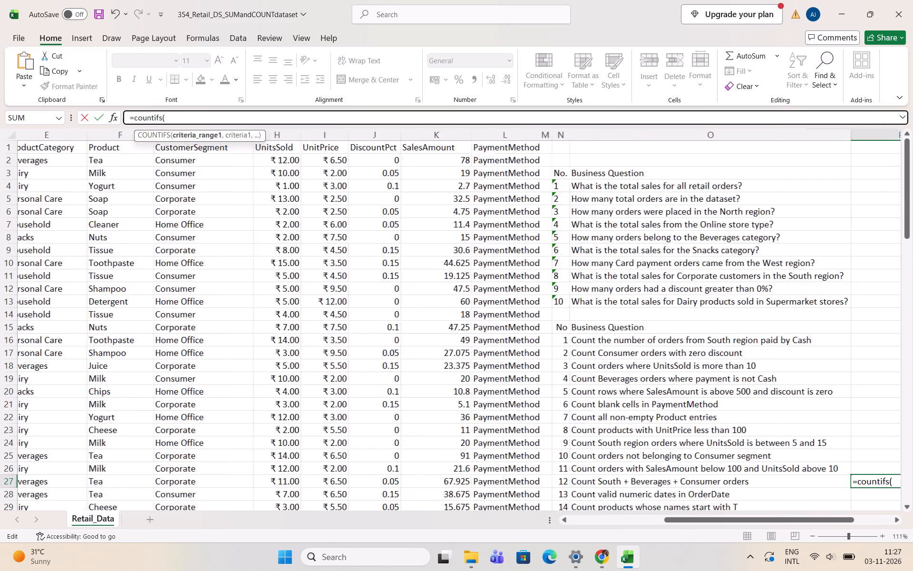
scroll(276, 230, right, 4)
scroll(254, 225, up, 1)
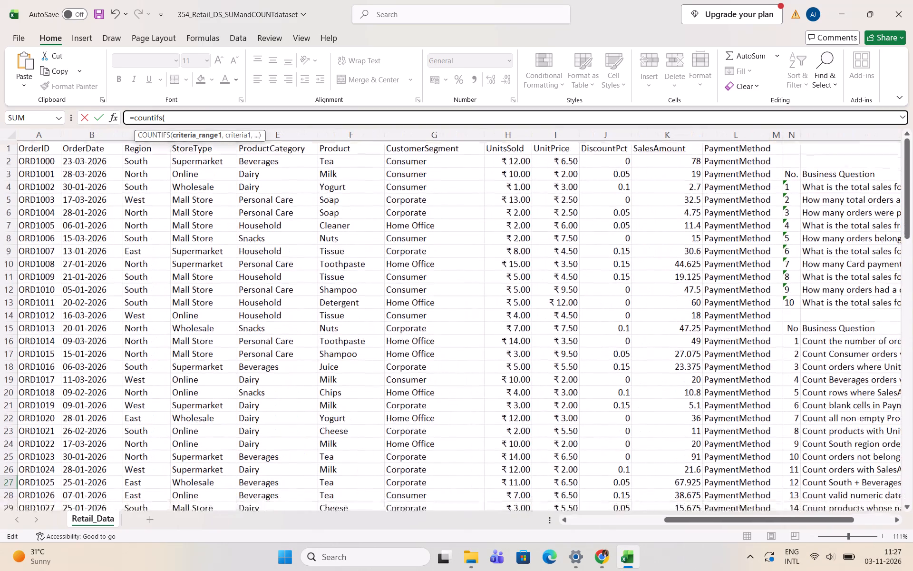
click(131, 137)
text(,"south",)
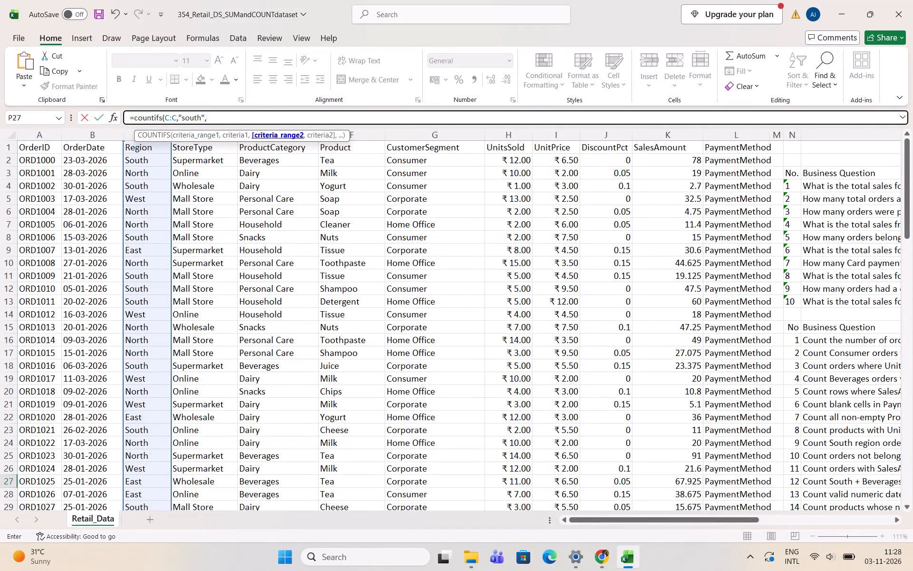
Add column E (ProductCategory) as the second criteria range in the P27 formula, with "beverages" as its criterion.
scroll(267, 147, left, 3)
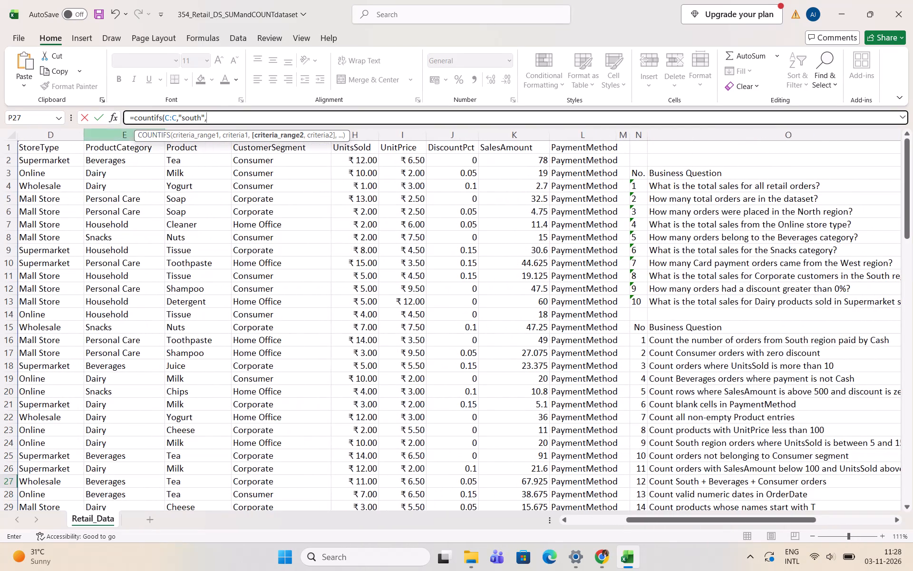
click(118, 135)
text(,")
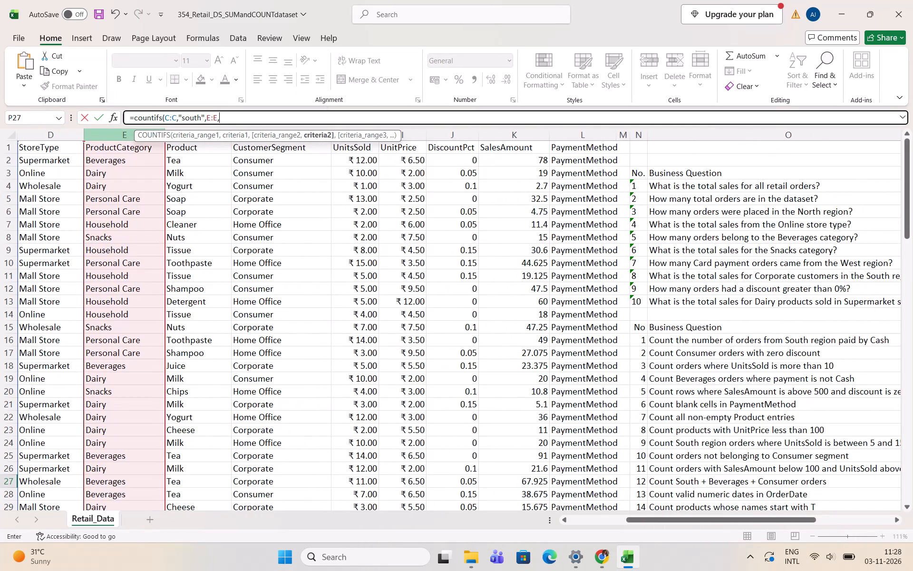
text(beverages")
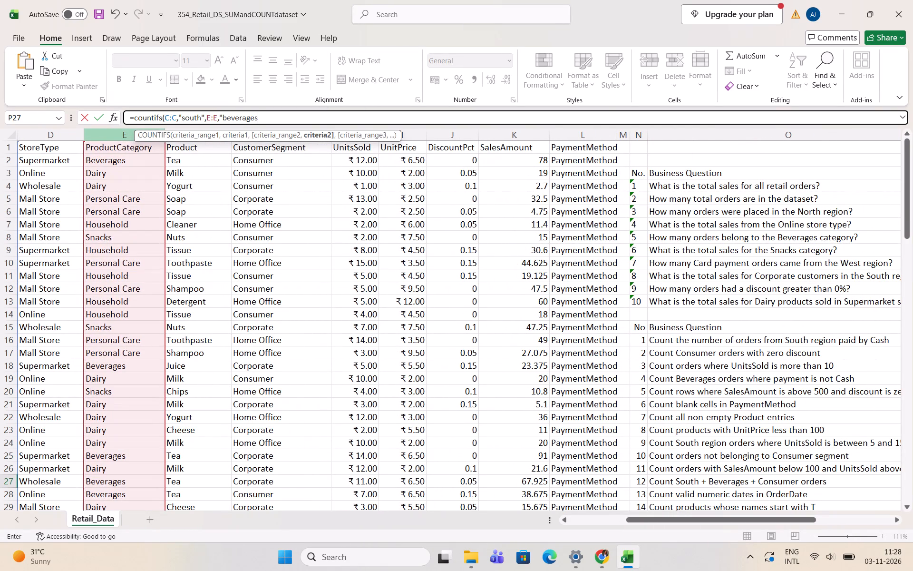
Complete the P27 COUNTIFS formula with column G (CustomerSegment) as third criteria range and "consumer" as its criterion, and enter it.
text(',)
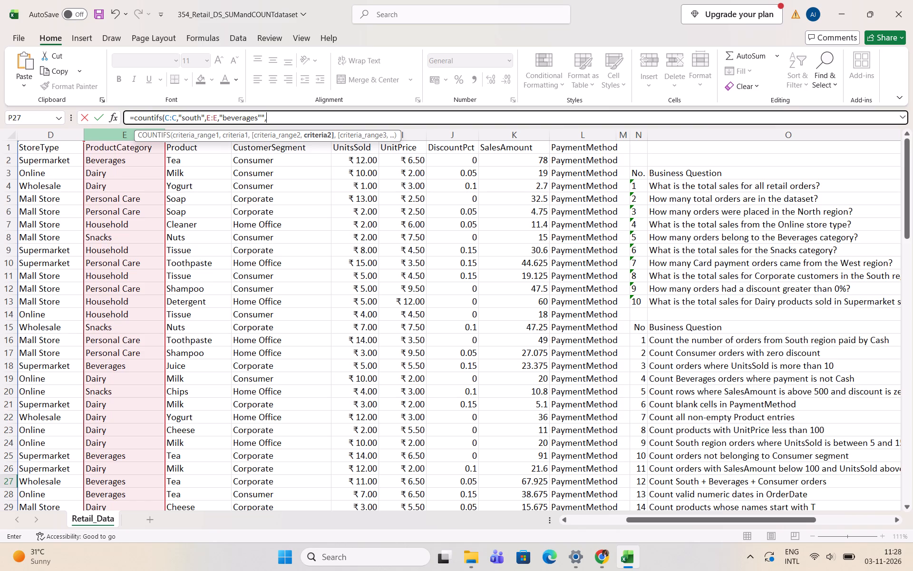
key(BackSpace)
key(BackSpace)
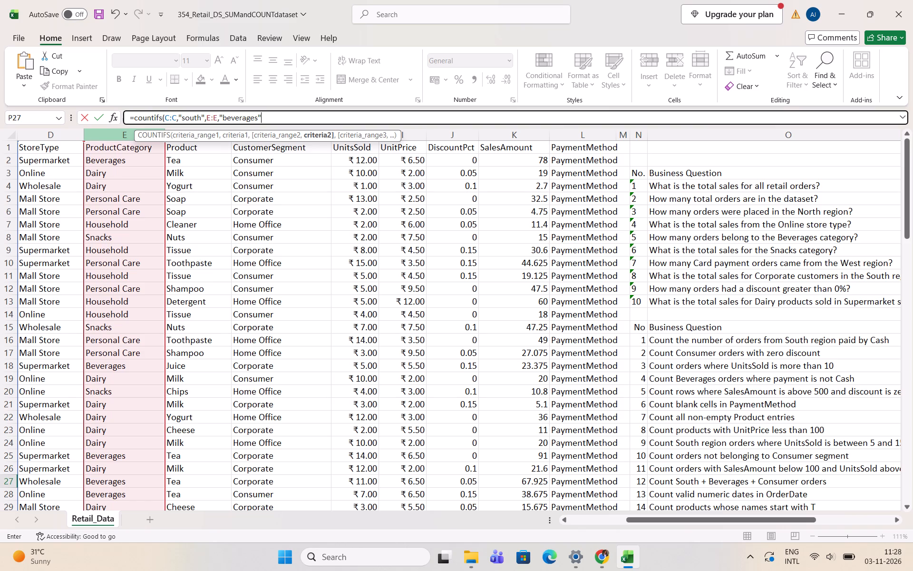
key(comma)
scroll(129, 219, left, 3)
click(122, 136)
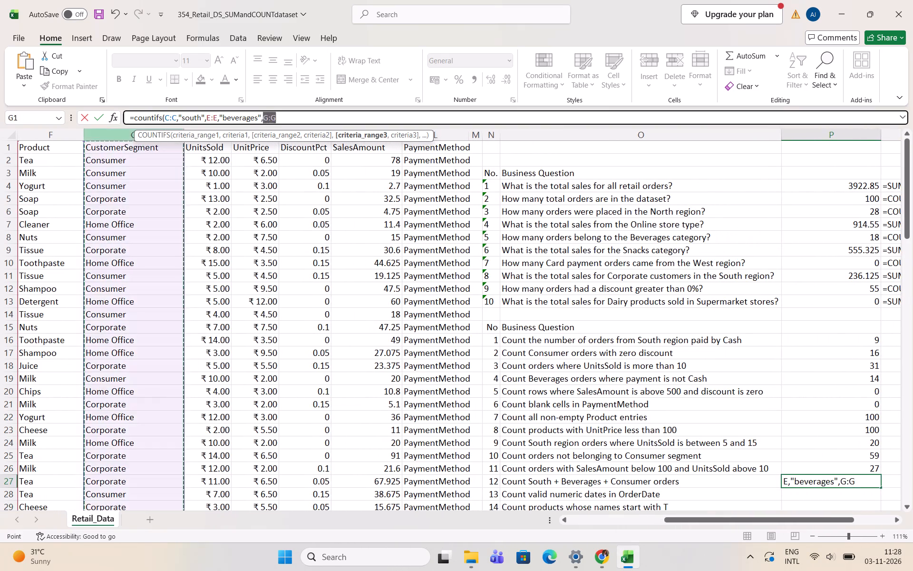
text(,"consumer")
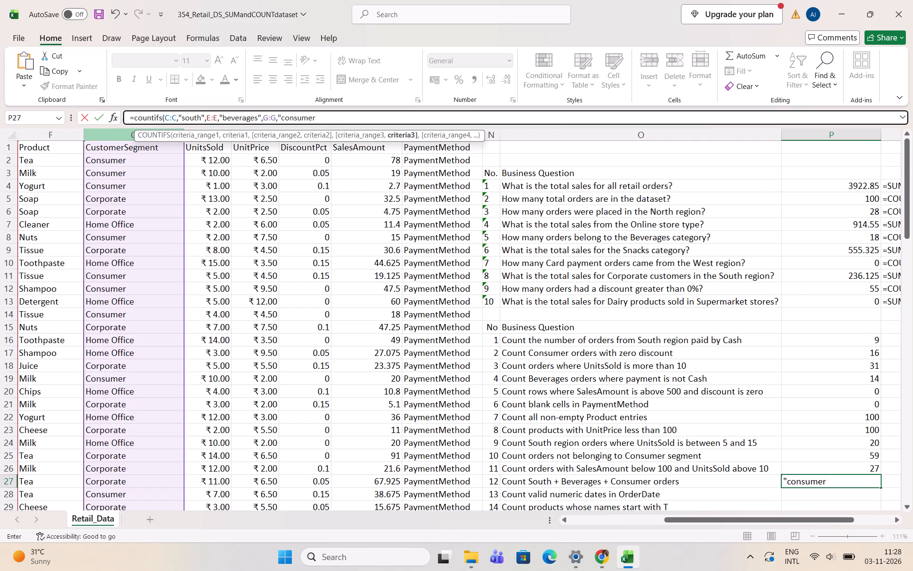
key(shift+apostrophe)
key(BackSpace)
key(shift+parenright)
key(Return)
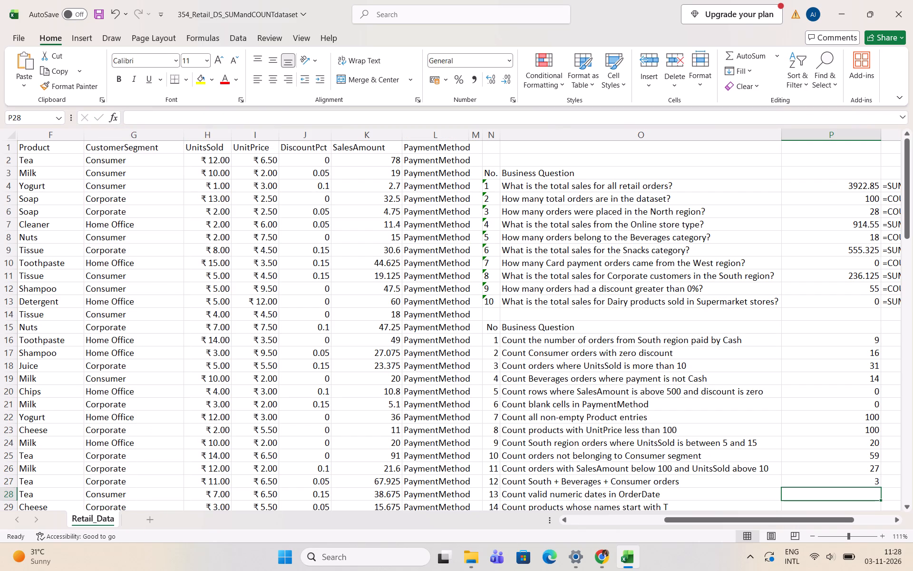
click(870, 484)
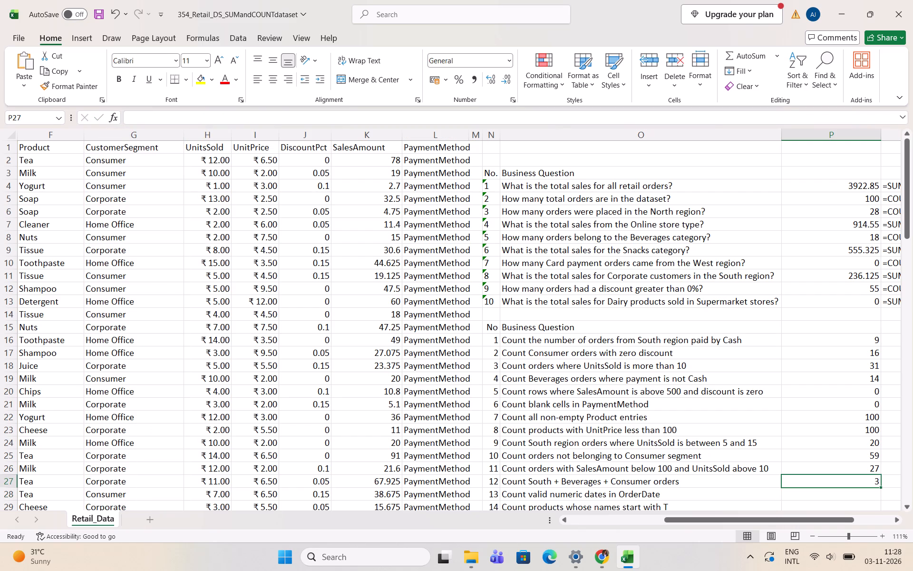
Enter a COUNT formula over column B (OrderDate) in P28, beside the question about valid numeric dates.
click(839, 493)
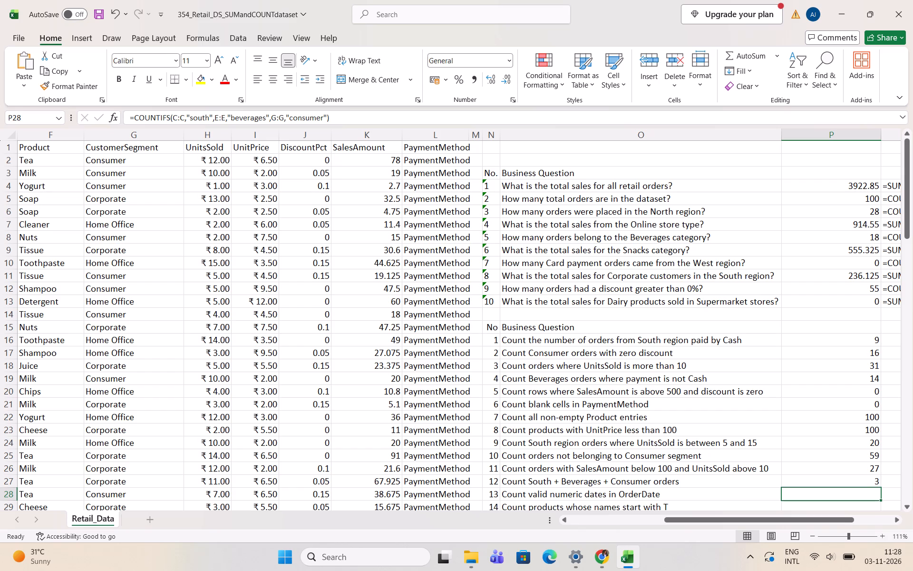
scroll(828, 492, down, 1)
click(816, 456)
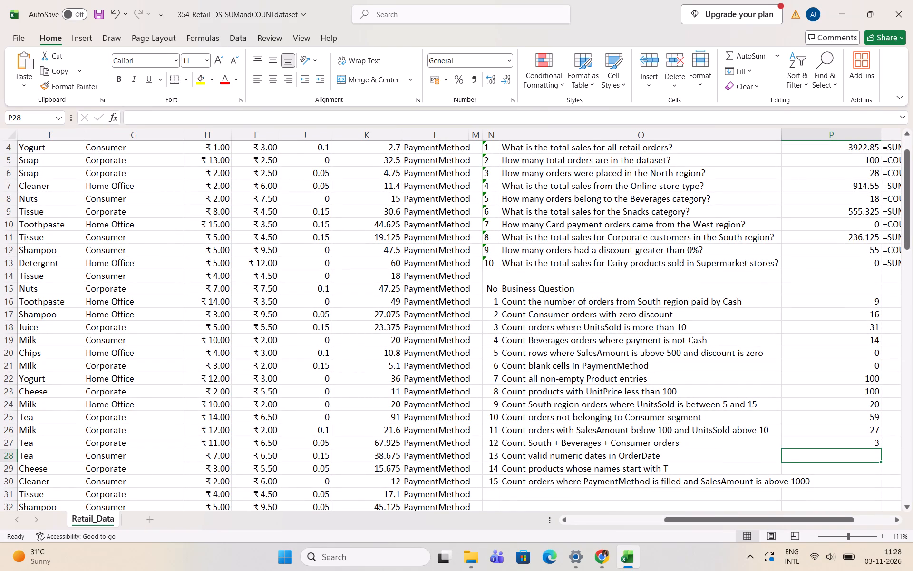
text(=count)
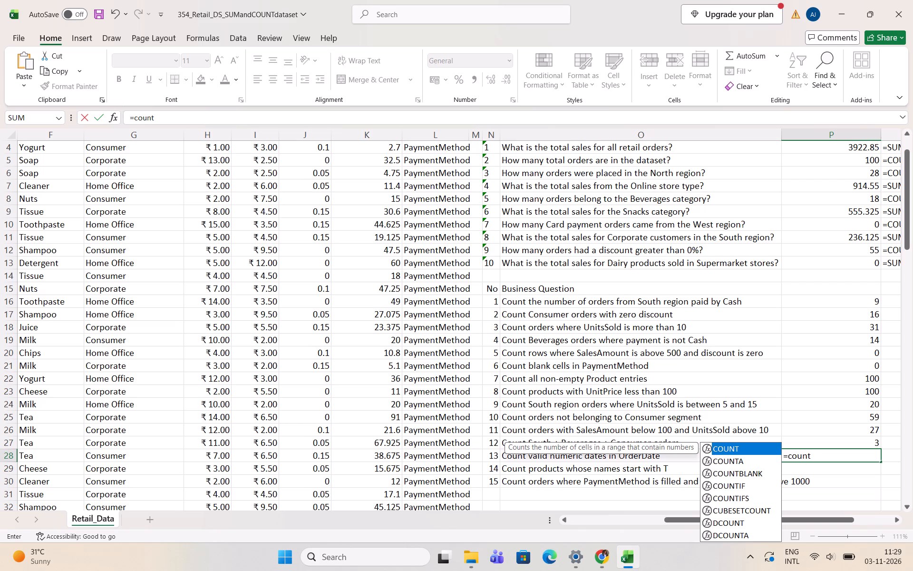
key(shift+parenleft)
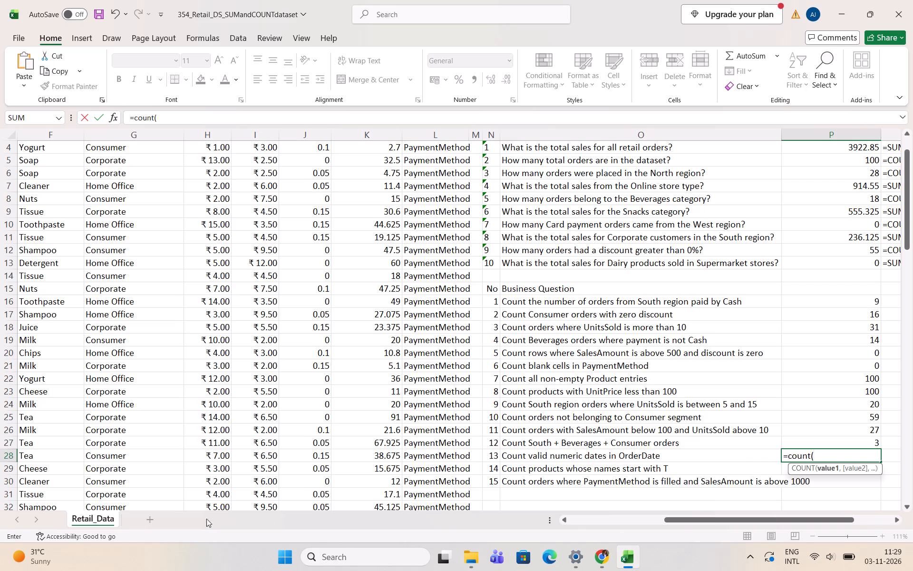
drag(665, 518, 568, 508)
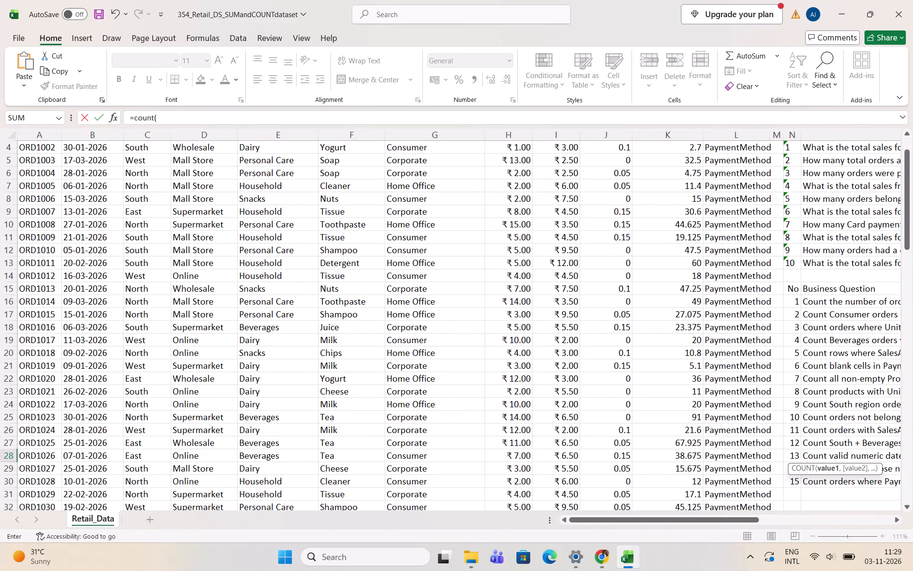
click(90, 135)
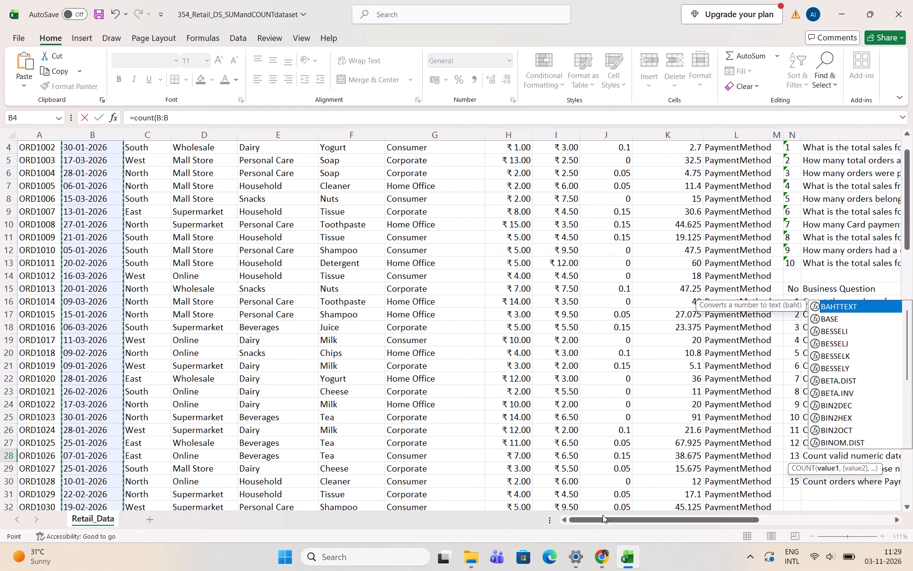
drag(603, 519, 748, 522)
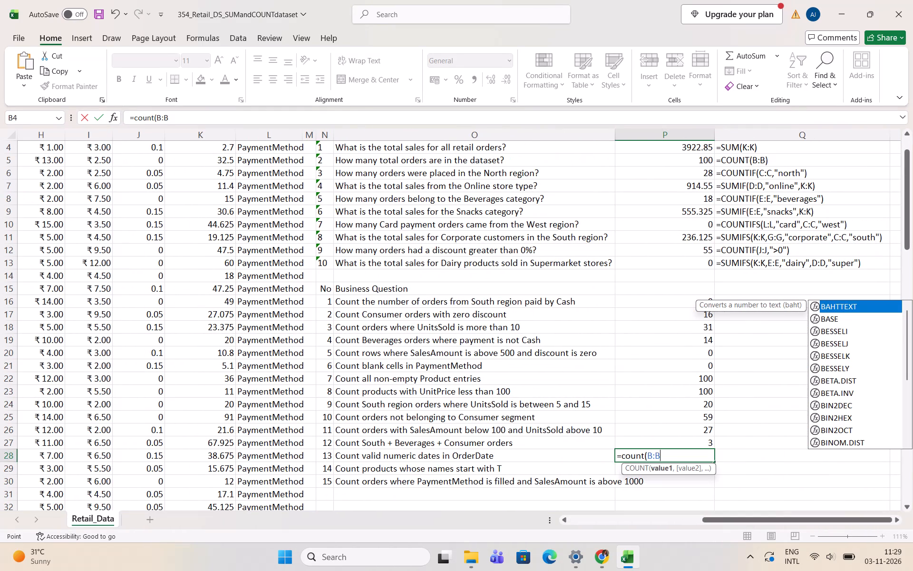
key(shift+parenright)
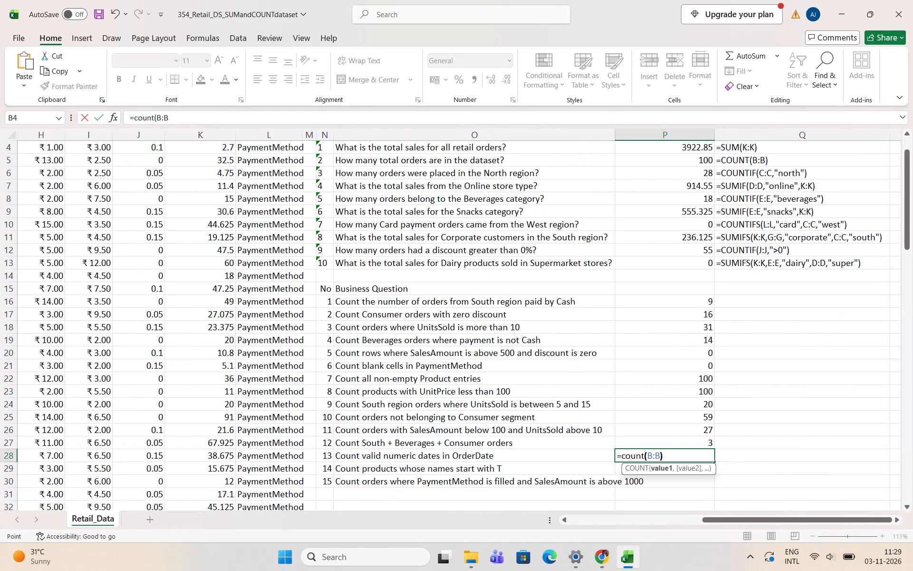
key(Return)
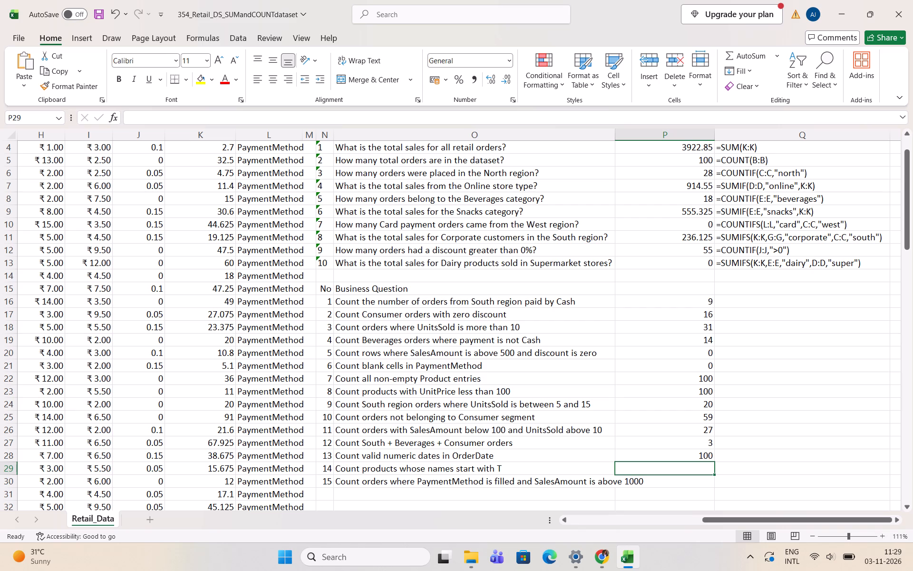
Replace the OrderDate of order ORD1000 in B2 with the text "june" and check the valid numeric dates count.
scroll(374, 393, right, 6)
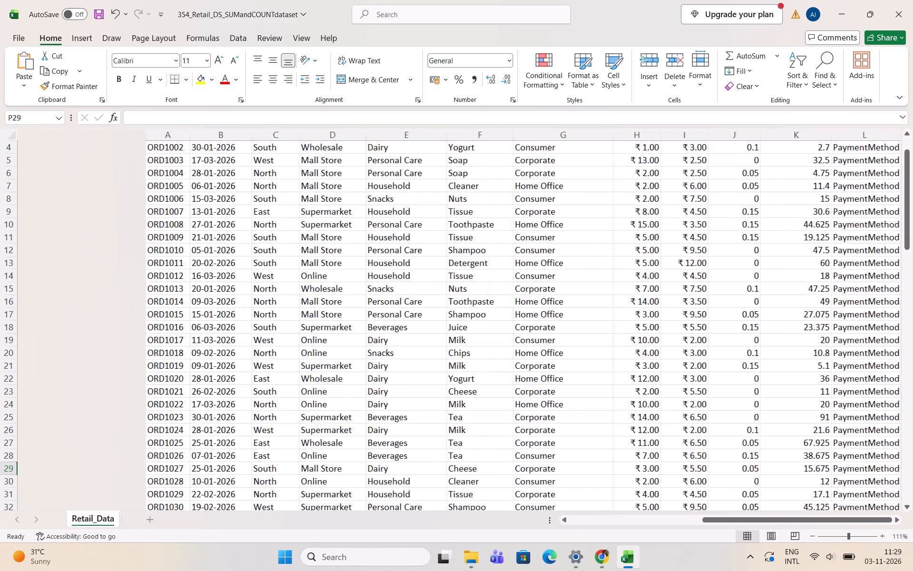
click(85, 177)
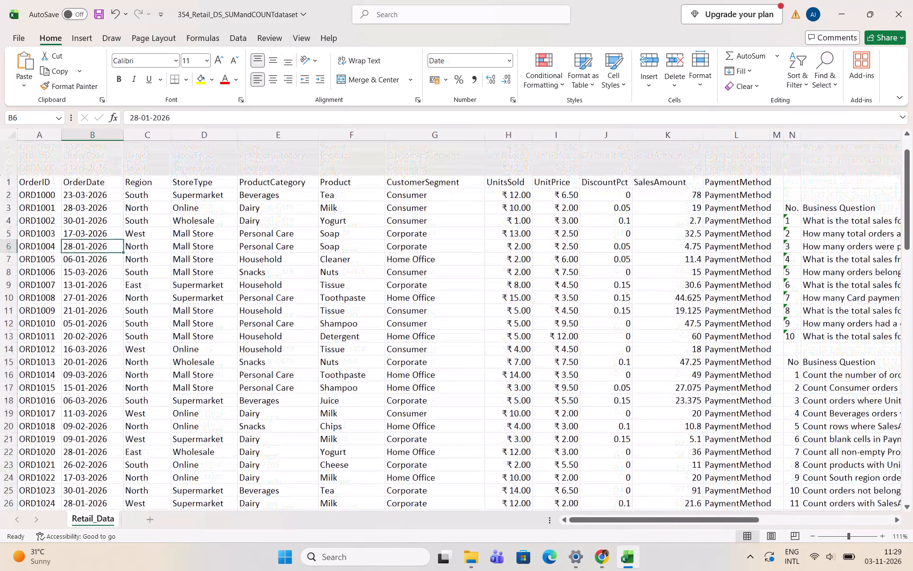
drag(0, 157, 13, 154)
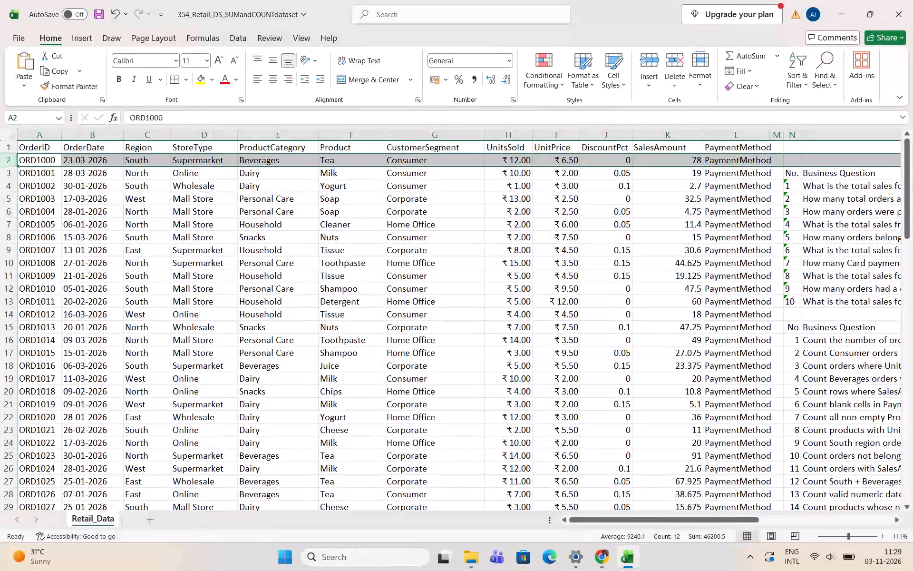
click(87, 165)
click(87, 164)
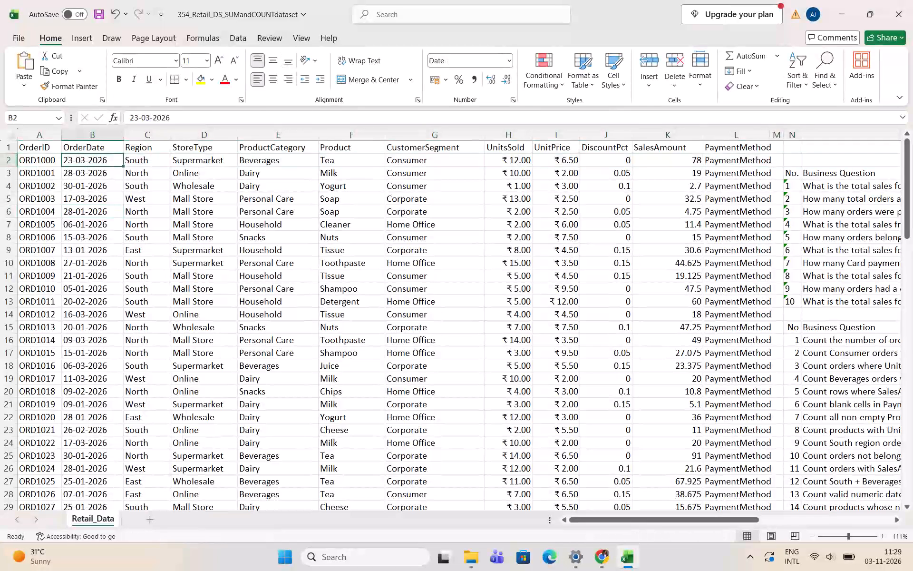
text(june)
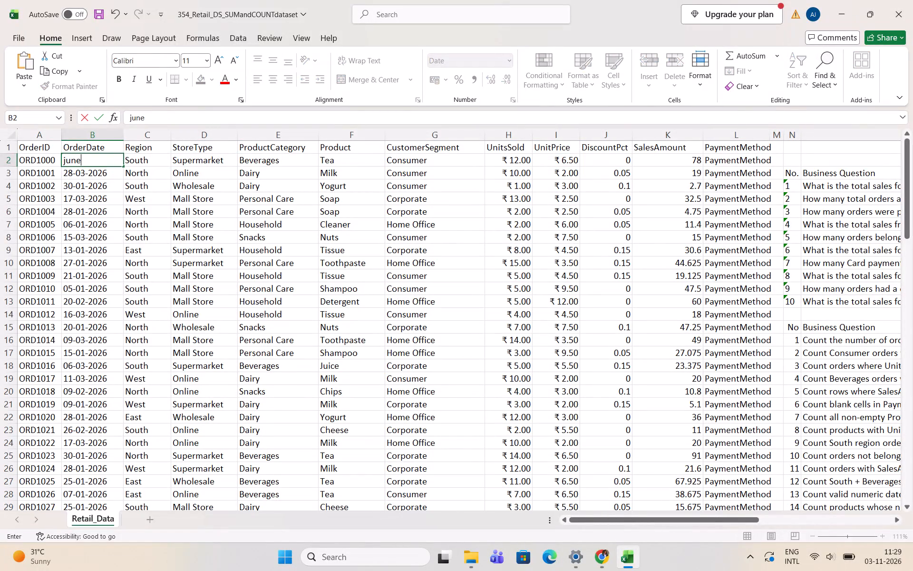
drag(255, 239, 38, 251)
scroll(38, 251, left, 2)
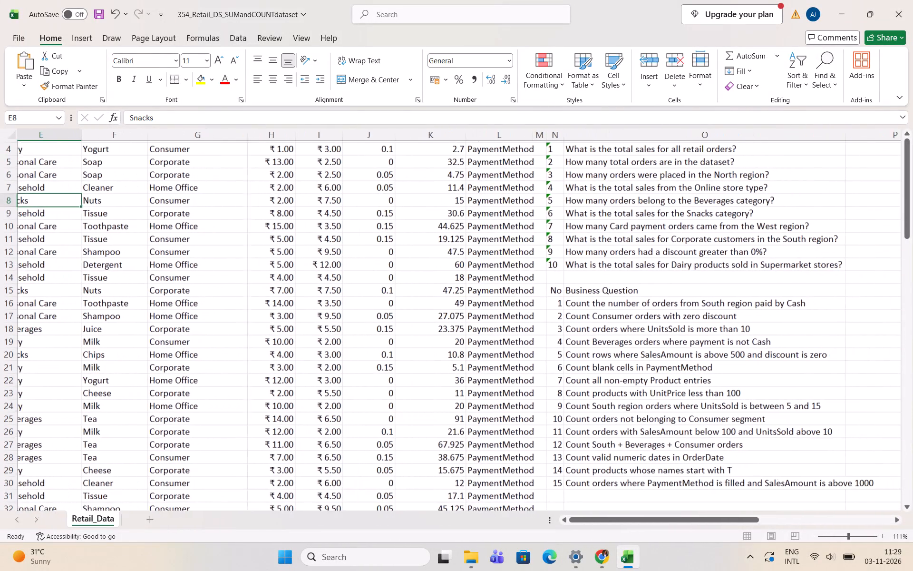
drag(261, 307, 45, 240)
drag(334, 223, 0, 205)
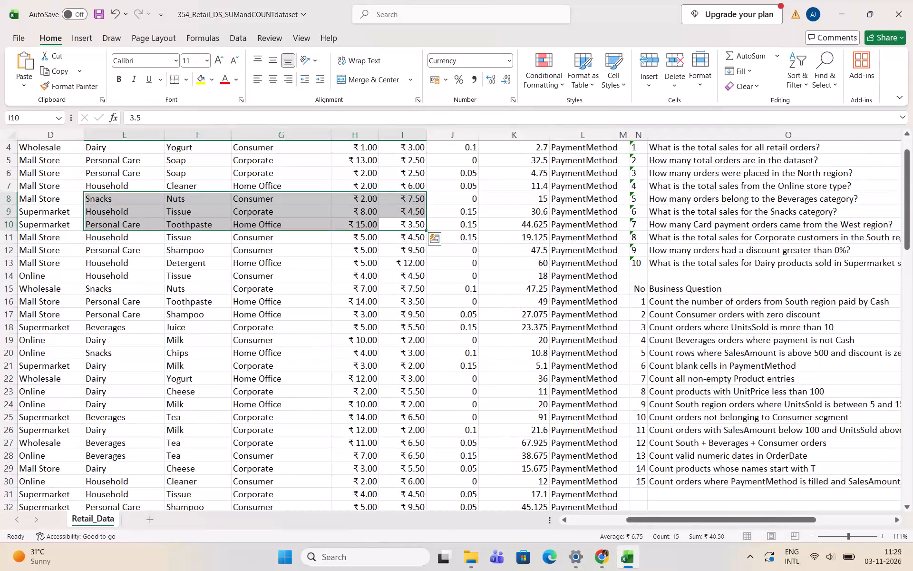
click(738, 316)
scroll(738, 316, left, 6)
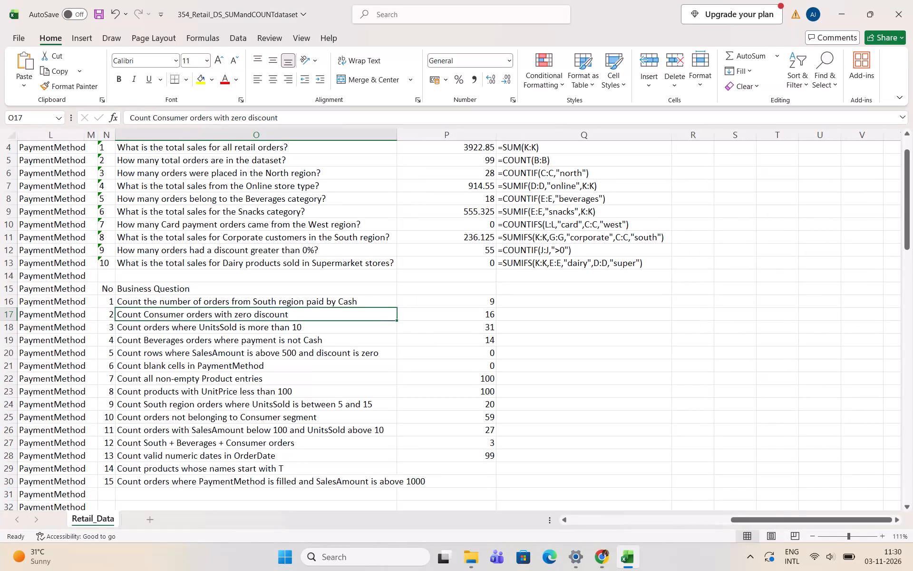
Save the workbook to the Downloads folder as 354_Retail_DS_SUMandCOUNTdataset, replacing the existing file.
click(19, 30)
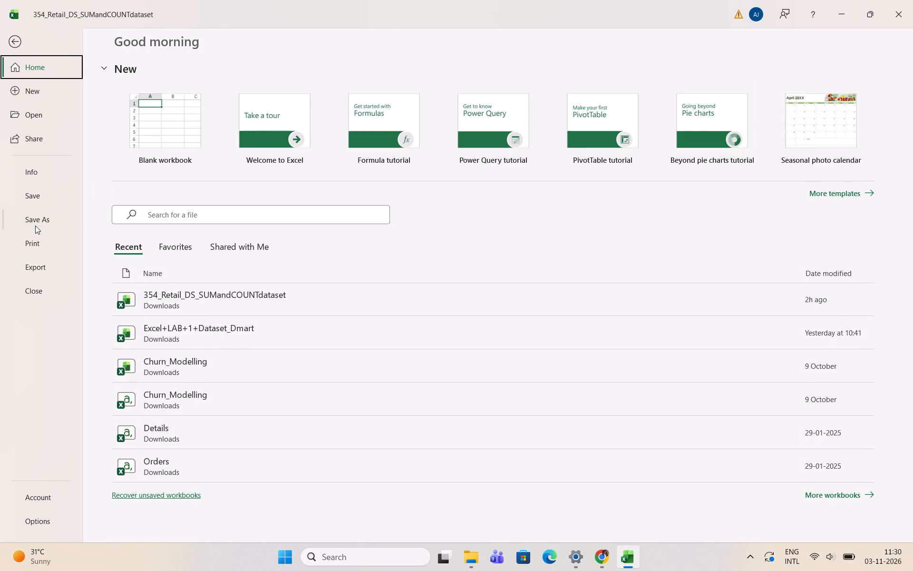
click(35, 226)
click(356, 134)
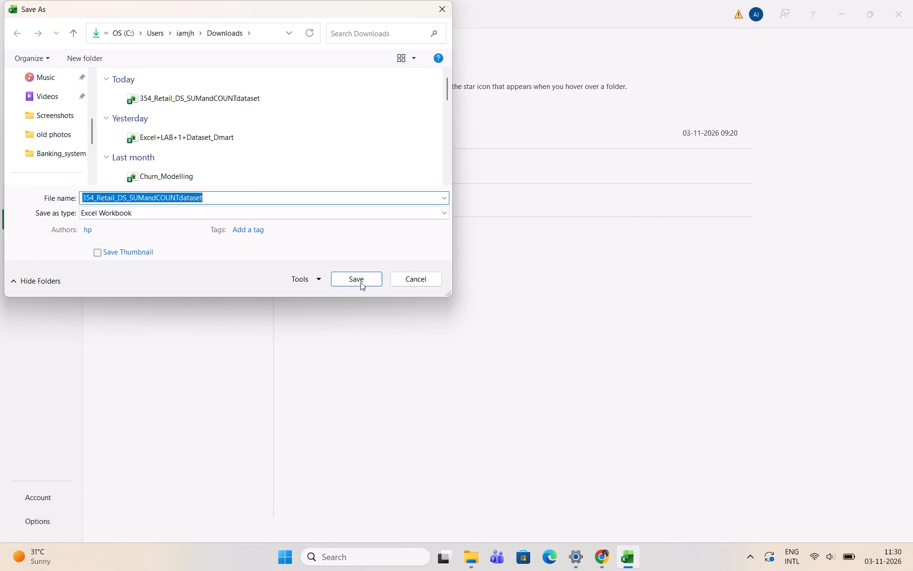
click(360, 281)
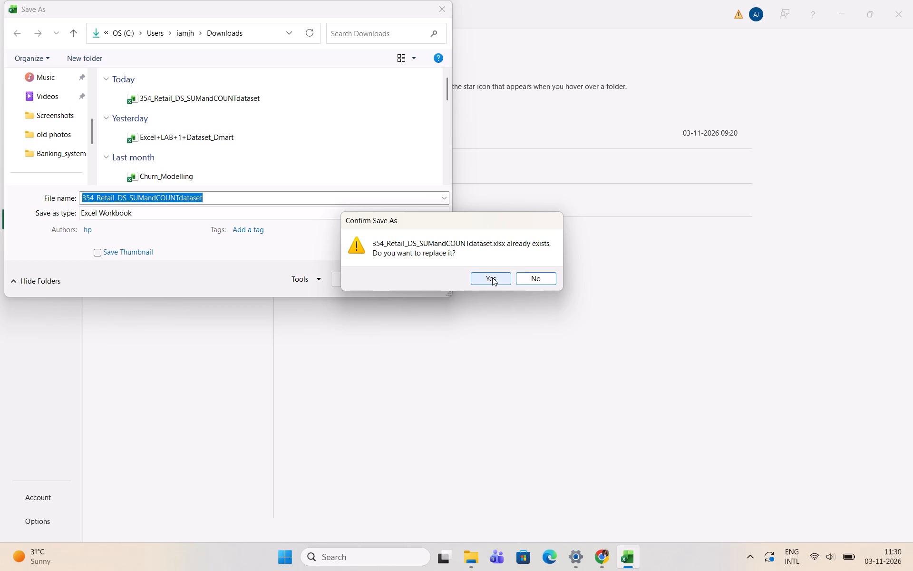
click(492, 277)
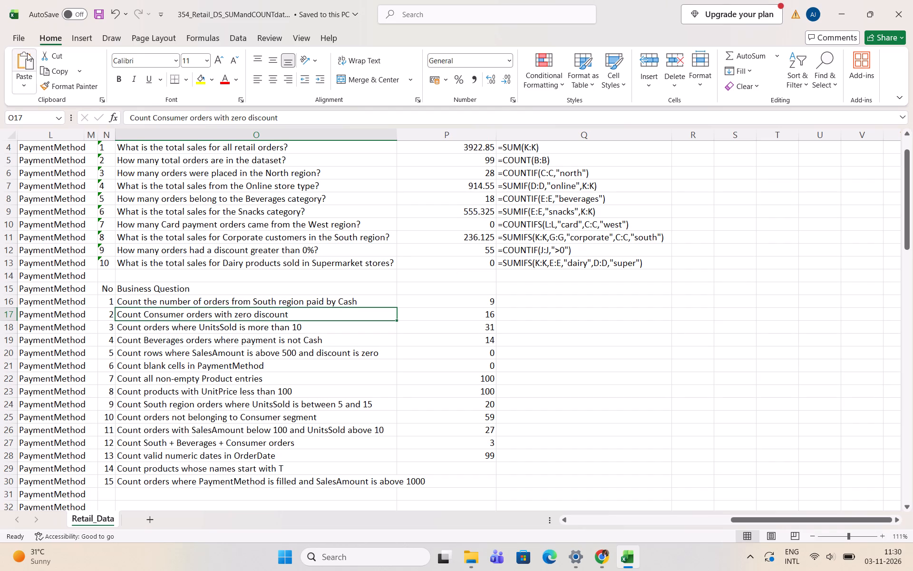
Save another copy of the workbook in the Documents folder.
click(18, 44)
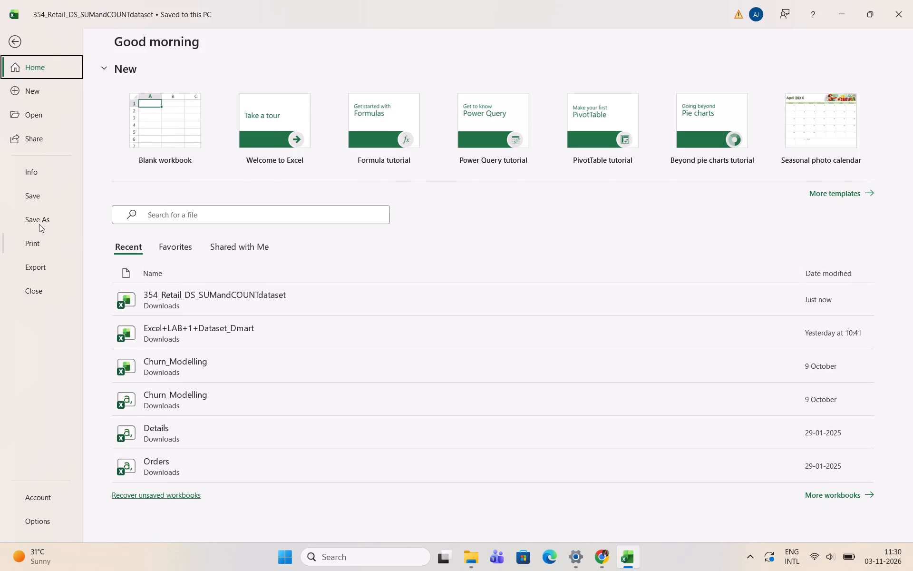
click(39, 224)
click(349, 164)
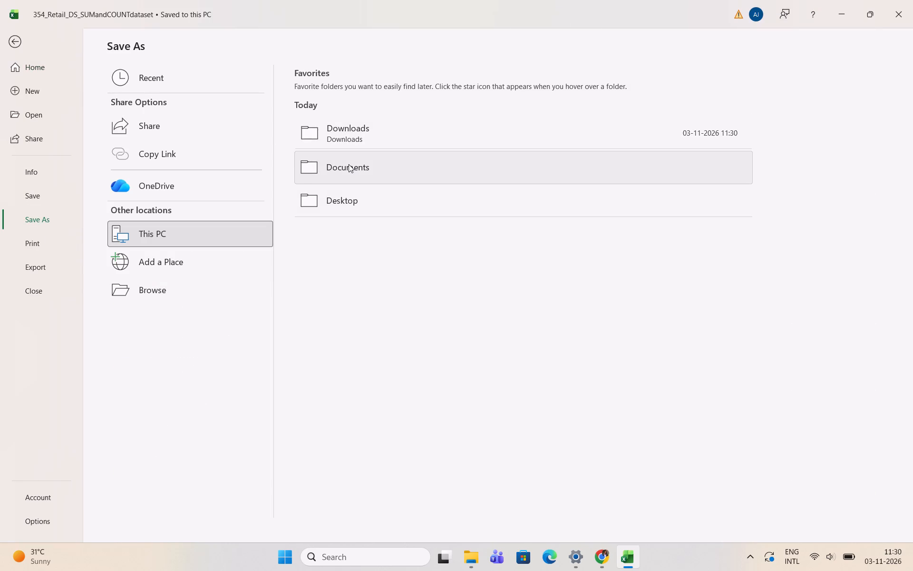
click(350, 272)
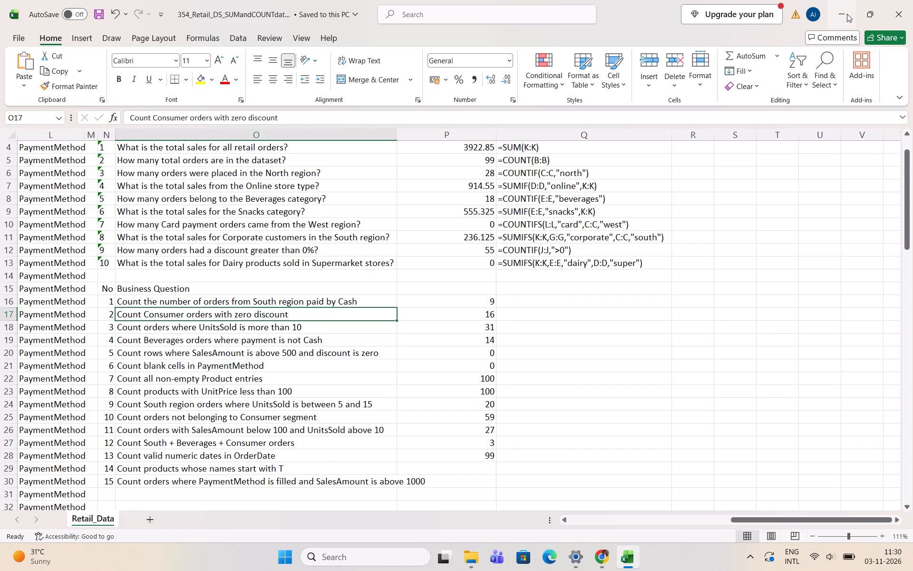
Minimize the open windows to reach the desktop and open the Windows shut-down dialog.
click(847, 14)
click(847, 14)
click(847, 14)
drag(847, 14, 698, 125)
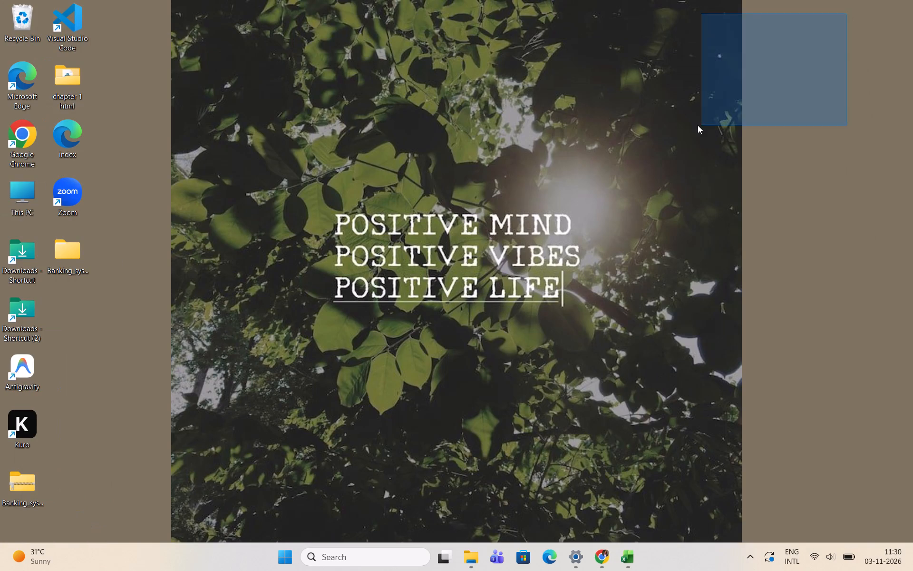
key(alt+F4)
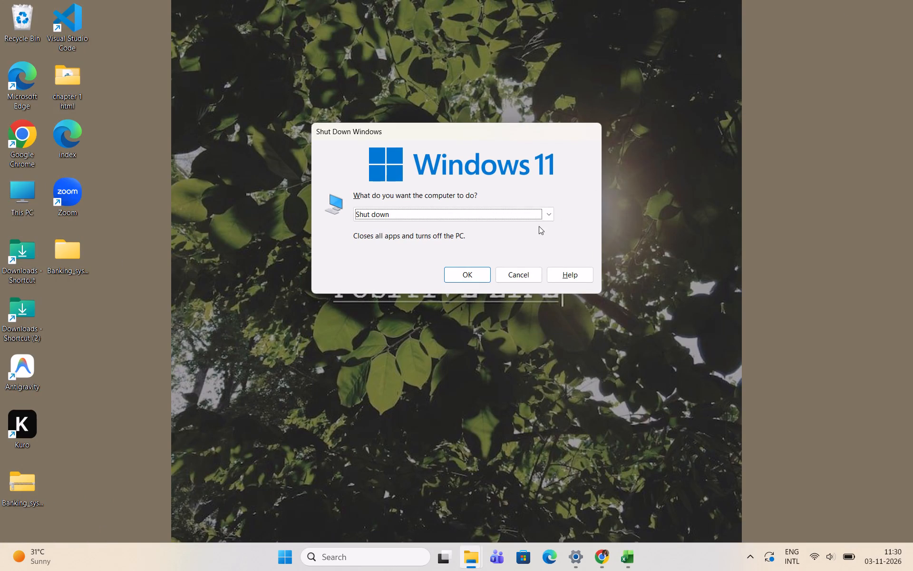